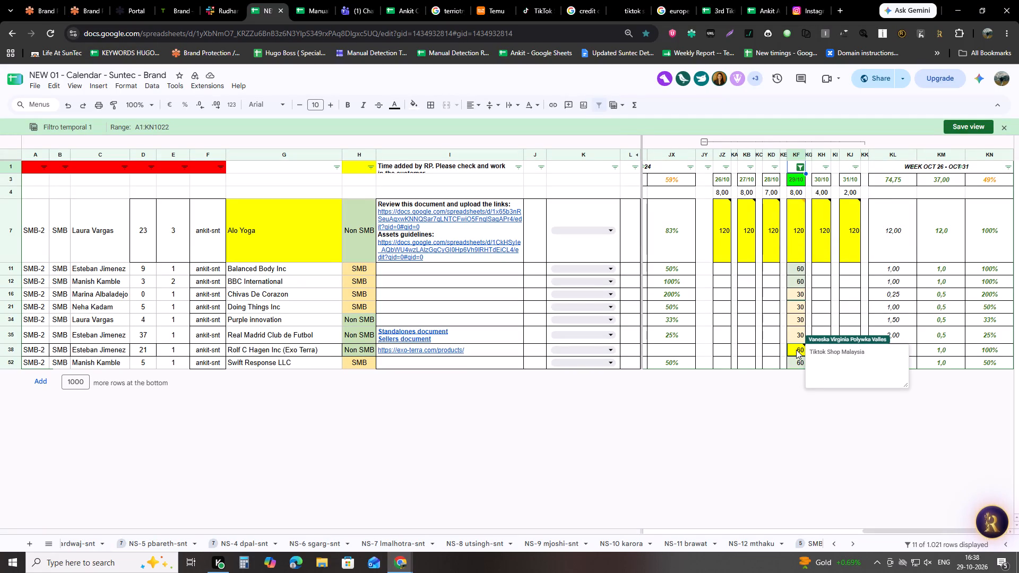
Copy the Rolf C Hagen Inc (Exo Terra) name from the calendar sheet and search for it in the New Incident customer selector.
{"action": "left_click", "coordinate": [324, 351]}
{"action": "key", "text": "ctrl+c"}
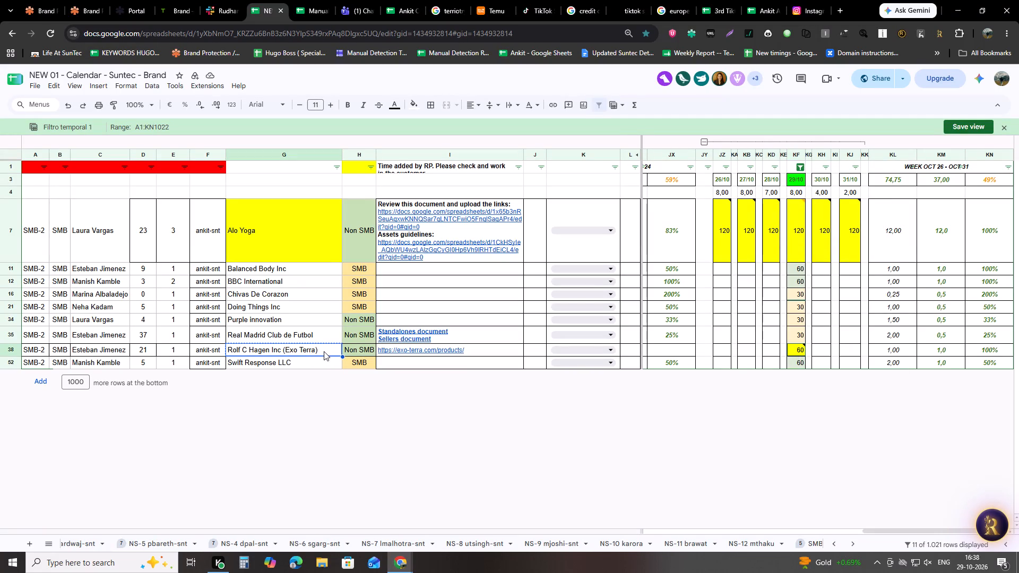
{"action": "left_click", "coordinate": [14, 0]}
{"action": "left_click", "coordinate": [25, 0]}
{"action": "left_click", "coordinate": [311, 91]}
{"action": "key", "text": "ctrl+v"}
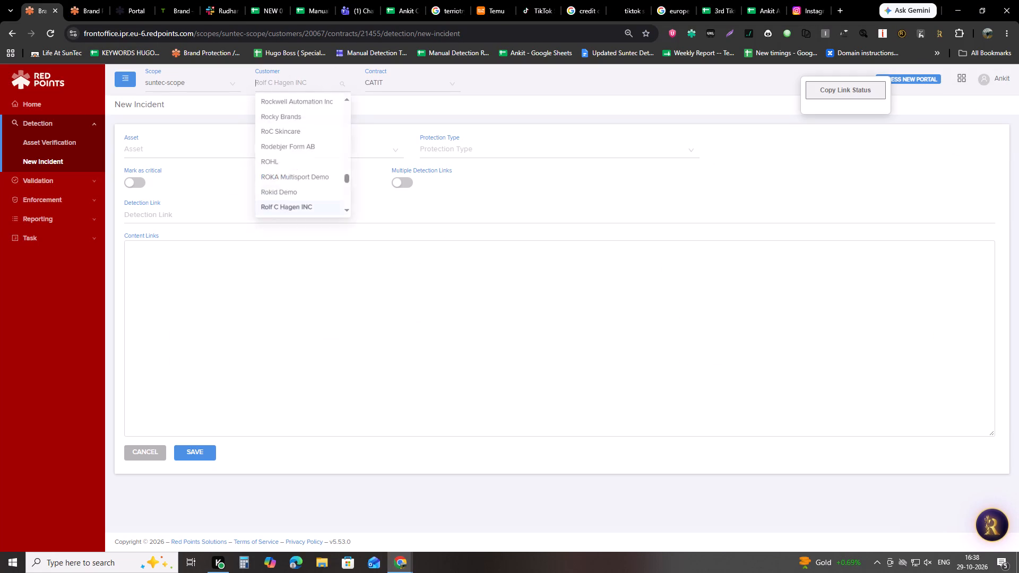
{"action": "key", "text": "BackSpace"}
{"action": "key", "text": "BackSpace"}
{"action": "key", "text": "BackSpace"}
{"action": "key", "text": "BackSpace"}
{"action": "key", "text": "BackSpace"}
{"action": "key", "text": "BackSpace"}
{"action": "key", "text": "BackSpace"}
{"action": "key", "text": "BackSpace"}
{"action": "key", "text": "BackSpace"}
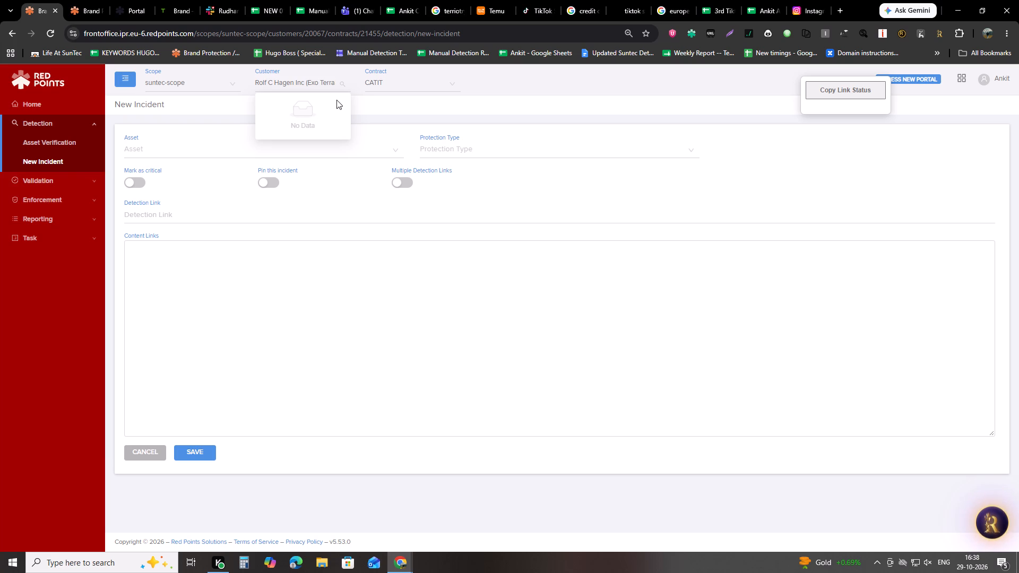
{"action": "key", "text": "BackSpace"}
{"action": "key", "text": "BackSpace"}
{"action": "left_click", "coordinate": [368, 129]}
Set the New Incident form's contract to EXO TERRA and open the asset selection.
{"action": "left_click", "coordinate": [420, 66]}
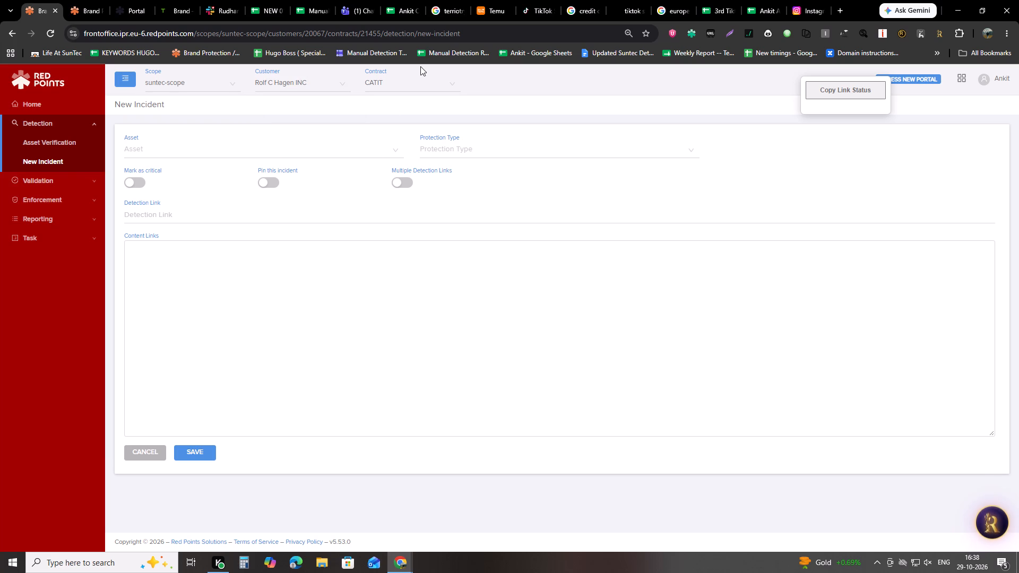
{"action": "left_click", "coordinate": [419, 82]}
{"action": "type", "text": "exo"}
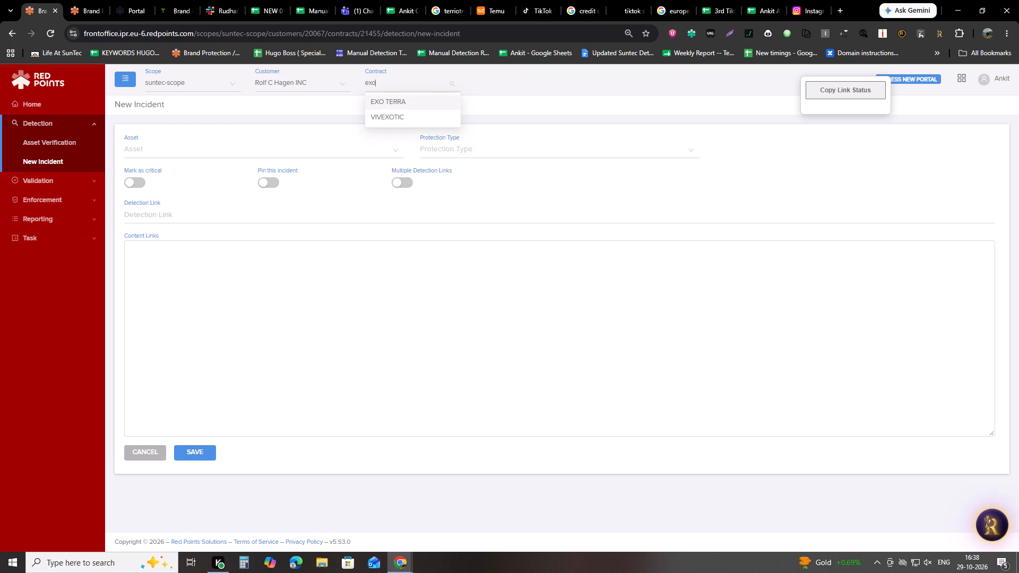
{"action": "key", "text": "Return"}
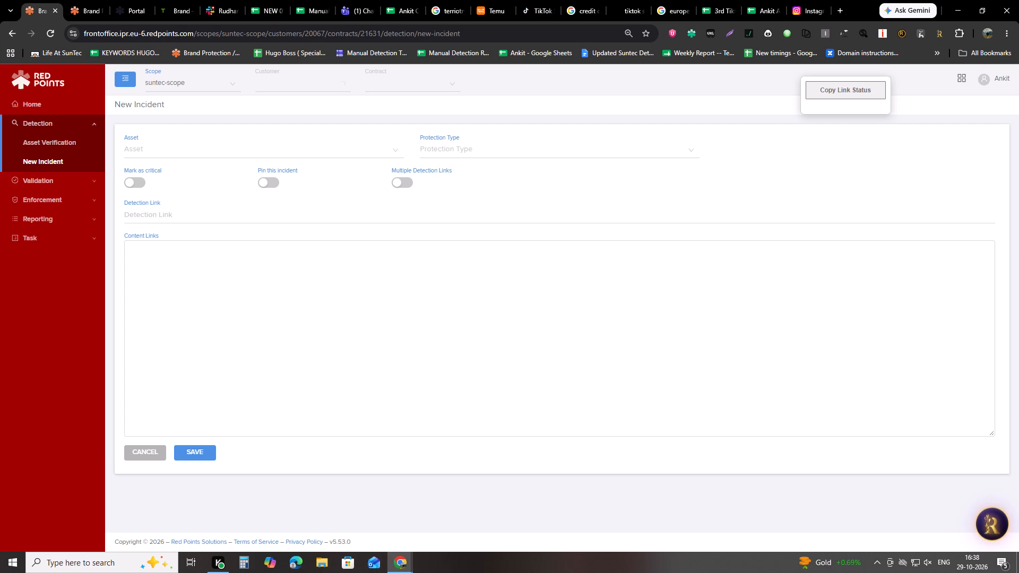
{"action": "left_click", "coordinate": [252, 145]}
Switch to the backoffice Official images page and set its contract to EXO TERRA.
{"action": "left_click", "coordinate": [72, 0]}
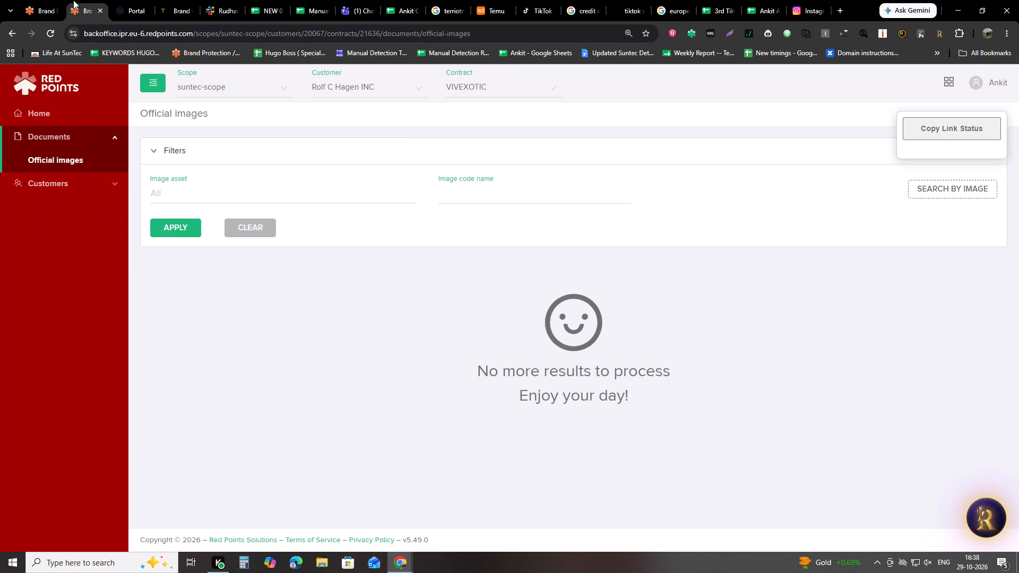
{"action": "left_click", "coordinate": [459, 87]}
{"action": "type", "text": "exo"}
{"action": "key", "text": "Up"}
{"action": "key", "text": "Down"}
{"action": "key", "text": "Return"}
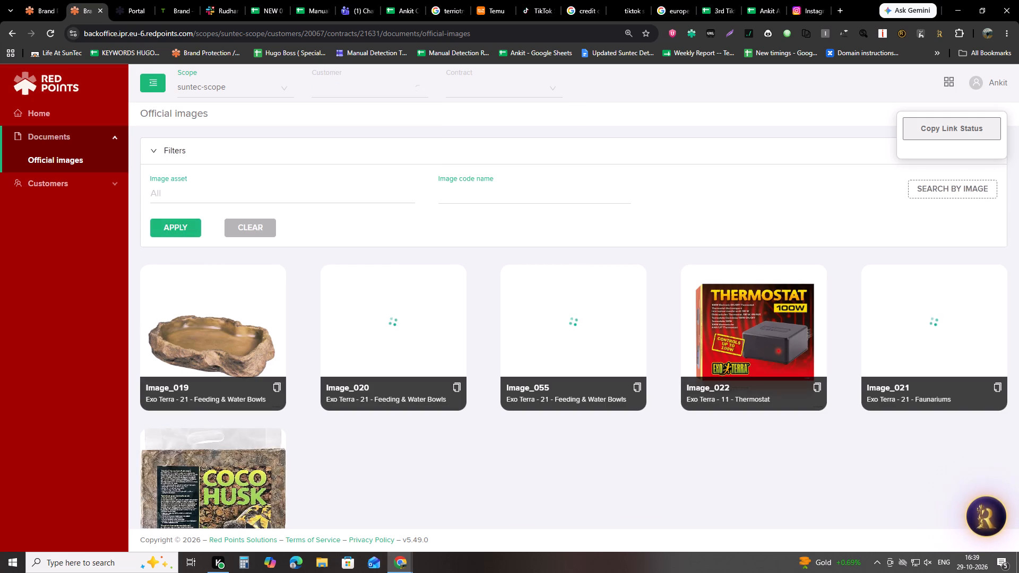
Examine the EXO TERRA official images, viewing the thermostat image Image_022 with its details and closing it.
{"action": "scroll", "coordinate": [463, 129], "scroll_direction": "down", "scroll_amount": 2}
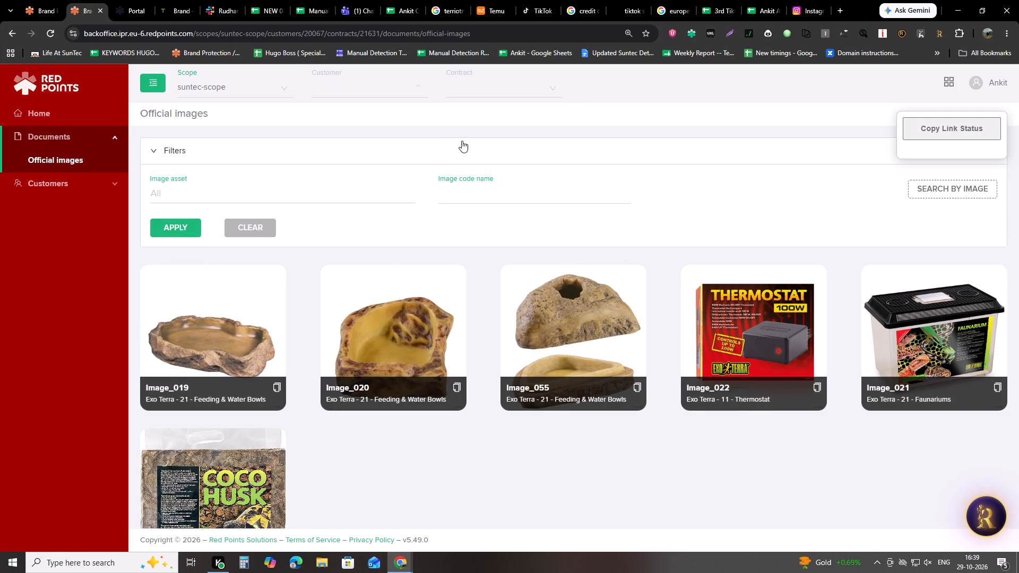
{"action": "scroll", "coordinate": [375, 303], "scroll_direction": "down", "scroll_amount": 4}
{"action": "scroll", "coordinate": [794, 424], "scroll_direction": "up", "scroll_amount": 2}
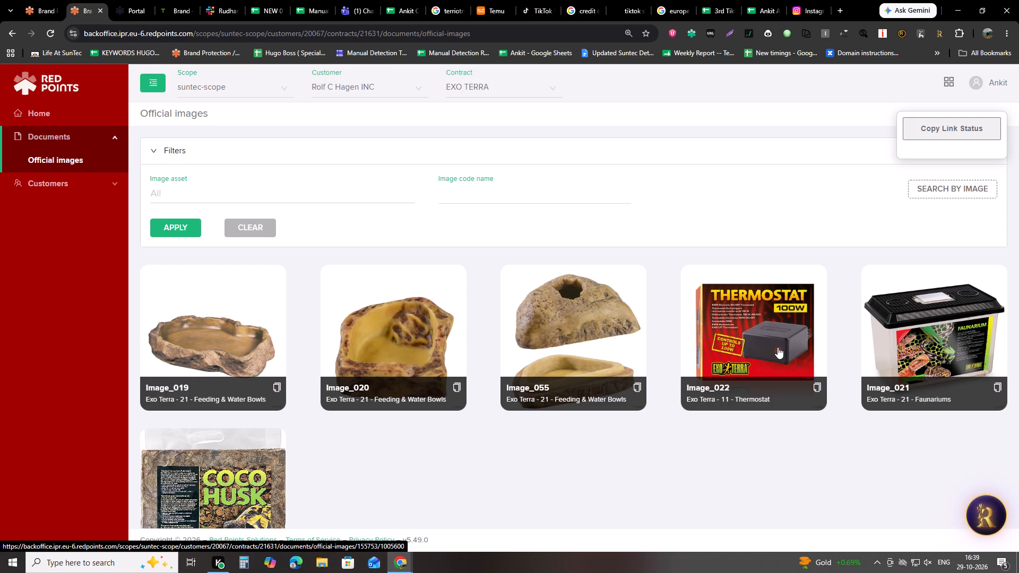
{"action": "left_click", "coordinate": [778, 347]}
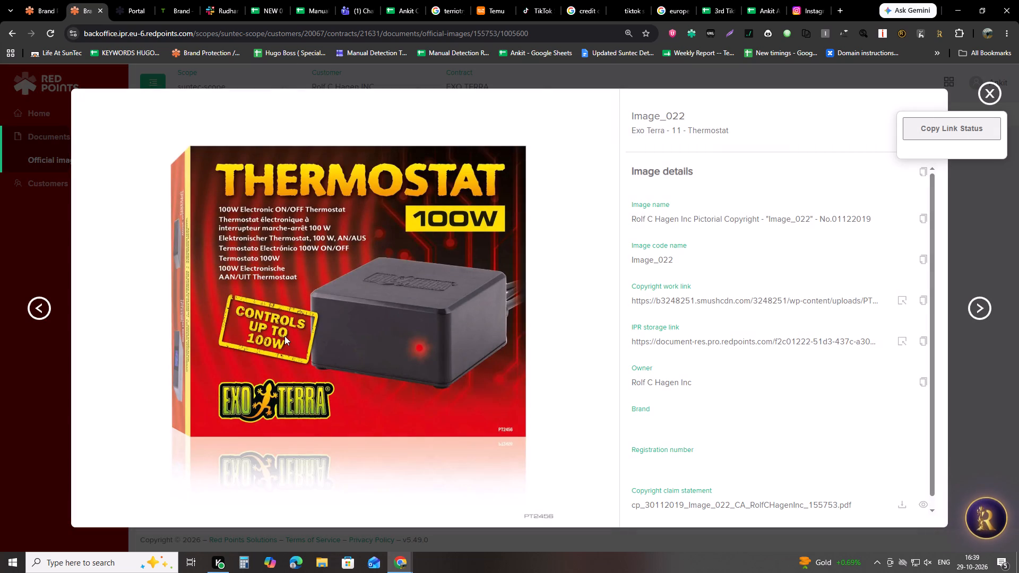
{"action": "key", "text": "Escape"}
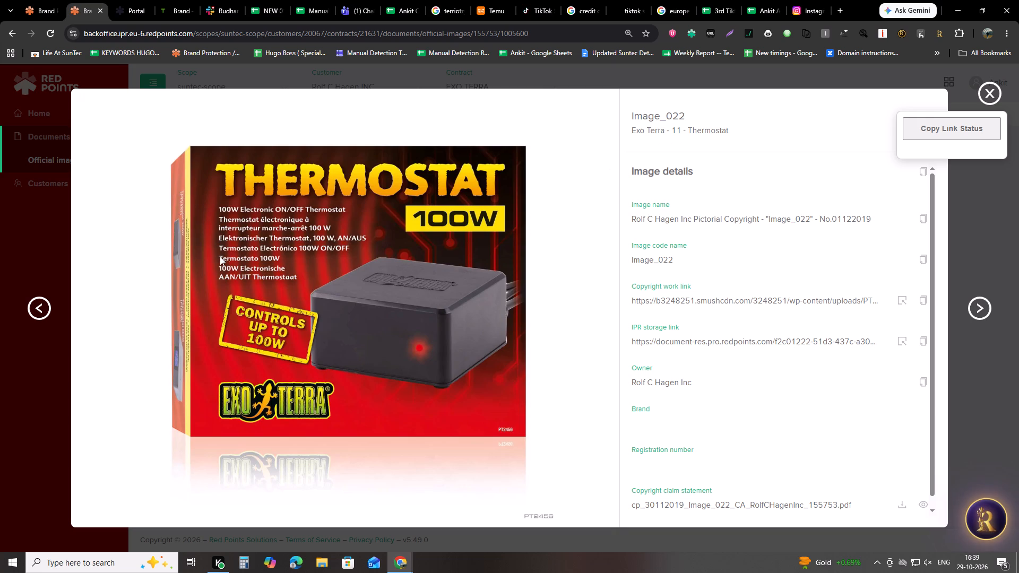
{"action": "left_click", "coordinate": [984, 92]}
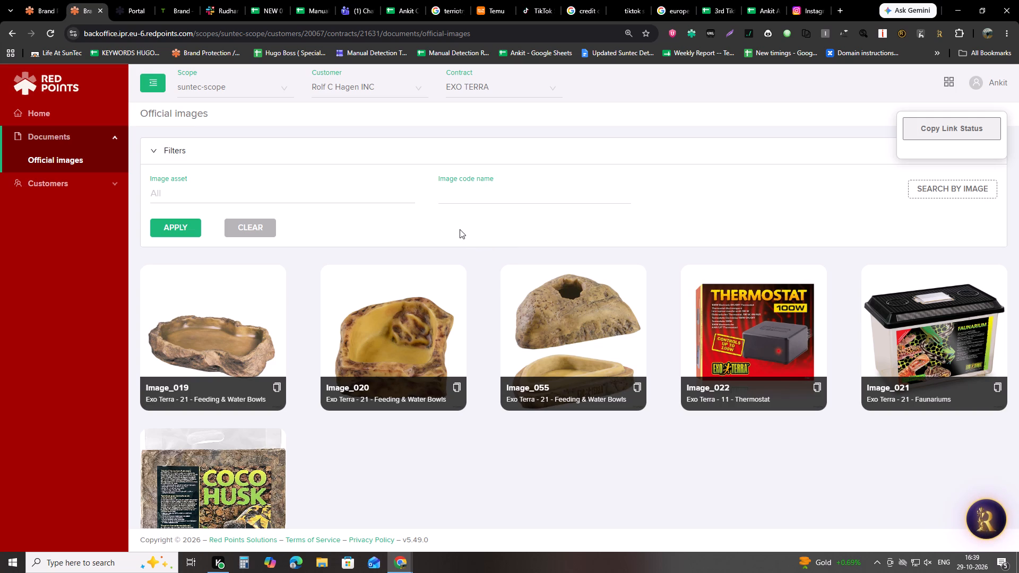
Switch to the Manual Detection Records spreadsheet.
{"action": "left_click", "coordinate": [321, 0]}
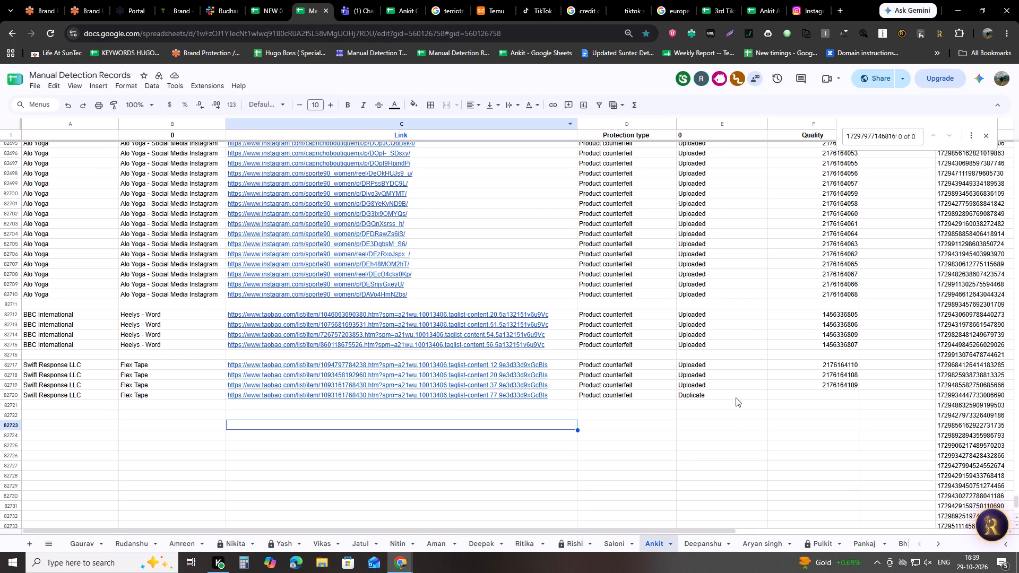
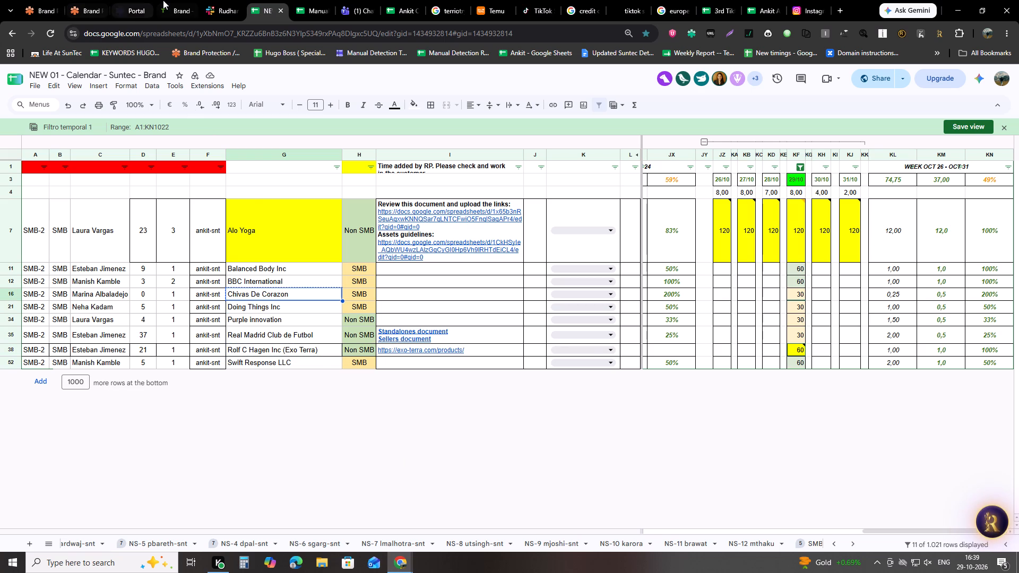
Search the customer filter of the Tuinet Brand page for Chivas De Corazon.
{"action": "left_click", "coordinate": [163, 0]}
{"action": "triple_click", "coordinate": [417, 215]}
{"action": "key", "text": "ctrl+v"}
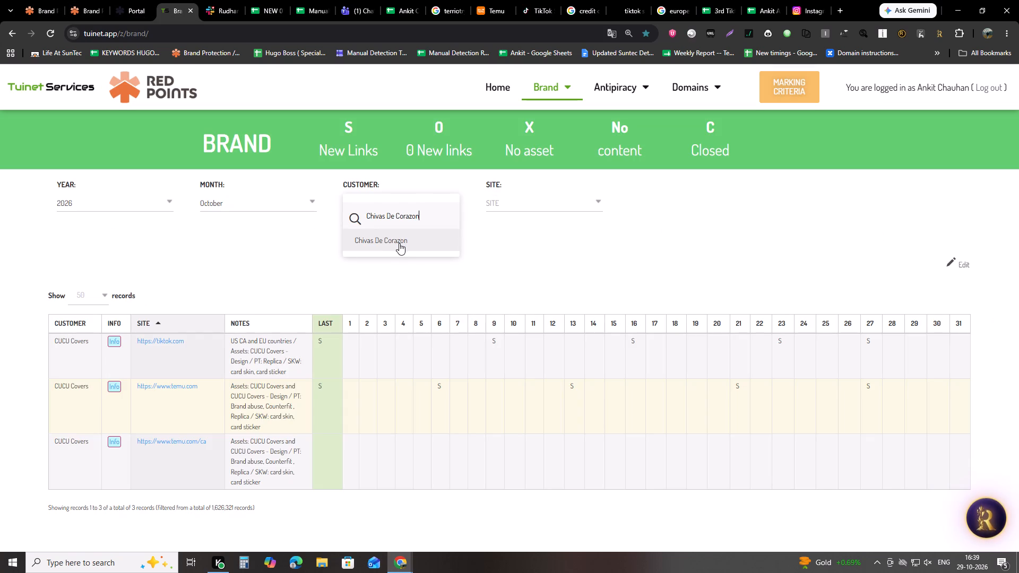
Copy Real Madrid Club de Futbol from the calendar spreadsheet and set it as the New Incident form's customer.
{"action": "left_click", "coordinate": [262, 0]}
{"action": "left_click", "coordinate": [252, 312]}
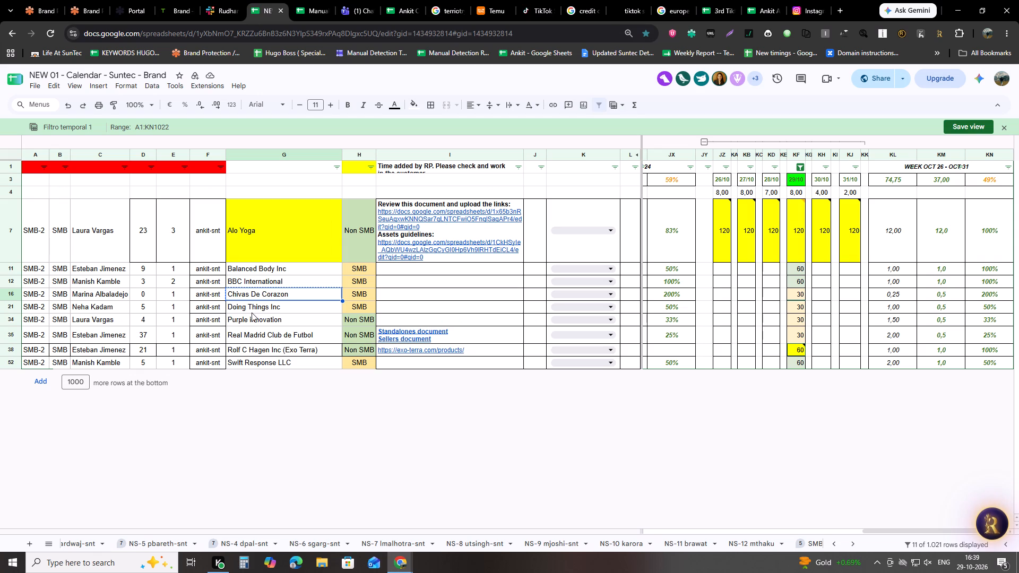
{"action": "left_click", "coordinate": [255, 324]}
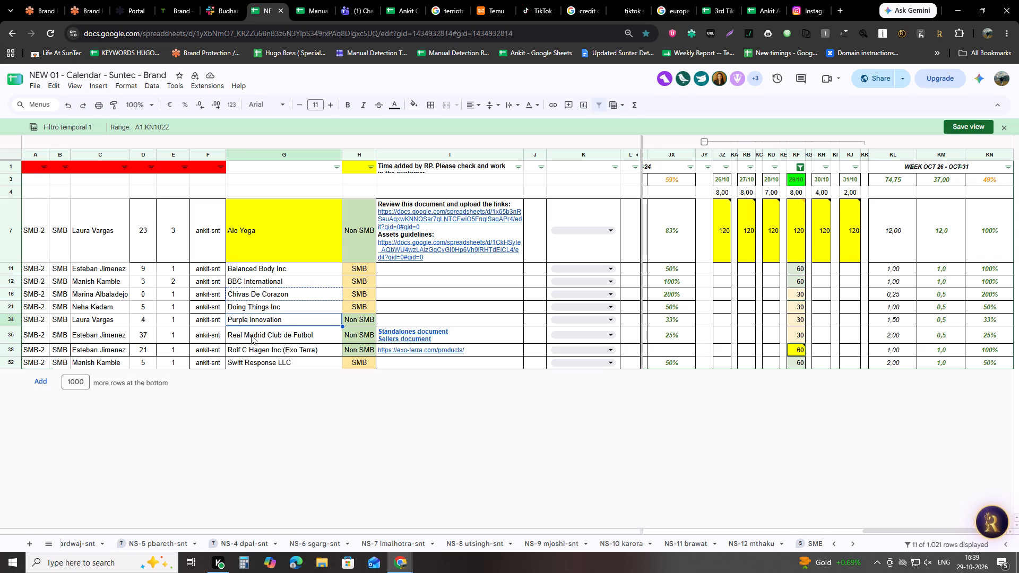
{"action": "left_click", "coordinate": [251, 337]}
{"action": "key", "text": "ctrl+c"}
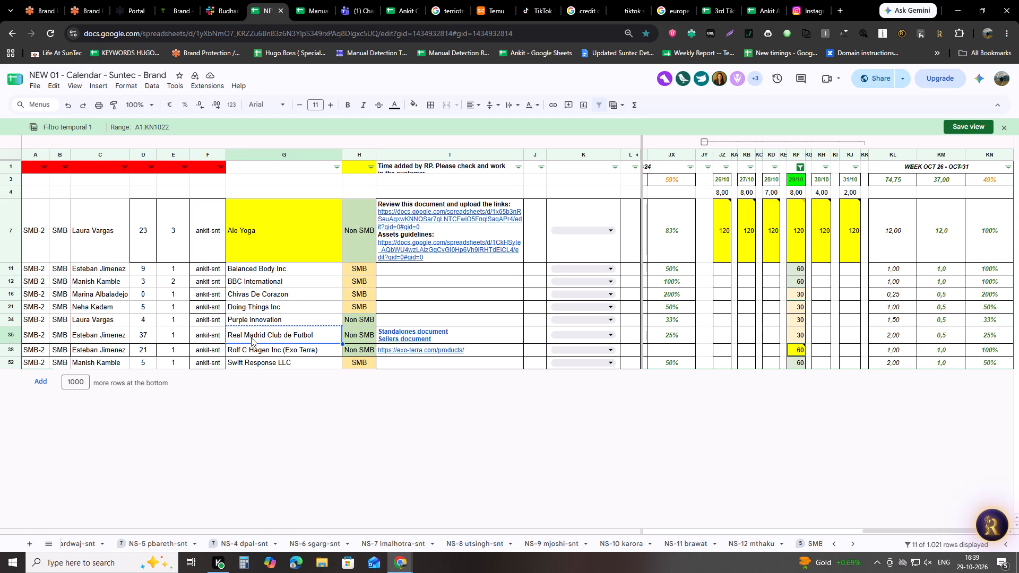
{"action": "left_click", "coordinate": [24, 0]}
{"action": "left_click", "coordinate": [324, 84]}
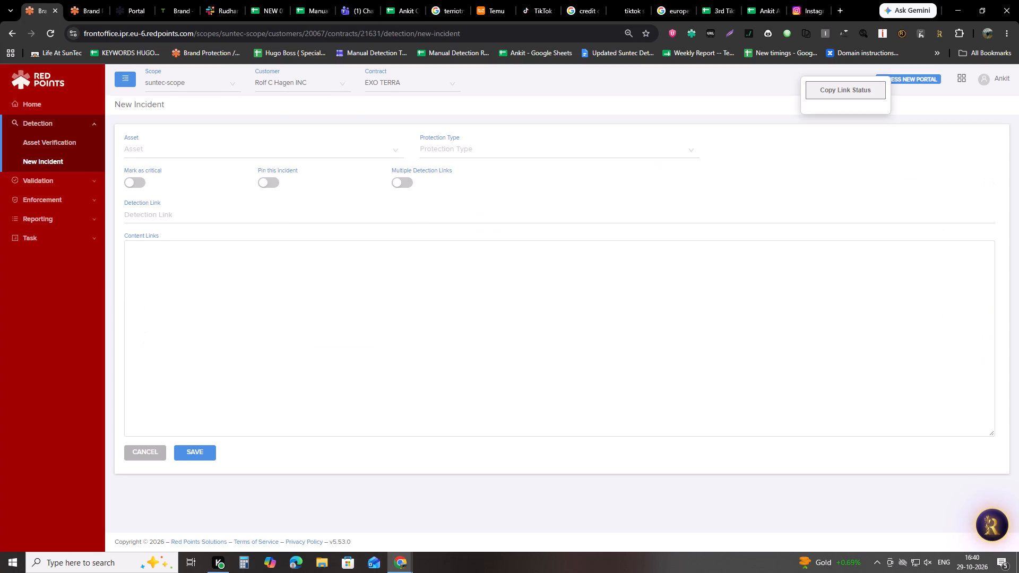
{"action": "key", "text": "ctrl+v"}
{"action": "left_click", "coordinate": [298, 99]}
Open the "REAL MADRID_Webs to upload and validate" spreadsheet linked in the calendar's Real Madrid Club de Futbol row.
{"action": "left_click", "coordinate": [264, 0]}
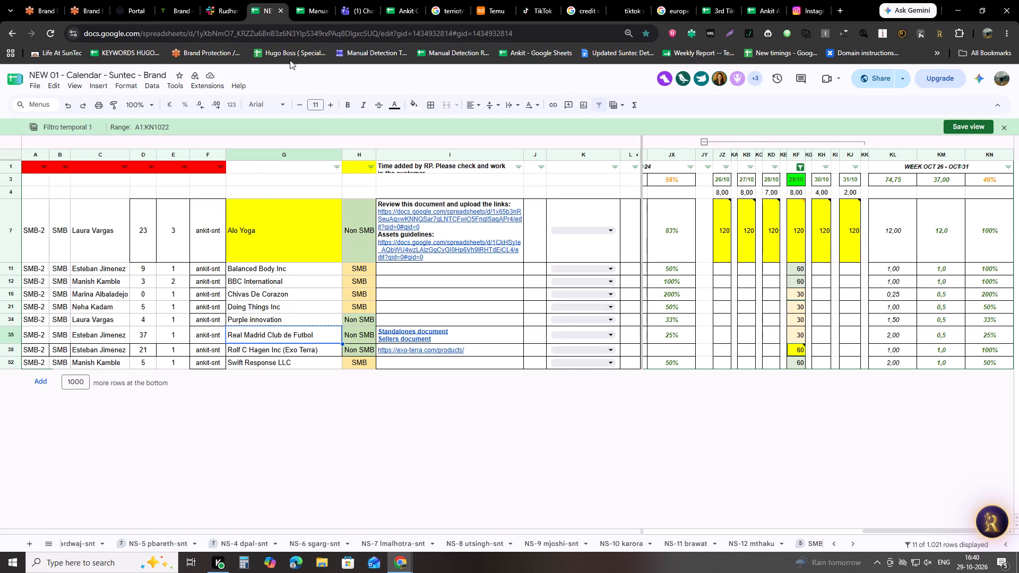
{"action": "left_click", "coordinate": [429, 338]}
{"action": "left_click", "coordinate": [439, 354]}
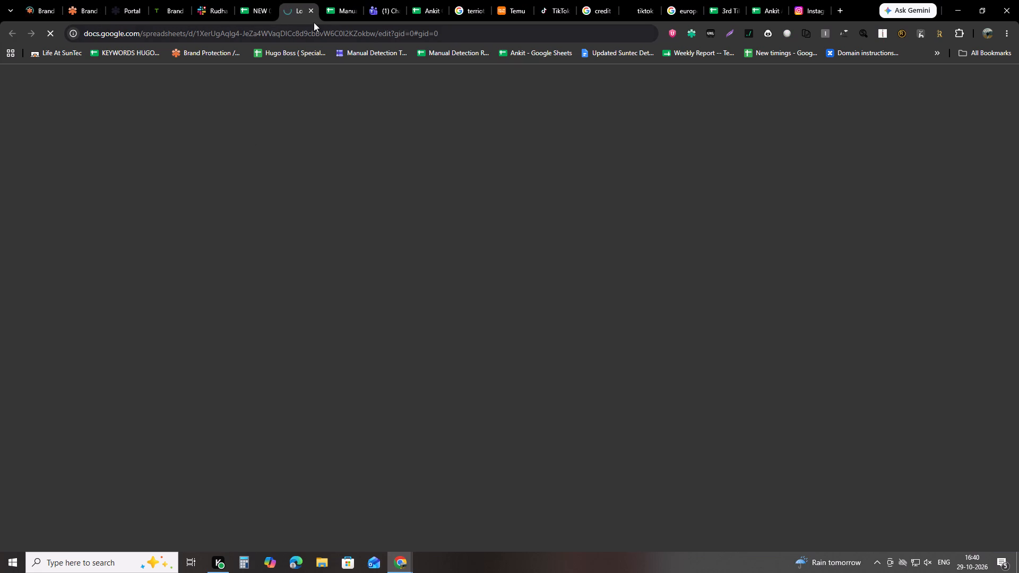
{"action": "left_click", "coordinate": [262, 0]}
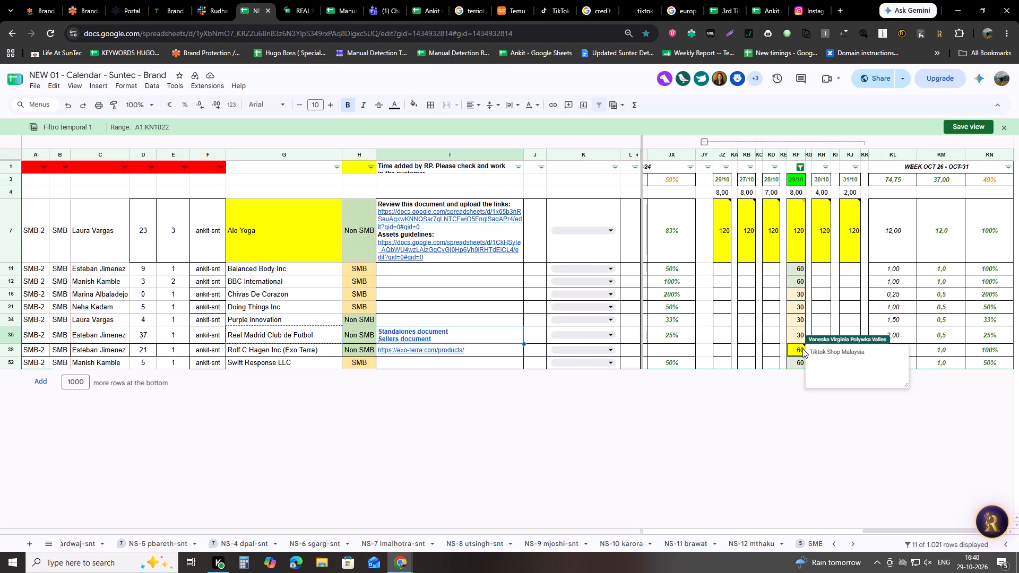
{"action": "left_click", "coordinate": [287, 0]}
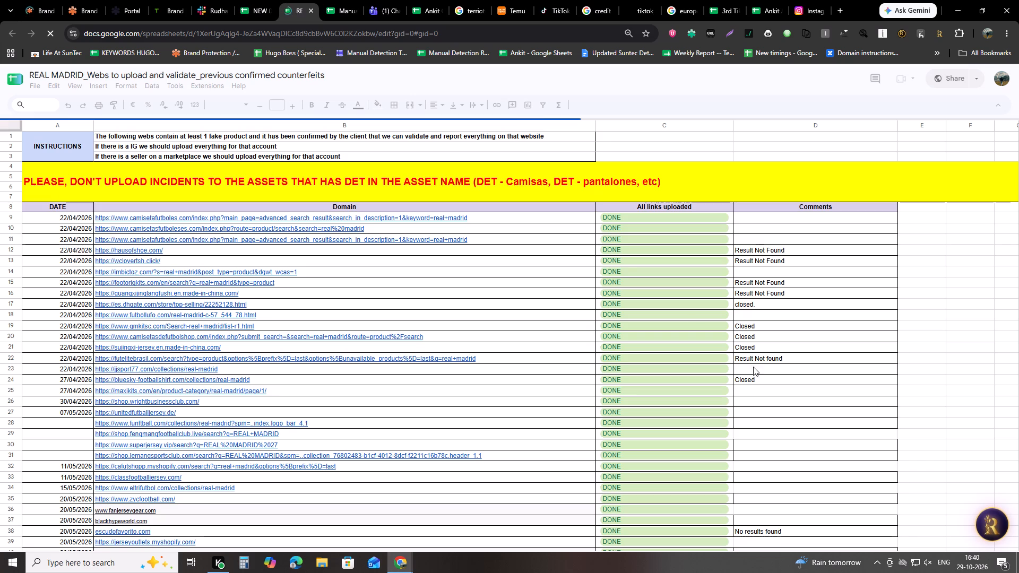
Examine the domain list down to its last entries, checking upload status and comments for domains still pending.
{"action": "left_click", "coordinate": [816, 400]}
{"action": "left_click", "coordinate": [779, 409]}
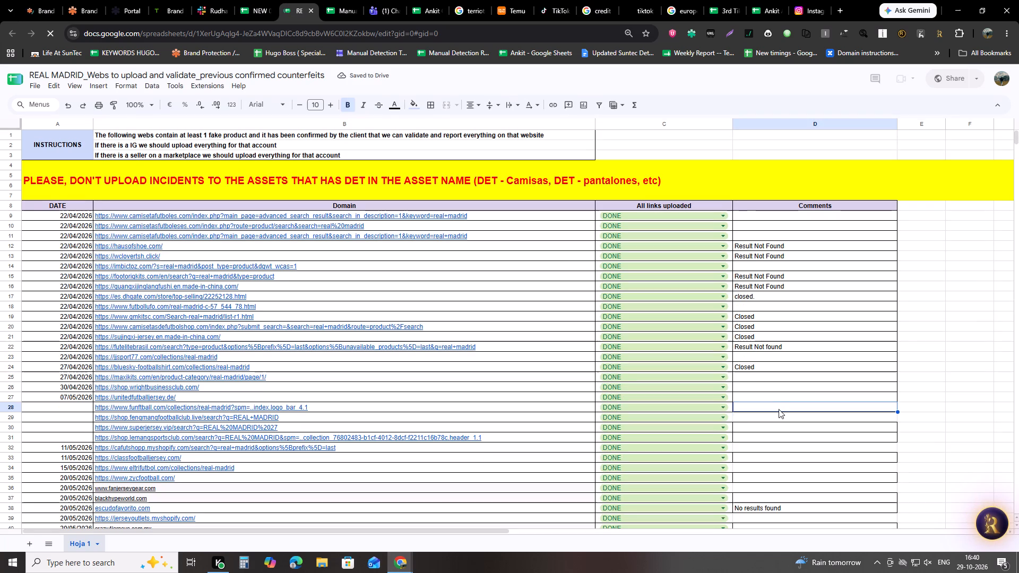
{"action": "key", "text": "ctrl+Down"}
{"action": "key", "text": "ctrl+Down"}
{"action": "key", "text": "ctrl+Down"}
{"action": "key", "text": "ctrl+Down"}
{"action": "key", "text": "ctrl+Down"}
{"action": "key", "text": "ctrl+Down"}
{"action": "key", "text": "ctrl+Down"}
{"action": "key", "text": "ctrl+Down"}
{"action": "key", "text": "ctrl+Down"}
{"action": "key", "text": "ctrl+Down"}
{"action": "key", "text": "ctrl+Down"}
{"action": "key", "text": "ctrl+Down"}
{"action": "key", "text": "ctrl+Down"}
{"action": "key", "text": "ctrl+Down"}
{"action": "key", "text": "ctrl+Down"}
{"action": "key", "text": "ctrl+Down"}
{"action": "key", "text": "ctrl+Down"}
{"action": "key", "text": "ctrl+Down"}
{"action": "key", "text": "ctrl+Down"}
{"action": "key", "text": "ctrl+Down"}
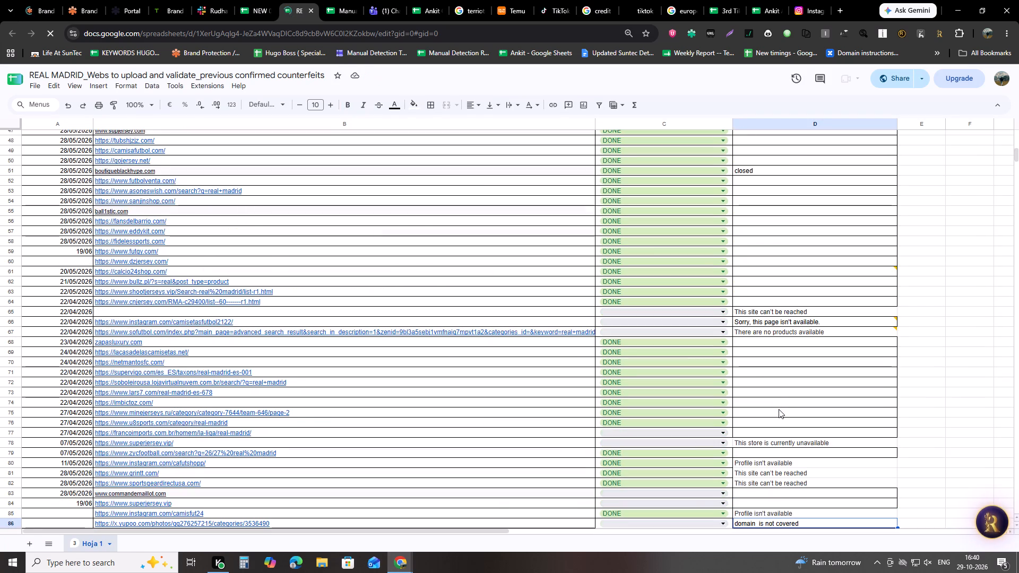
{"action": "key", "text": "ctrl+Left"}
{"action": "key", "text": "ctrl+Up"}
{"action": "key", "text": "Right"}
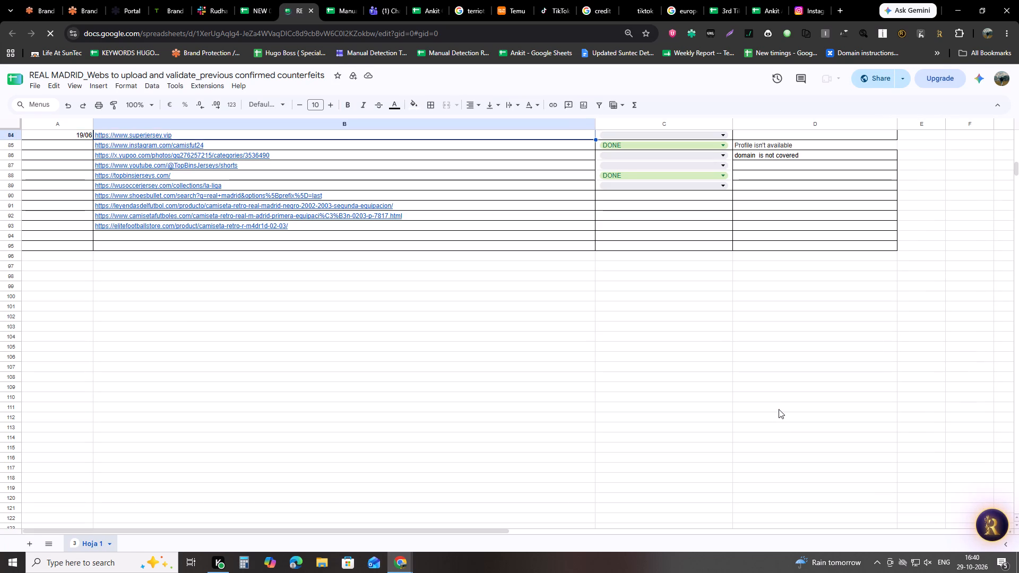
{"action": "key", "text": "Right"}
{"action": "key", "text": "Down"}
{"action": "key", "text": "Down"}
{"action": "key", "text": "Down"}
{"action": "key", "text": "Down"}
{"action": "key", "text": "Down"}
{"action": "key", "text": "Down"}
{"action": "key", "text": "Down"}
{"action": "key", "text": "Left"}
{"action": "key", "text": "Left"}
{"action": "key", "text": "Down"}
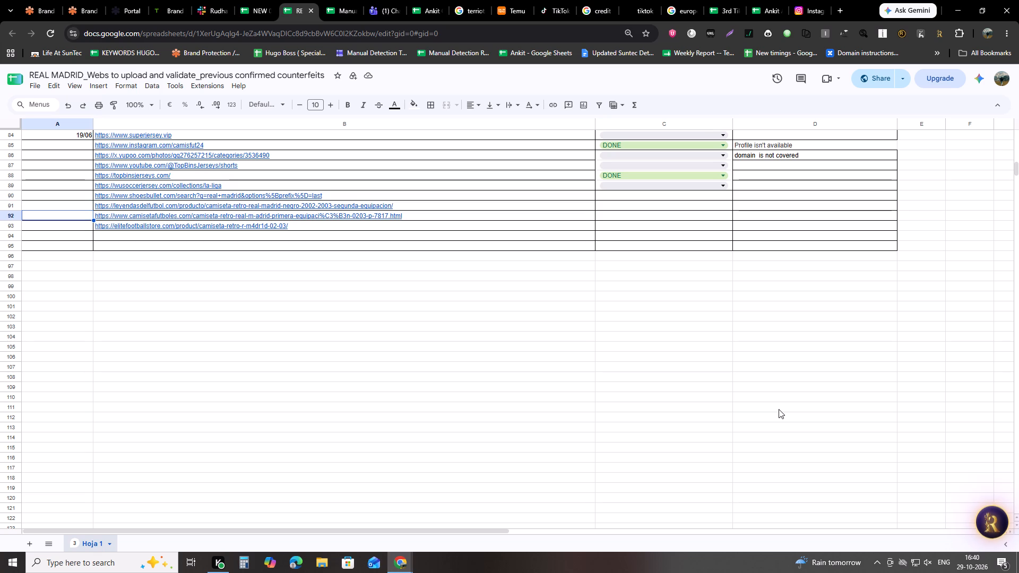
{"action": "key", "text": "Right"}
{"action": "key", "text": "Down"}
{"action": "key", "text": "Up"}
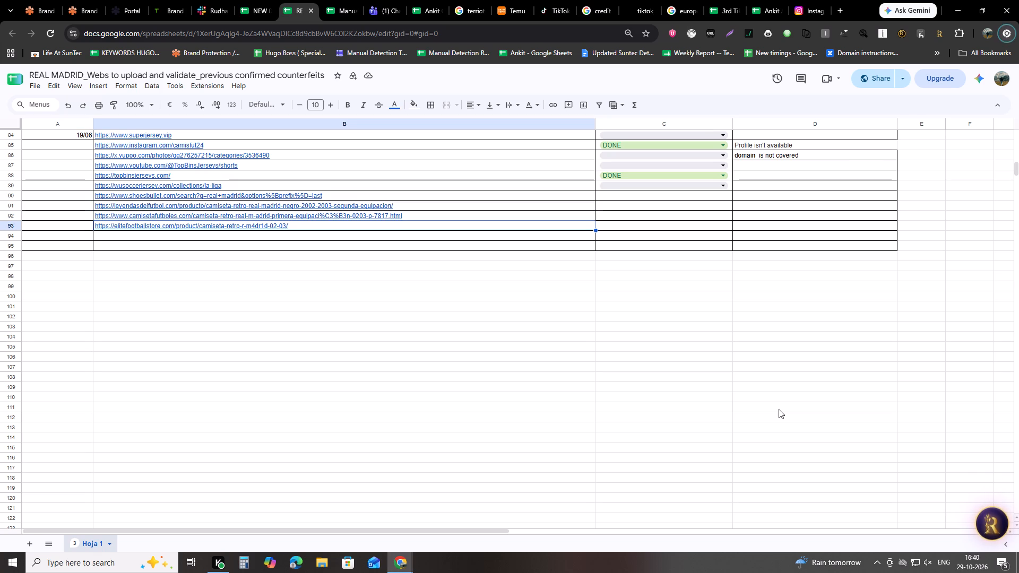
Open the camisetafutboles.com product link in row 92 of the domain list.
{"action": "key", "text": "alt+Return"}
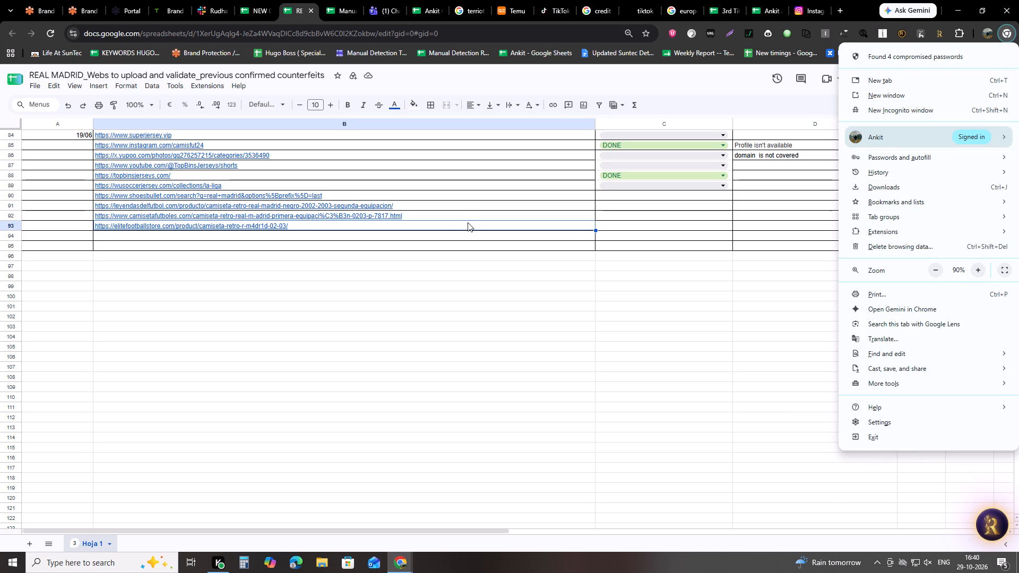
{"action": "left_click", "coordinate": [464, 214]}
{"action": "key", "text": "alt+Return"}
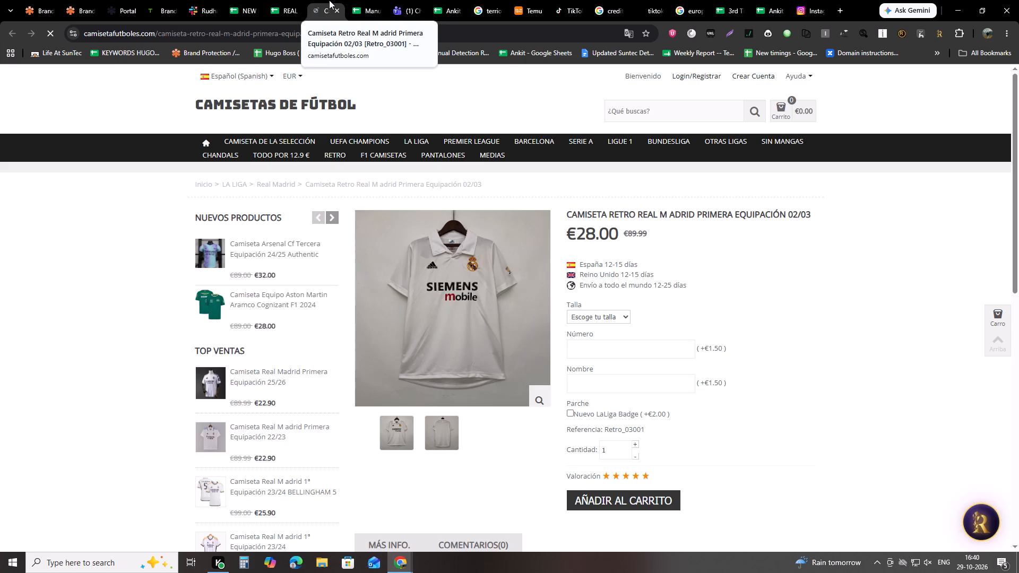
Search the camisetafutboles.com shop for "real madrid retro", review the listed shirts and close the site.
{"action": "left_click", "coordinate": [649, 115]}
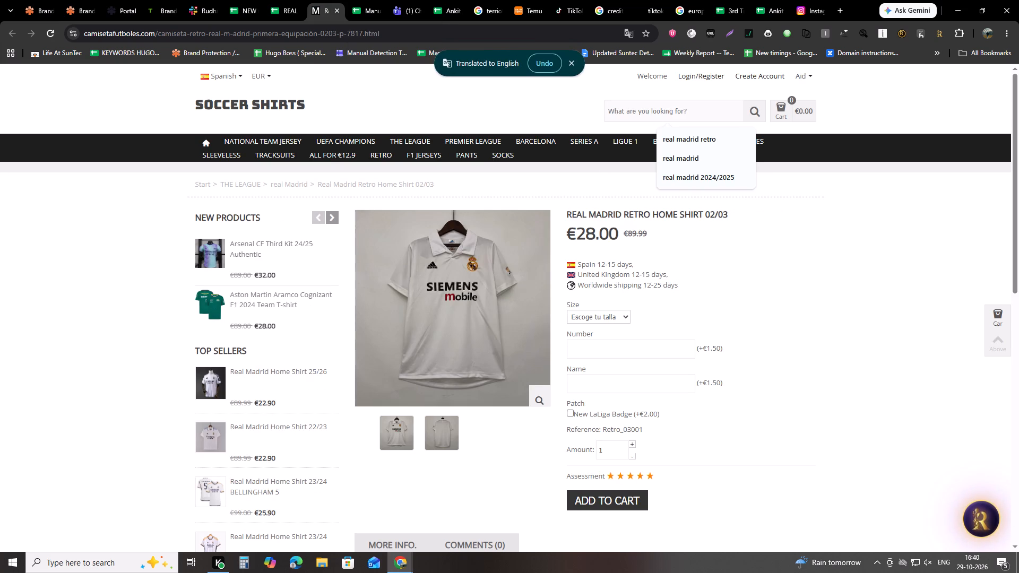
{"action": "left_click", "coordinate": [704, 129]}
{"action": "left_click", "coordinate": [704, 146]}
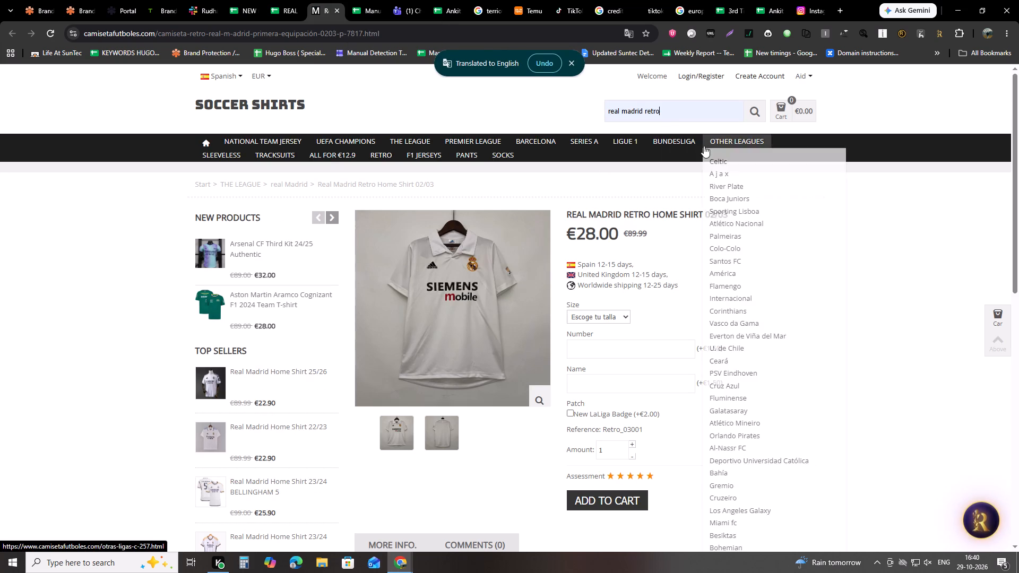
{"action": "left_click", "coordinate": [759, 115]}
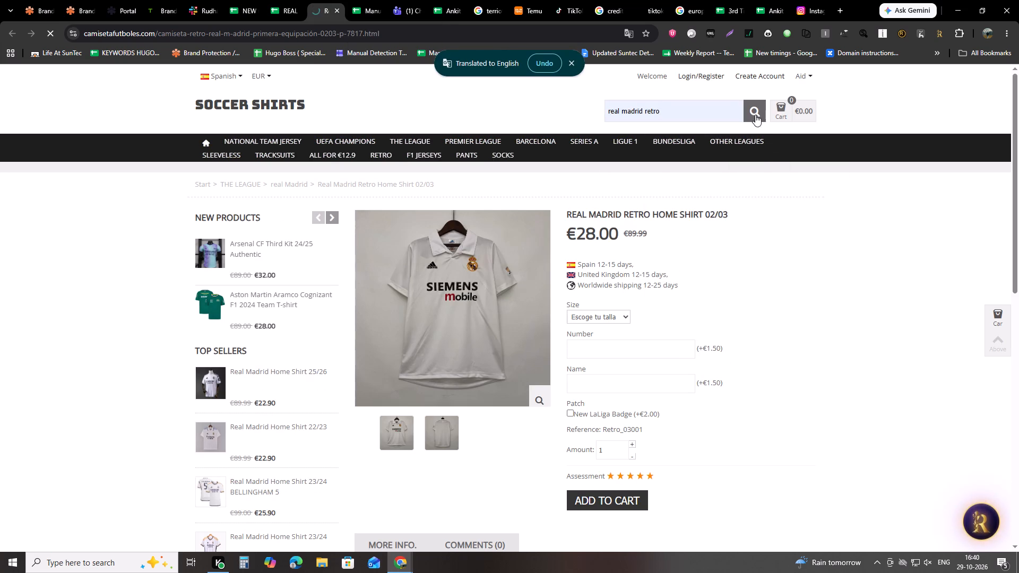
{"action": "scroll", "coordinate": [240, 343], "scroll_direction": "down", "scroll_amount": 2}
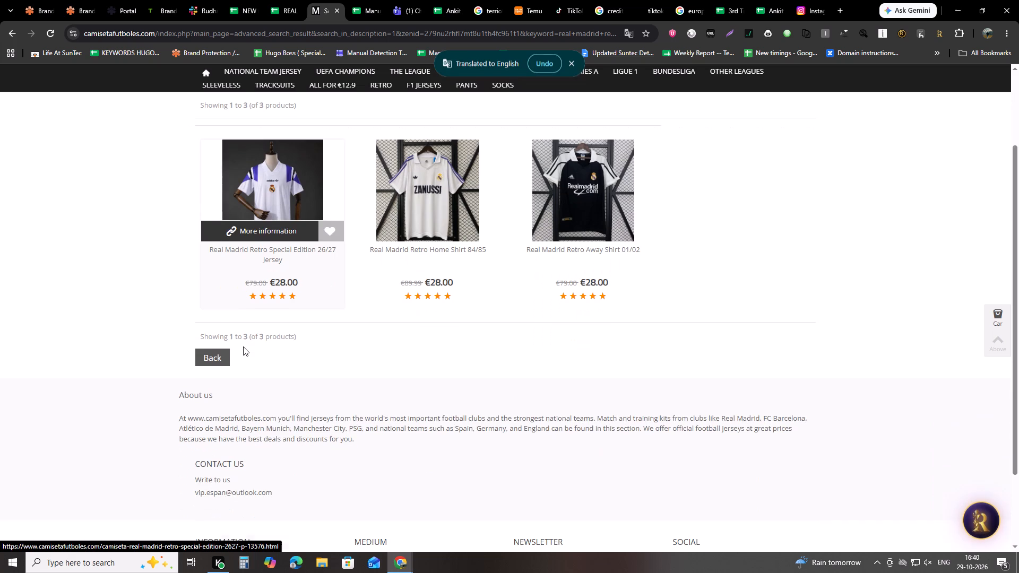
{"action": "scroll", "coordinate": [221, 361], "scroll_direction": "up", "scroll_amount": 4}
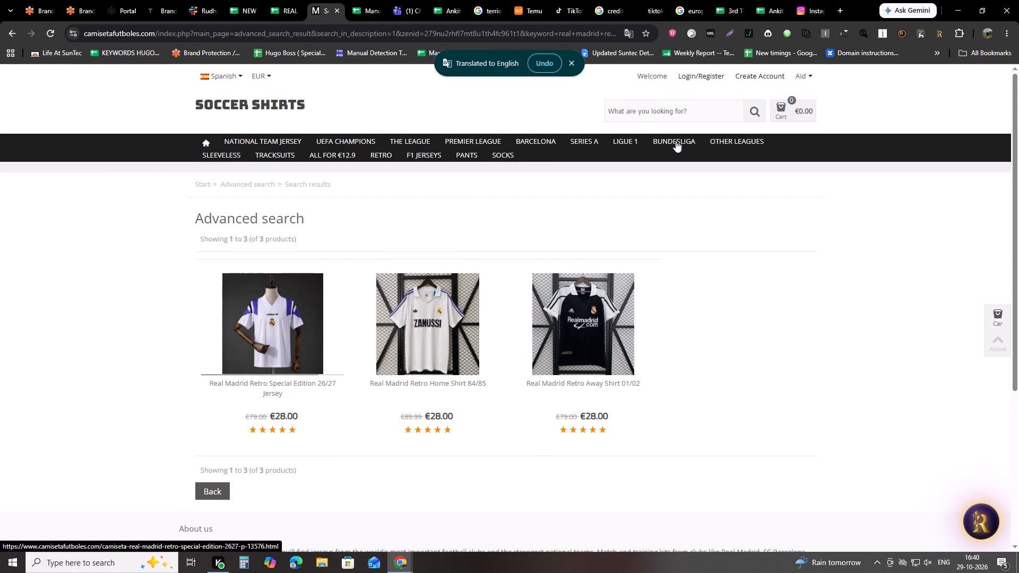
{"action": "left_click", "coordinate": [289, 0]}
{"action": "middle_click", "coordinate": [322, 0]}
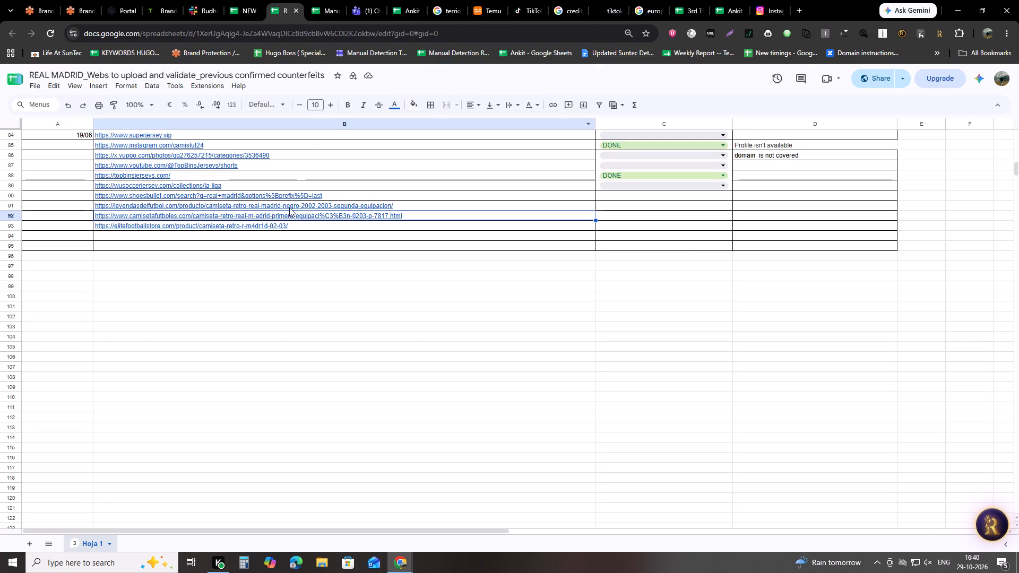
Open the wusoccerjersey.com La Liga collection link in row 89 of the domain list.
{"action": "key", "text": "Up"}
{"action": "key", "text": "Up"}
{"action": "key", "text": "Up"}
{"action": "key", "text": "Up"}
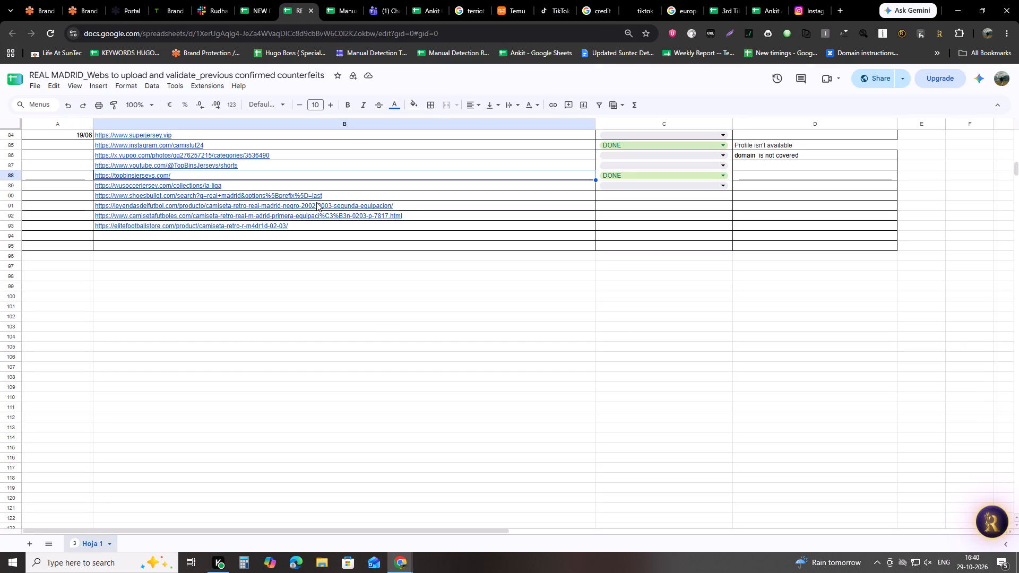
{"action": "key", "text": "Right"}
{"action": "key", "text": "Up"}
{"action": "key", "text": "Left"}
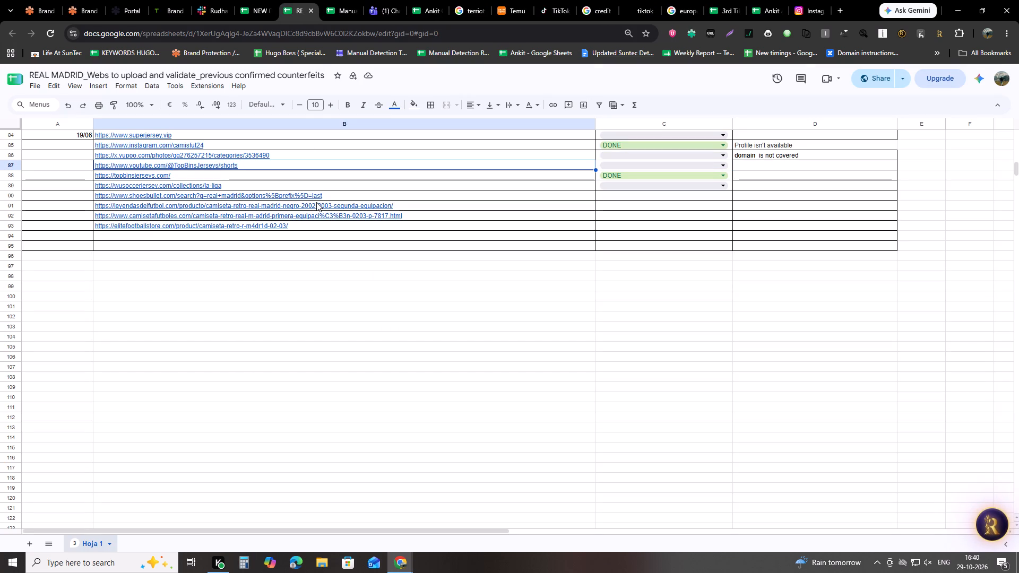
{"action": "key", "text": "Down"}
{"action": "key", "text": "Down"}
{"action": "key", "text": "alt+Return"}
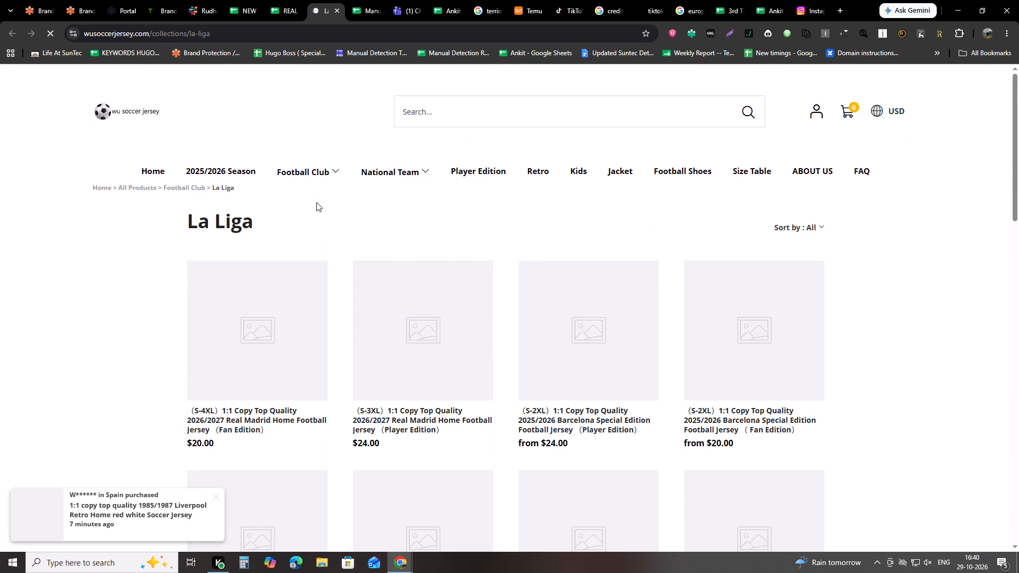
Search the wusoccerjersey.com shop for "real madrid retro".
{"action": "left_click", "coordinate": [481, 109]}
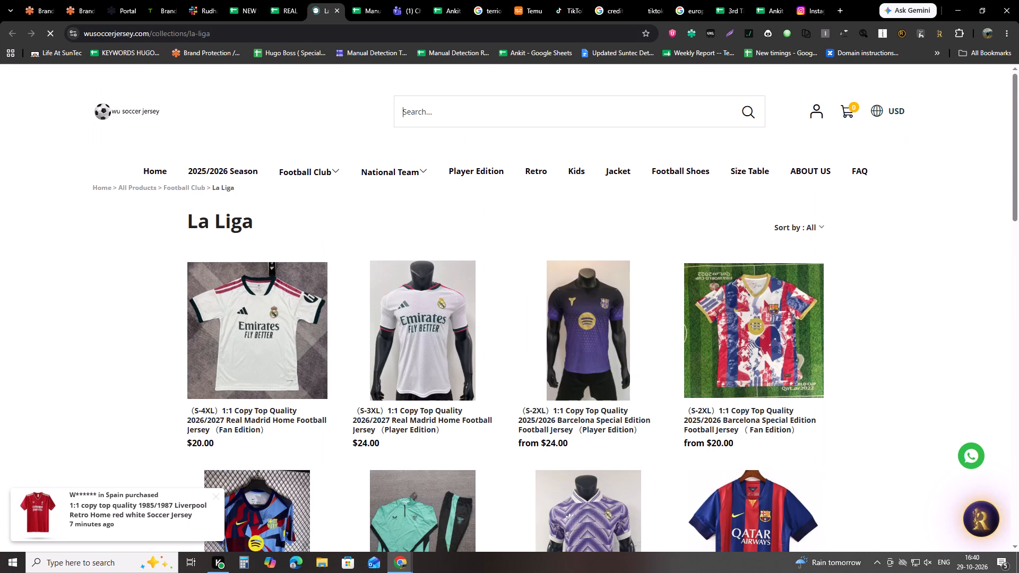
{"action": "type", "text": "real madrid re"}
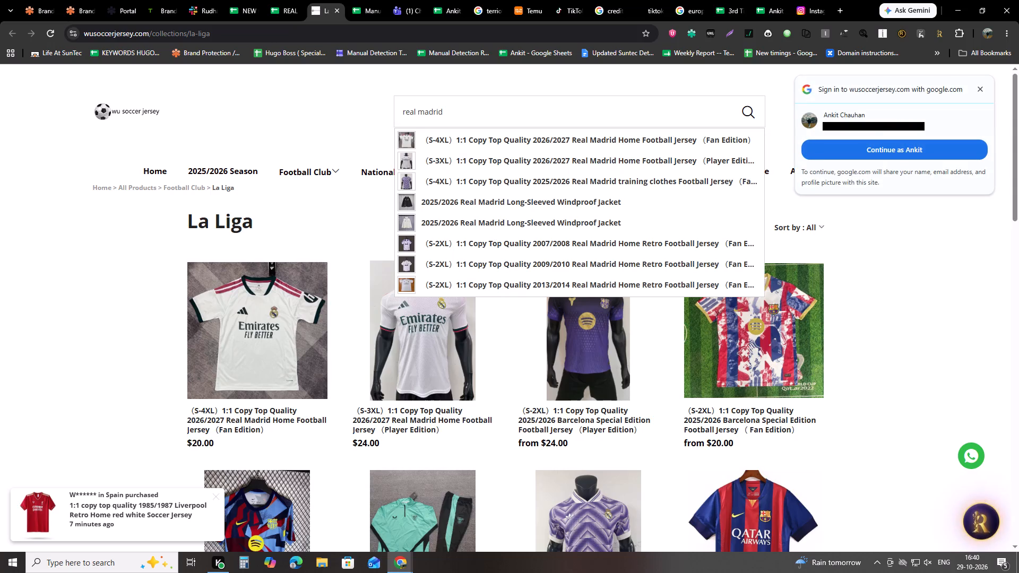
{"action": "left_click", "coordinate": [481, 109]}
{"action": "type", "text": "retro"}
{"action": "key", "text": "Return"}
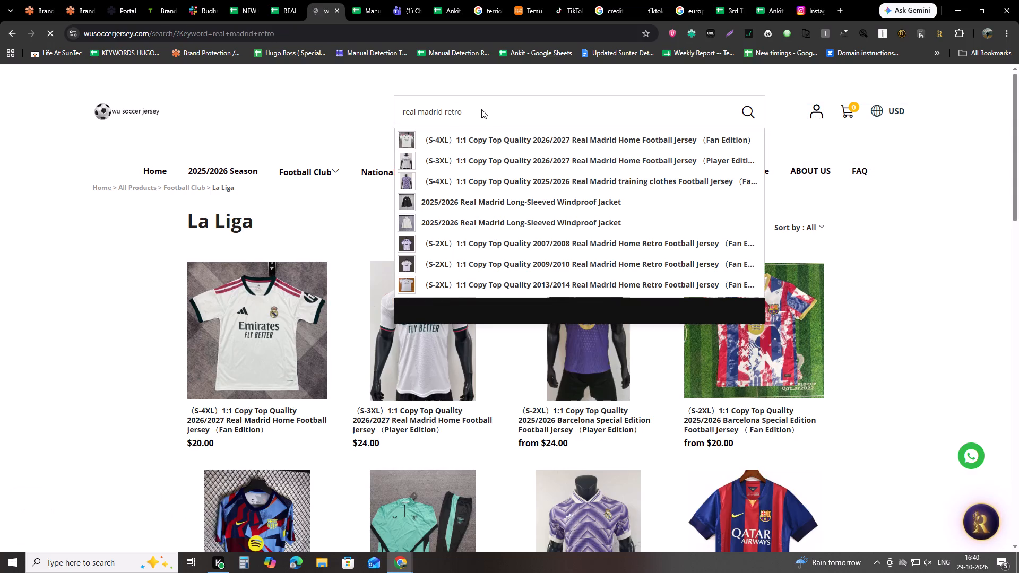
Examine the shop's search results with every "retro" match highlighted, and go on to results page 2.
{"action": "key", "text": "ctrl+f"}
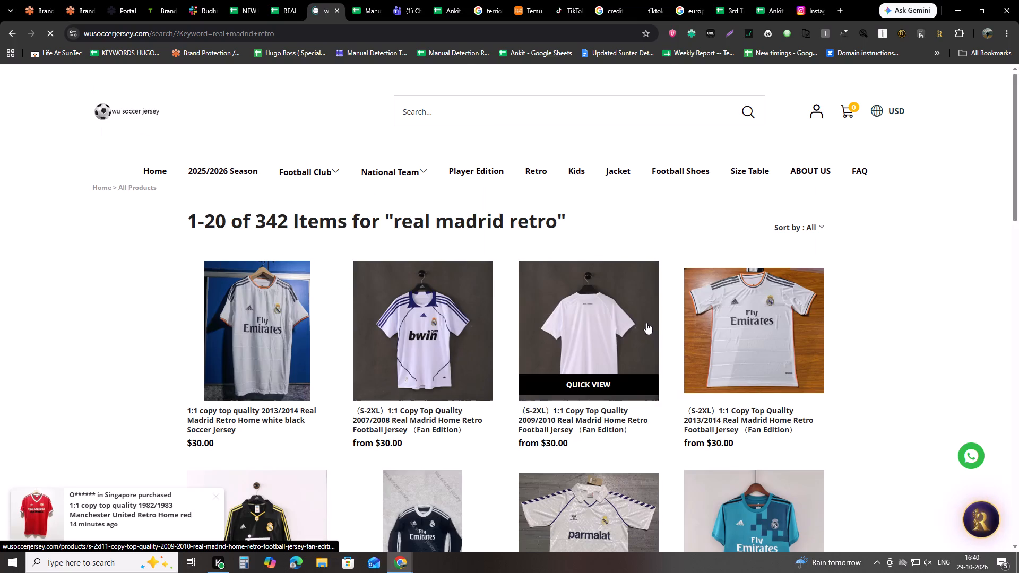
{"action": "type", "text": "retro"}
{"action": "scroll", "coordinate": [646, 323], "scroll_direction": "down", "scroll_amount": 7}
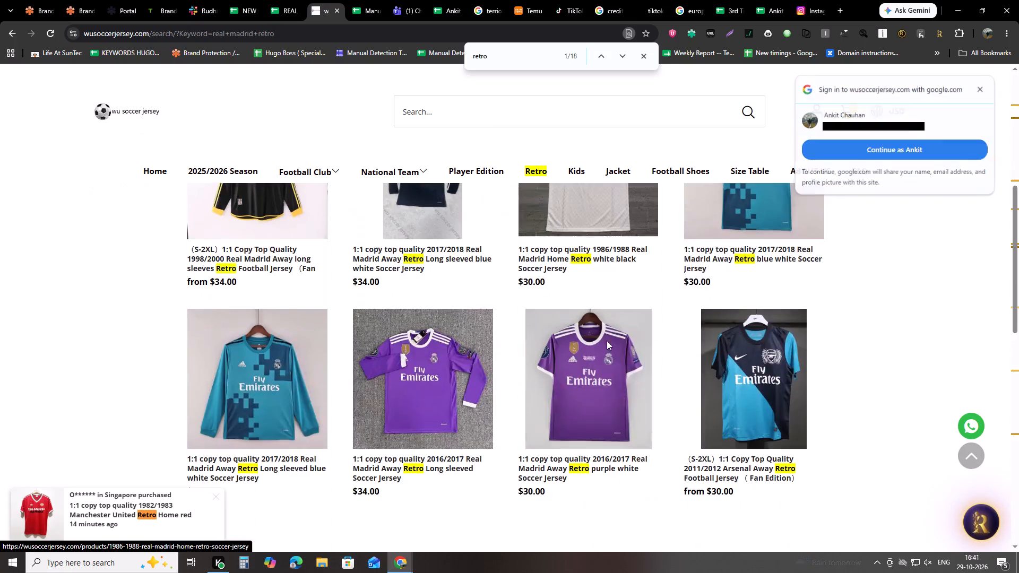
{"action": "scroll", "coordinate": [198, 405], "scroll_direction": "down", "scroll_amount": 5}
{"action": "scroll", "coordinate": [317, 380], "scroll_direction": "down", "scroll_amount": 6}
{"action": "scroll", "coordinate": [393, 362], "scroll_direction": "up", "scroll_amount": 3}
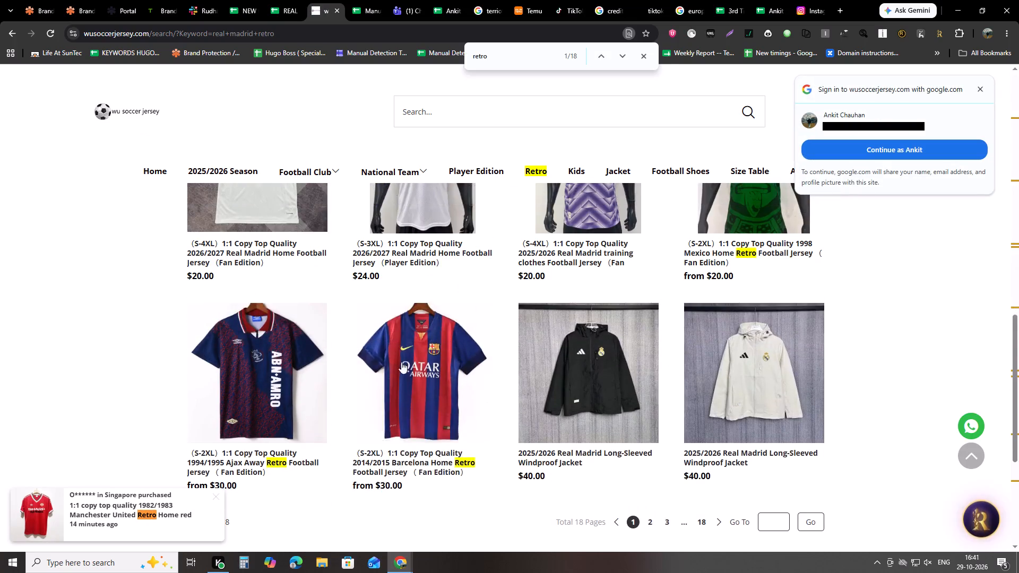
{"action": "scroll", "coordinate": [577, 362], "scroll_direction": "up", "scroll_amount": 4}
{"action": "scroll", "coordinate": [111, 362], "scroll_direction": "down", "scroll_amount": 5}
{"action": "scroll", "coordinate": [616, 338], "scroll_direction": "down", "scroll_amount": 1}
{"action": "left_click", "coordinate": [642, 415]}
{"action": "left_click", "coordinate": [647, 415]}
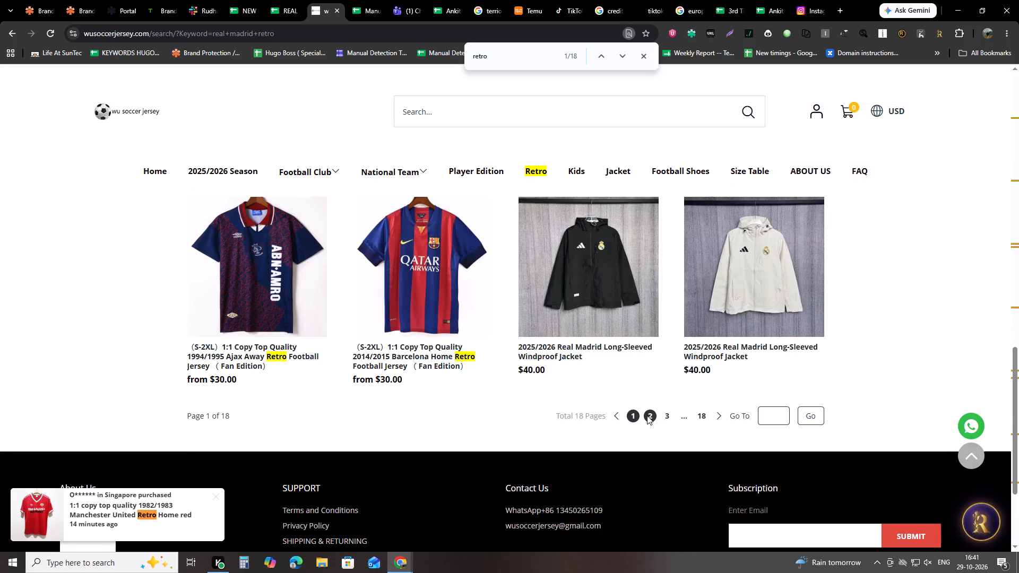
Copy the four website links in rows 90 to 93 of the Real Madrid domain list.
{"action": "left_click", "coordinate": [278, 0]}
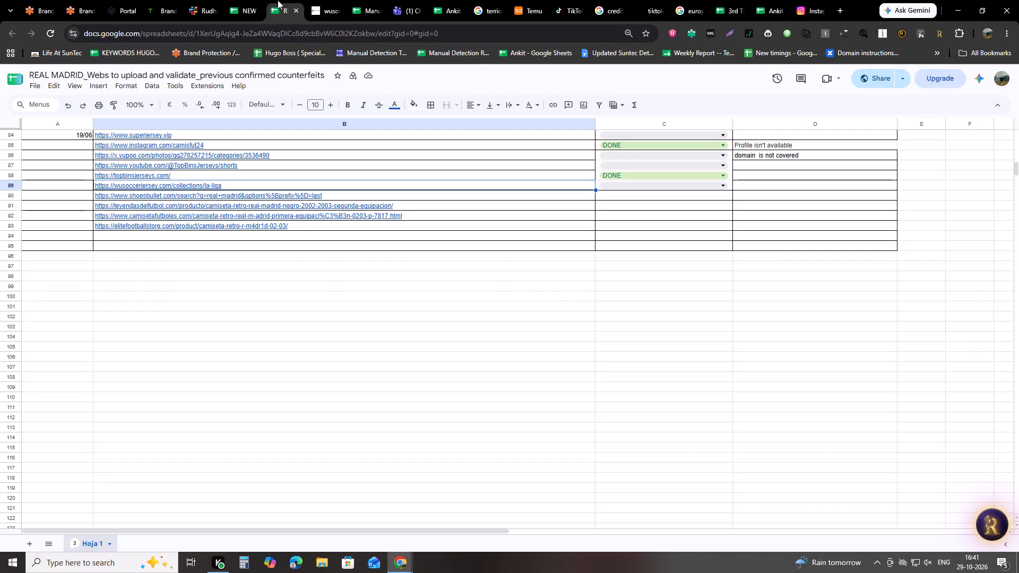
{"action": "key", "text": "Down"}
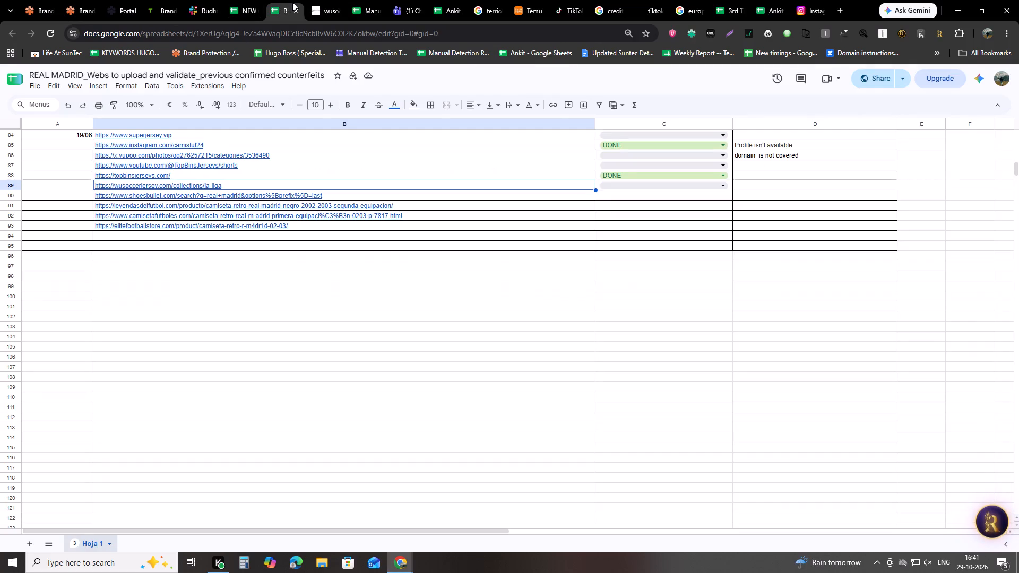
{"action": "left_click_drag", "start_coordinate": [346, 198], "coordinate": [347, 220]}
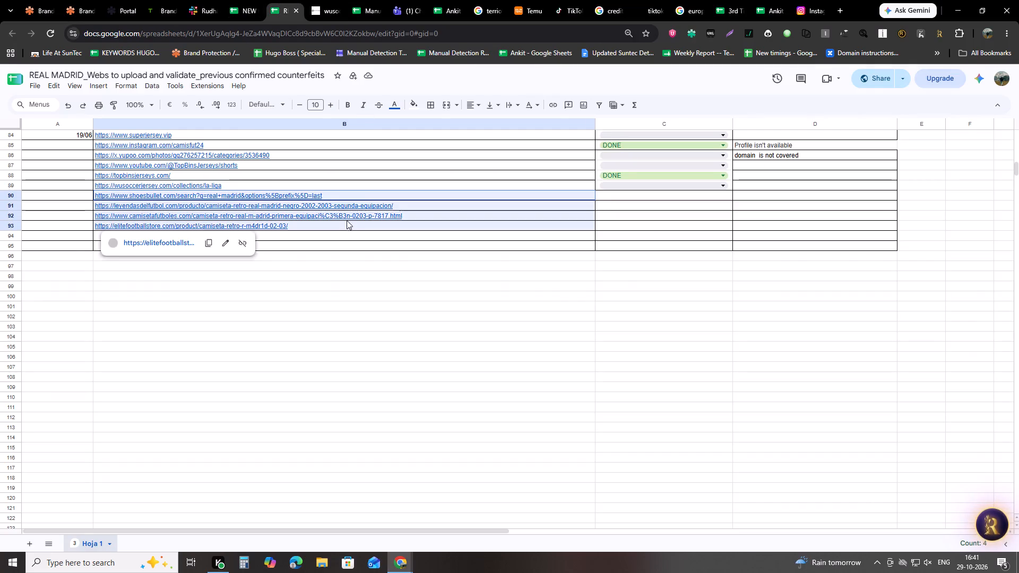
{"action": "left_click_drag", "start_coordinate": [347, 220], "coordinate": [348, 225]}
{"action": "key", "text": "ctrl+c"}
{"action": "key", "text": "ctrl+c"}
{"action": "key", "text": "ctrl+c"}
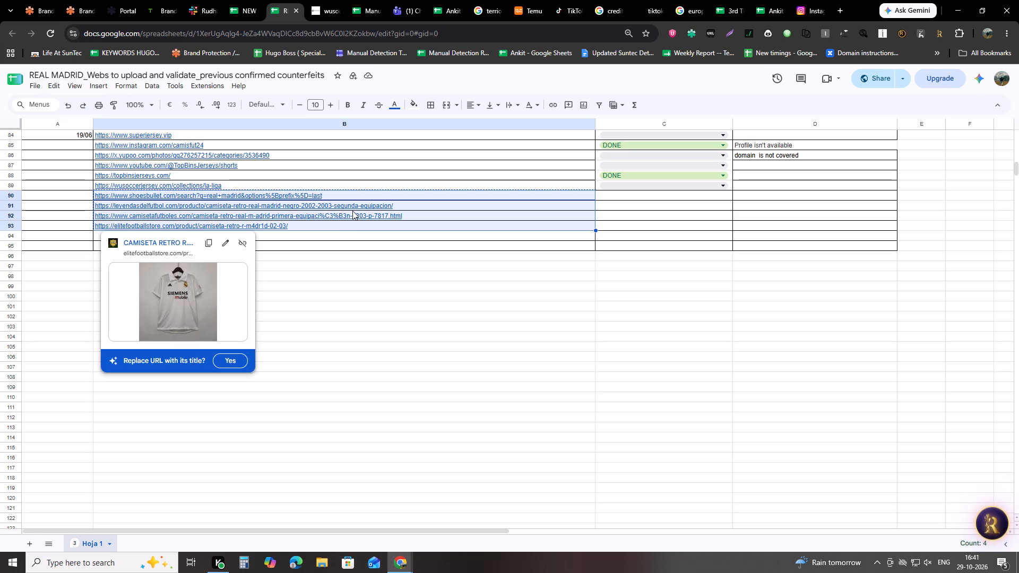
Open all the copied links as separate pages in a new browser window and close the blank one.
{"action": "key", "text": "ctrl+n"}
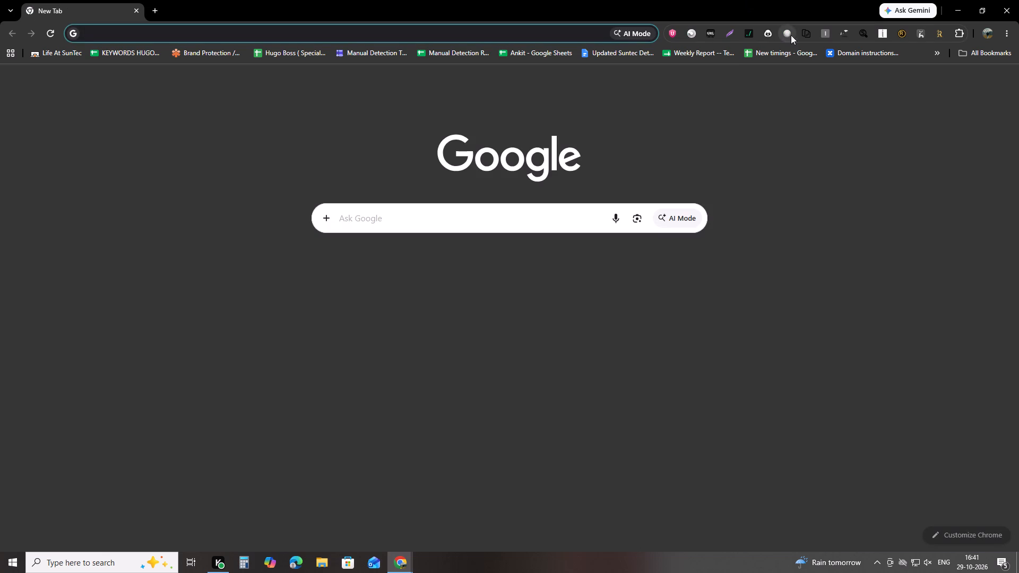
{"action": "left_click", "coordinate": [709, 36]}
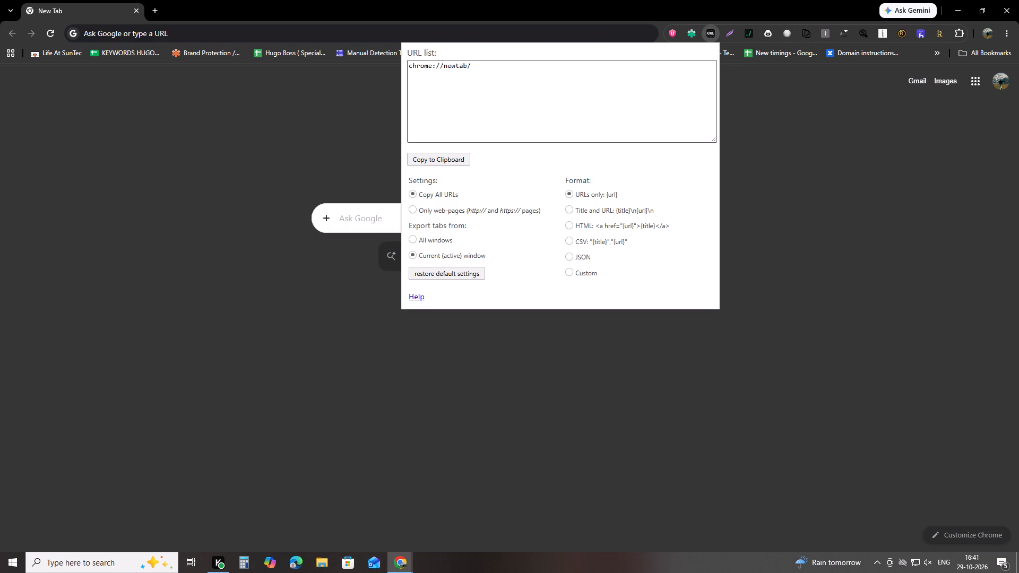
{"action": "left_click", "coordinate": [745, 150]}
{"action": "left_click", "coordinate": [847, 38]}
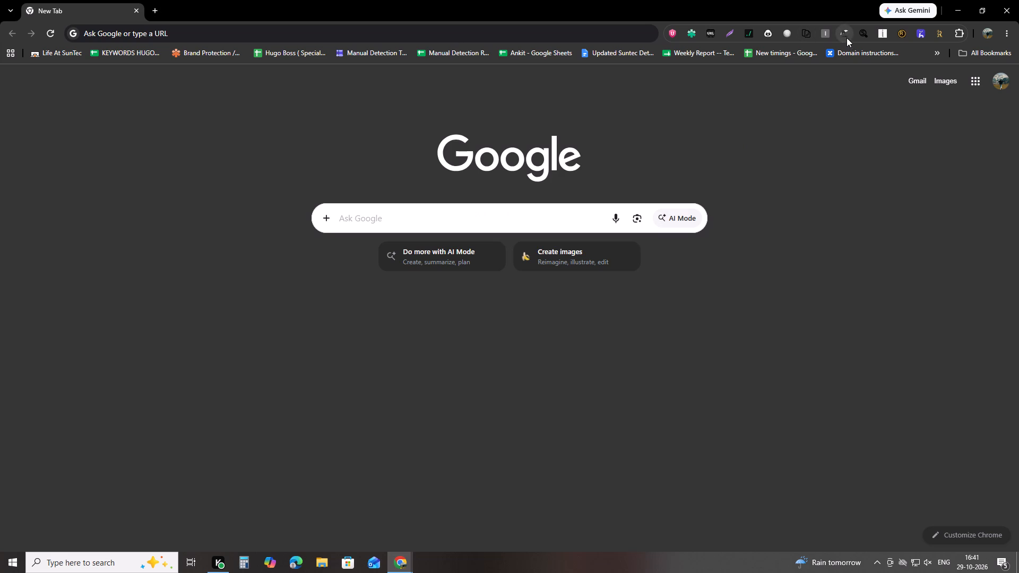
{"action": "left_click", "coordinate": [728, 82]}
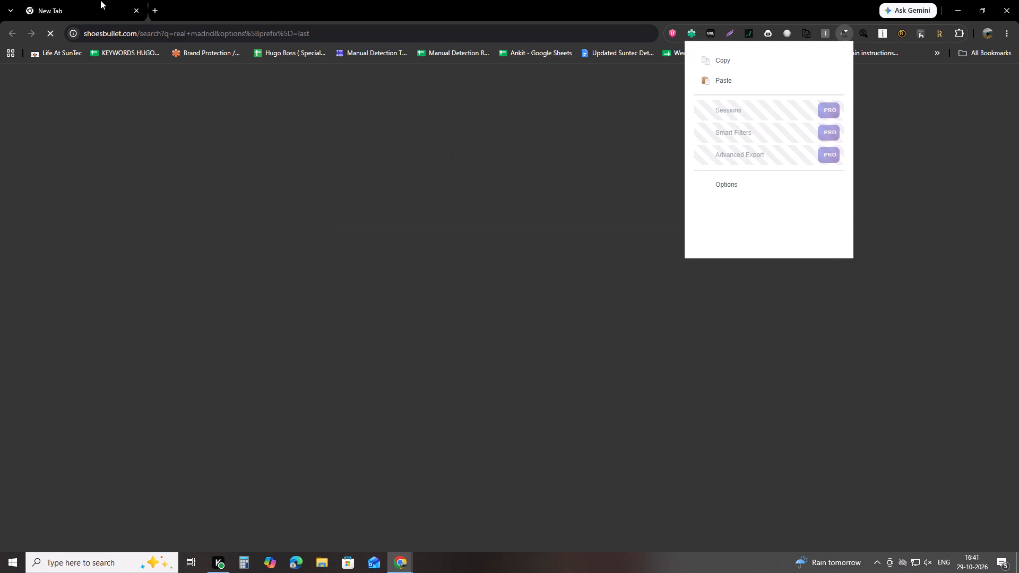
{"action": "left_click", "coordinate": [73, 0]}
{"action": "middle_click", "coordinate": [73, 0]}
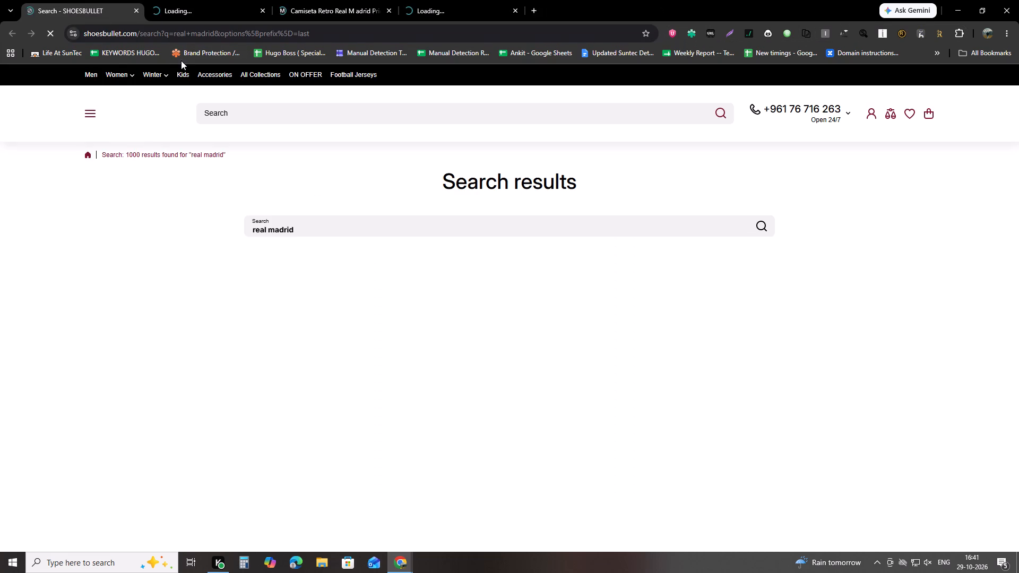
Search the shoesbullet.com shop for "real madrid retro", dismissing the free gift pop-up.
{"action": "left_click", "coordinate": [318, 224]}
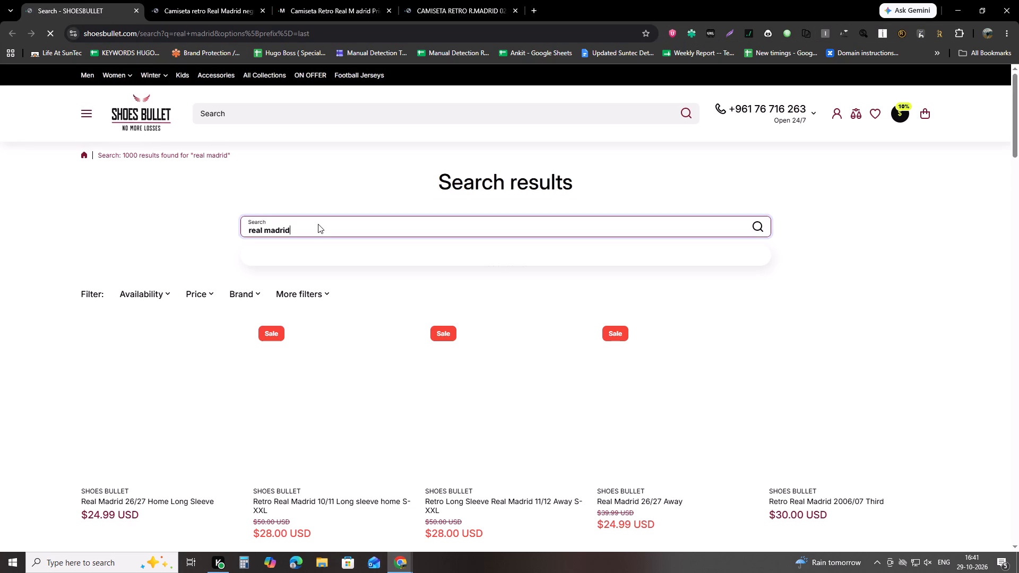
{"action": "key", "text": "space"}
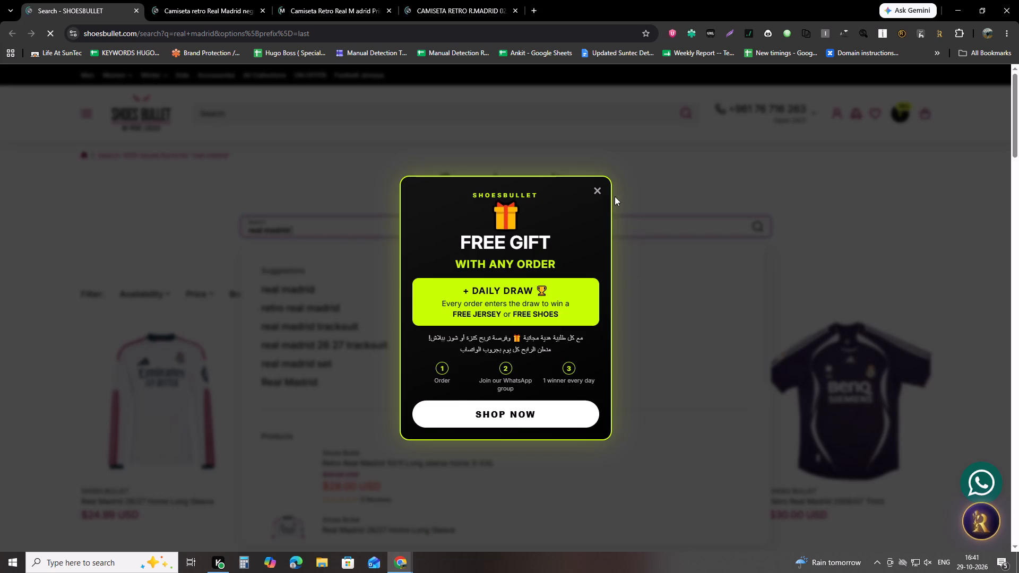
{"action": "left_click", "coordinate": [599, 192]}
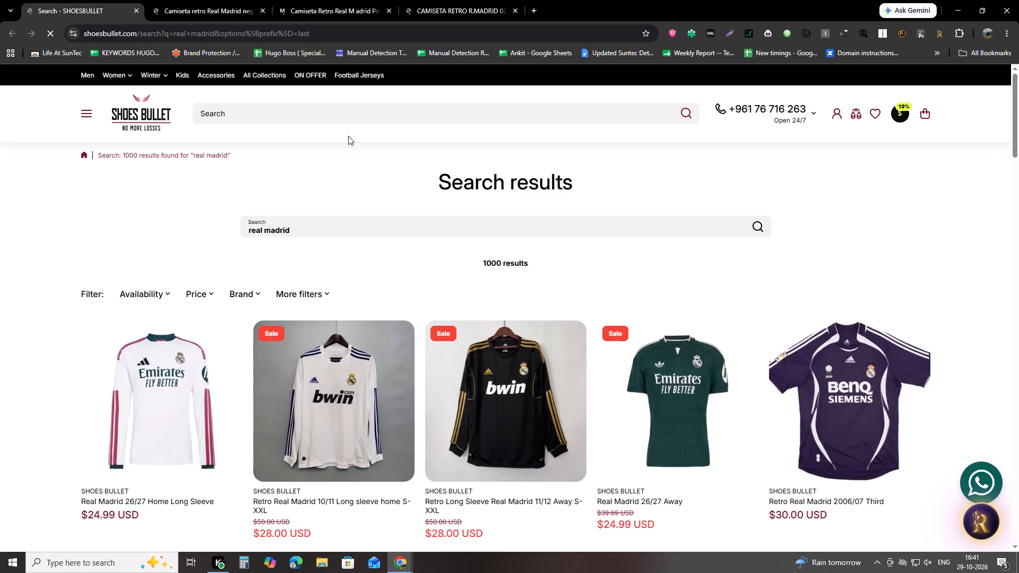
{"action": "left_click", "coordinate": [322, 225]}
{"action": "type", "text": "retro"}
{"action": "key", "text": "Return"}
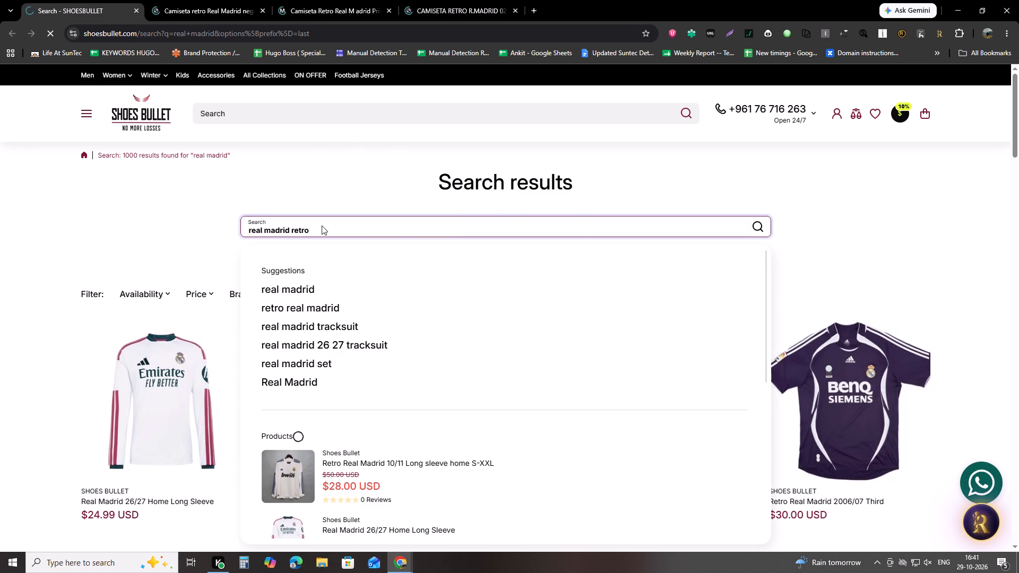
Highlight every "retro" match in the Shoes Bullet search results, review the listed shirts and load more products.
{"action": "scroll", "coordinate": [329, 286], "scroll_direction": "down", "scroll_amount": 1}
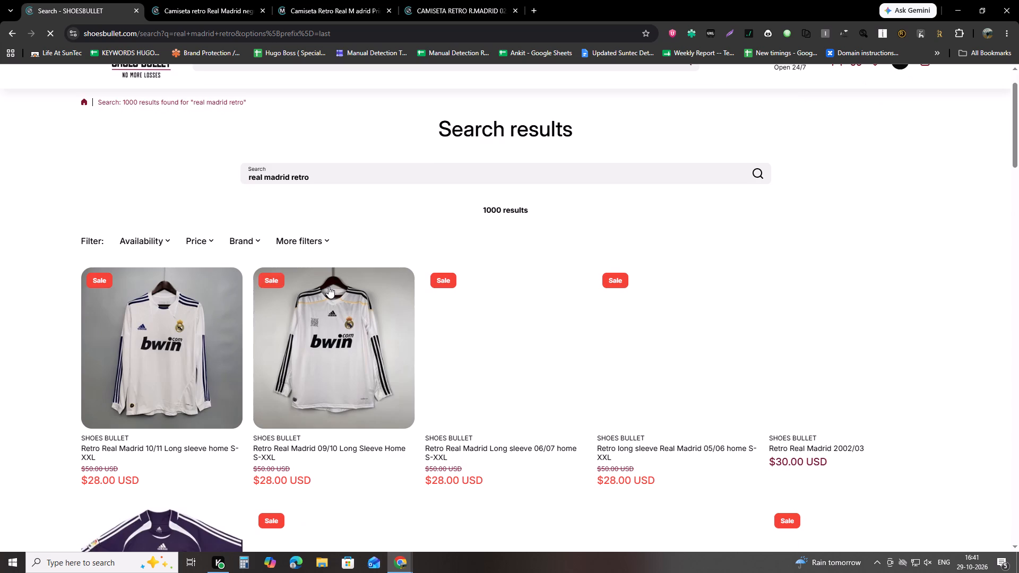
{"action": "scroll", "coordinate": [329, 286], "scroll_direction": "down", "scroll_amount": 5}
{"action": "key", "text": "ctrl+f"}
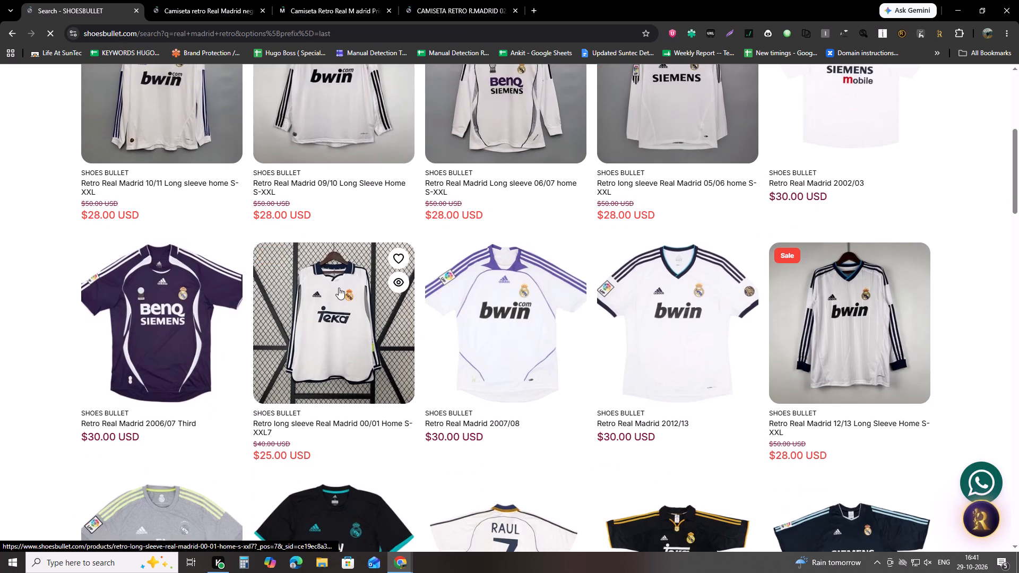
{"action": "type", "text": "retro"}
{"action": "scroll", "coordinate": [479, 473], "scroll_direction": "down", "scroll_amount": 8}
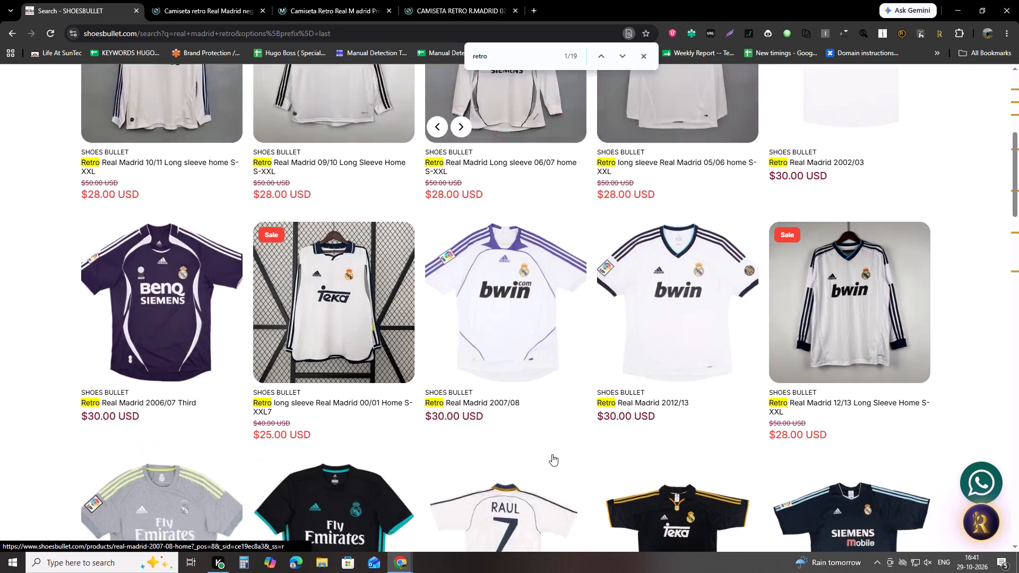
{"action": "scroll", "coordinate": [552, 454], "scroll_direction": "down", "scroll_amount": 8}
{"action": "scroll", "coordinate": [477, 413], "scroll_direction": "up", "scroll_amount": 5}
{"action": "scroll", "coordinate": [447, 308], "scroll_direction": "down", "scroll_amount": 5}
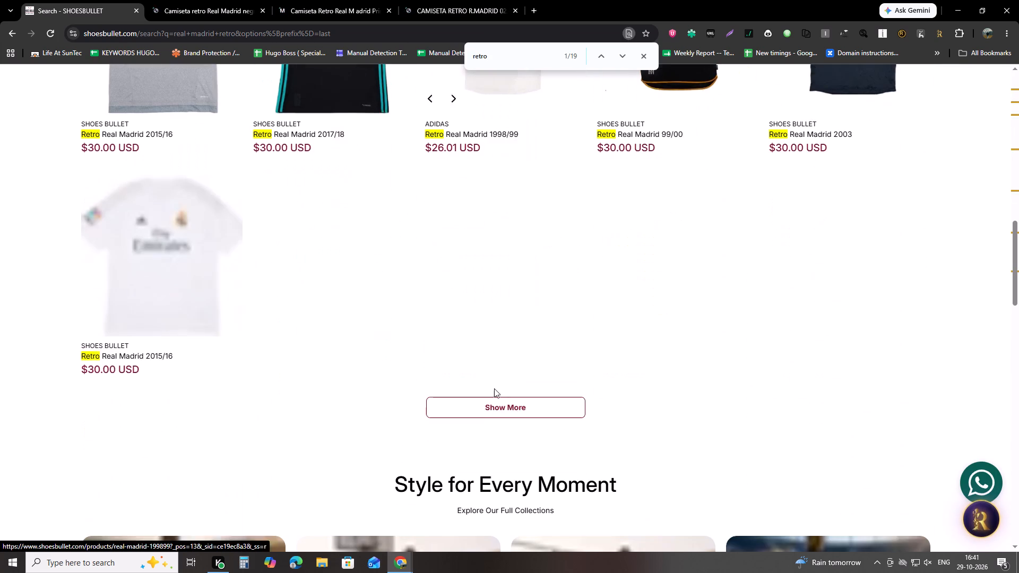
{"action": "left_click", "coordinate": [513, 412]}
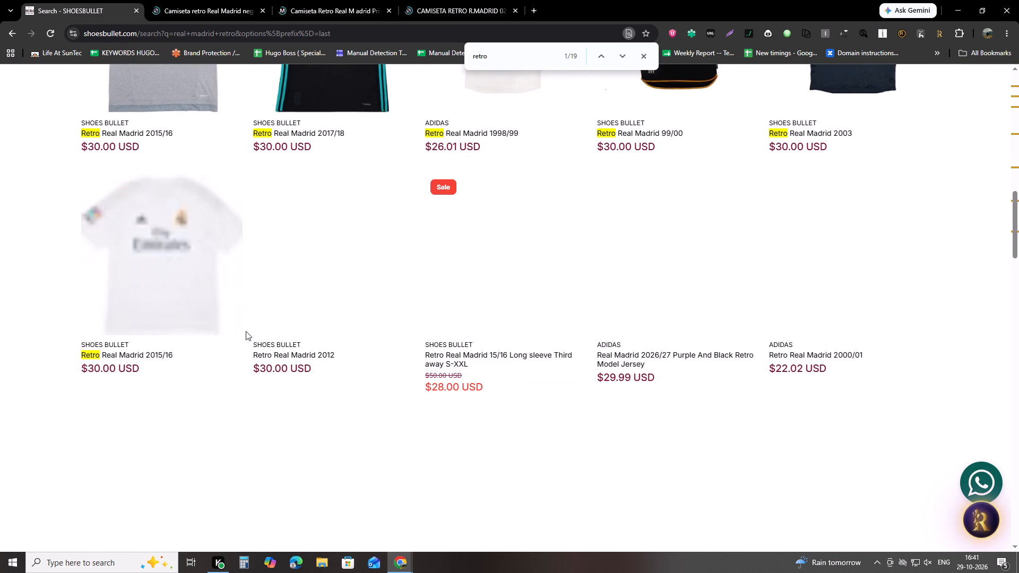
Refresh the "retro" highlighting to cover the added Shoes Bullet products and examine the extended list.
{"action": "left_click", "coordinate": [624, 55]}
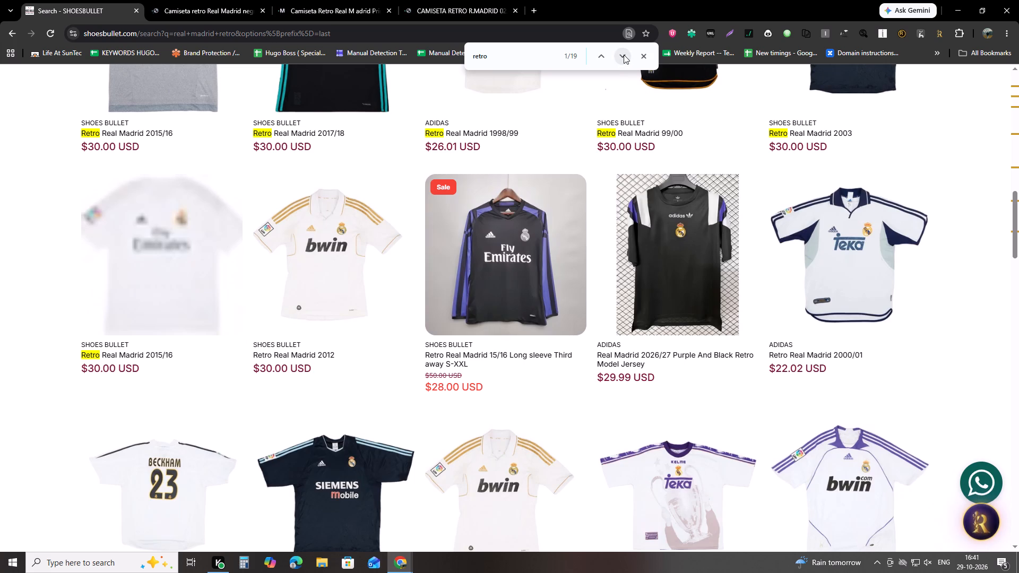
{"action": "left_click", "coordinate": [539, 56]}
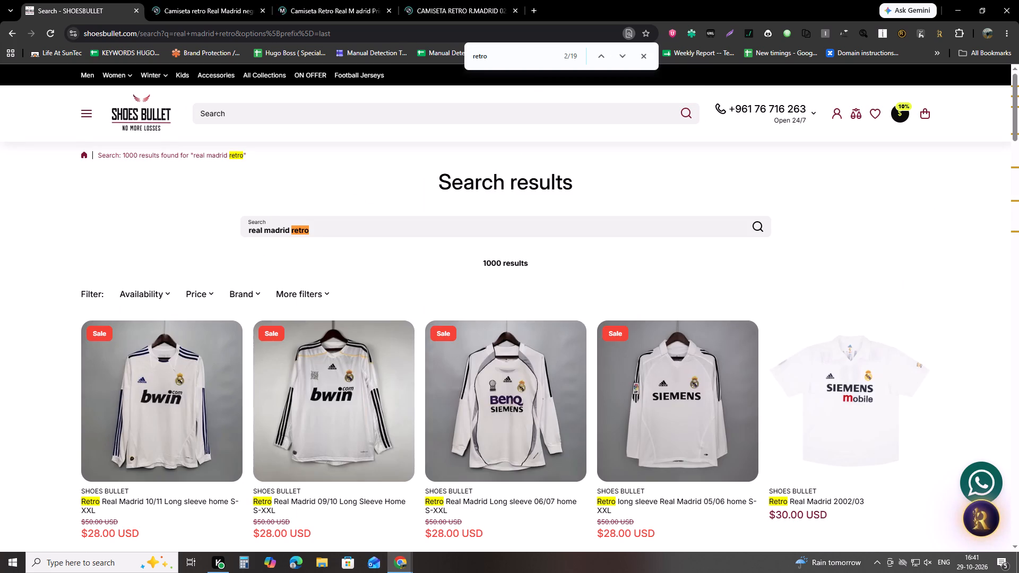
{"action": "key", "text": "BackSpace"}
{"action": "key", "text": "o"}
{"action": "scroll", "coordinate": [500, 263], "scroll_direction": "down", "scroll_amount": 11}
{"action": "scroll", "coordinate": [499, 259], "scroll_direction": "up", "scroll_amount": 3}
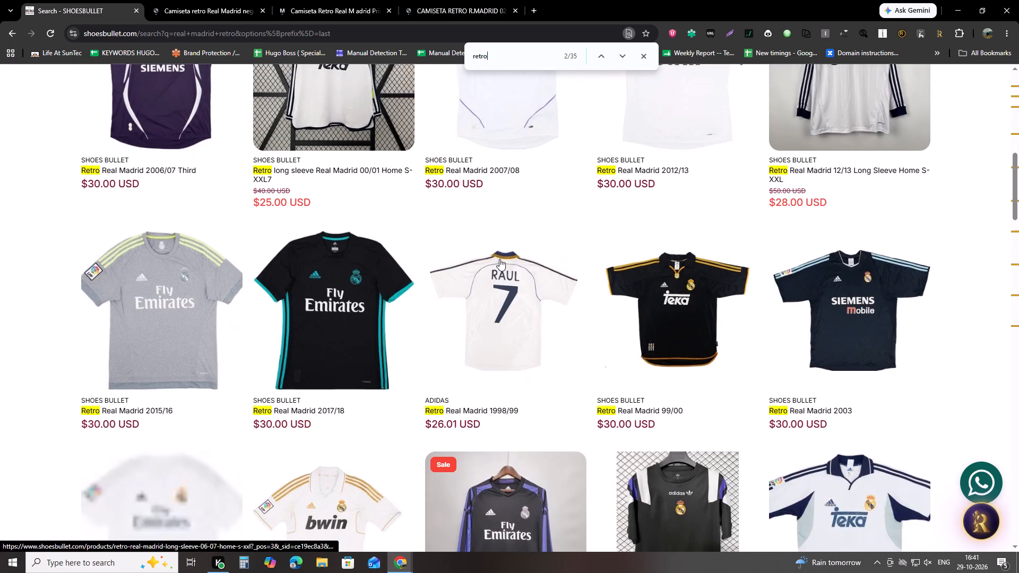
{"action": "scroll", "coordinate": [499, 259], "scroll_direction": "up", "scroll_amount": 12}
Accept the cookies on leyendasdelfutbol.com and search the shop for "real madrid retro".
{"action": "left_click", "coordinate": [178, 0]}
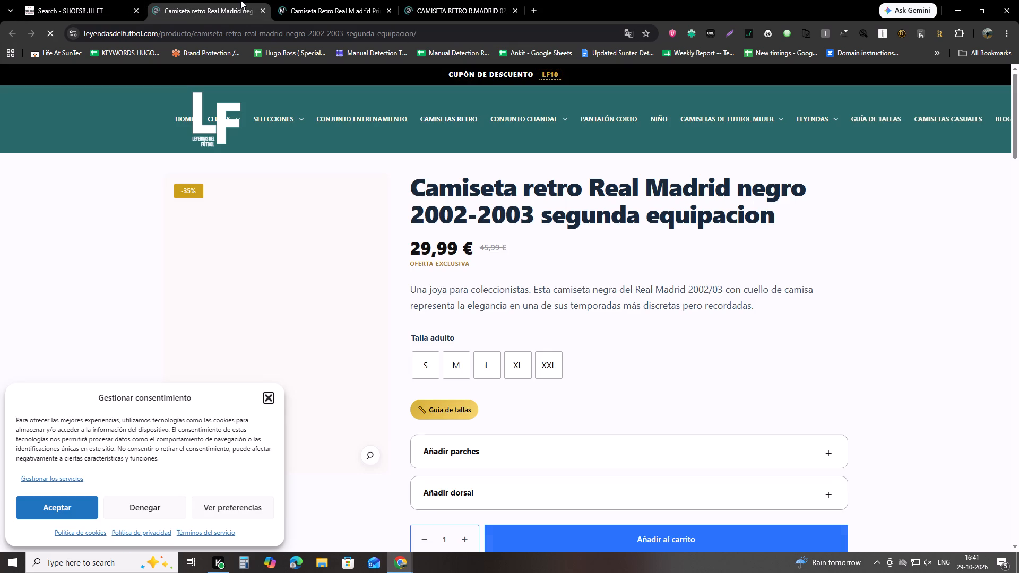
{"action": "left_click", "coordinate": [42, 514]}
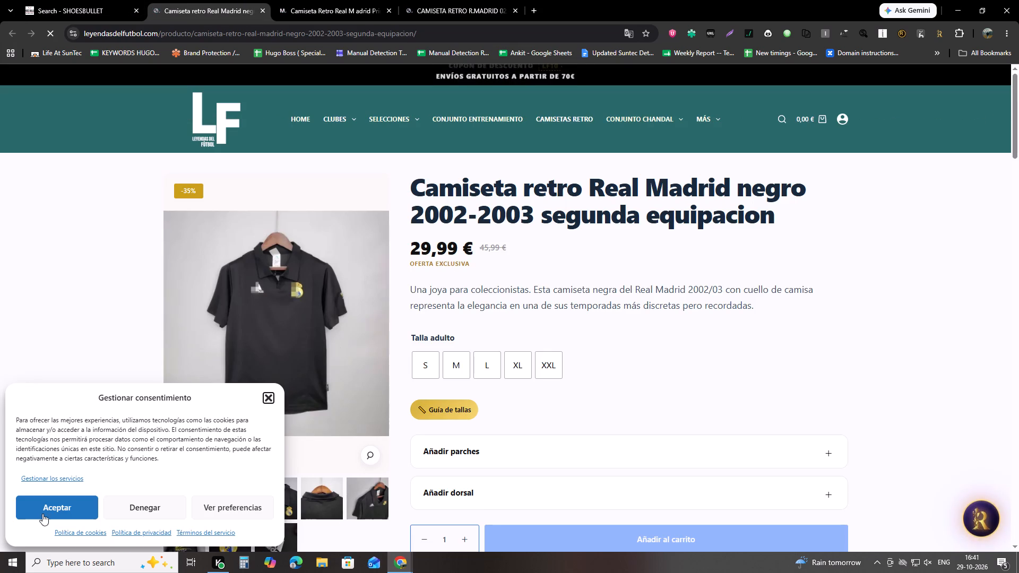
{"action": "left_click", "coordinate": [776, 122]}
{"action": "left_click", "coordinate": [779, 122]}
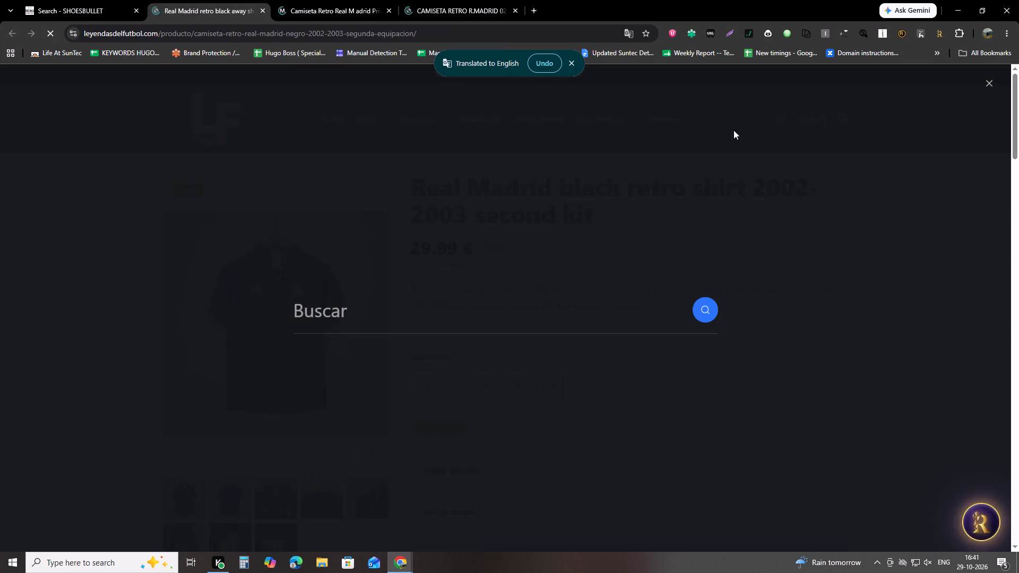
{"action": "type", "text": "real madrid retro"}
{"action": "key", "text": "Return"}
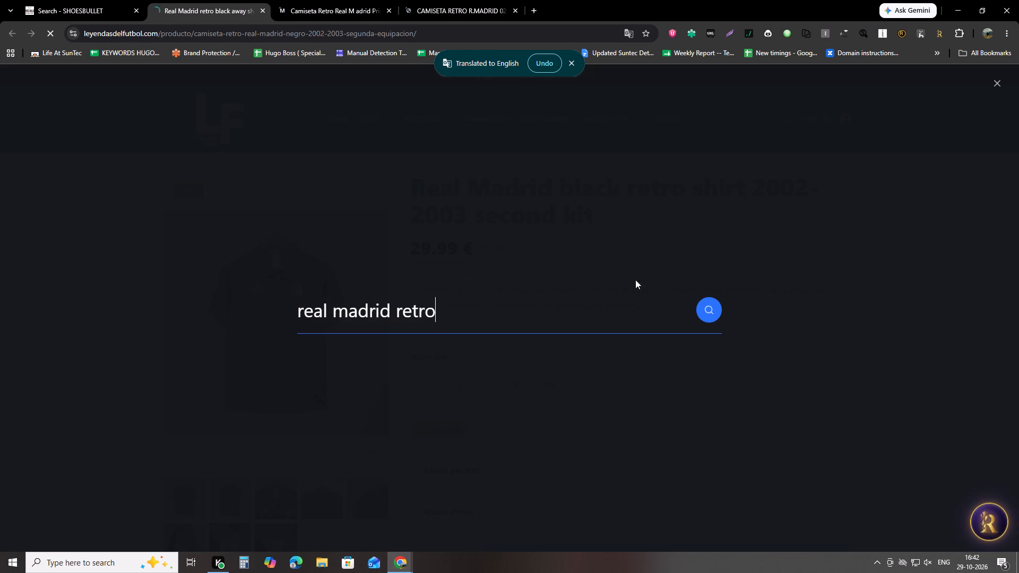
{"action": "left_click", "coordinate": [702, 229]}
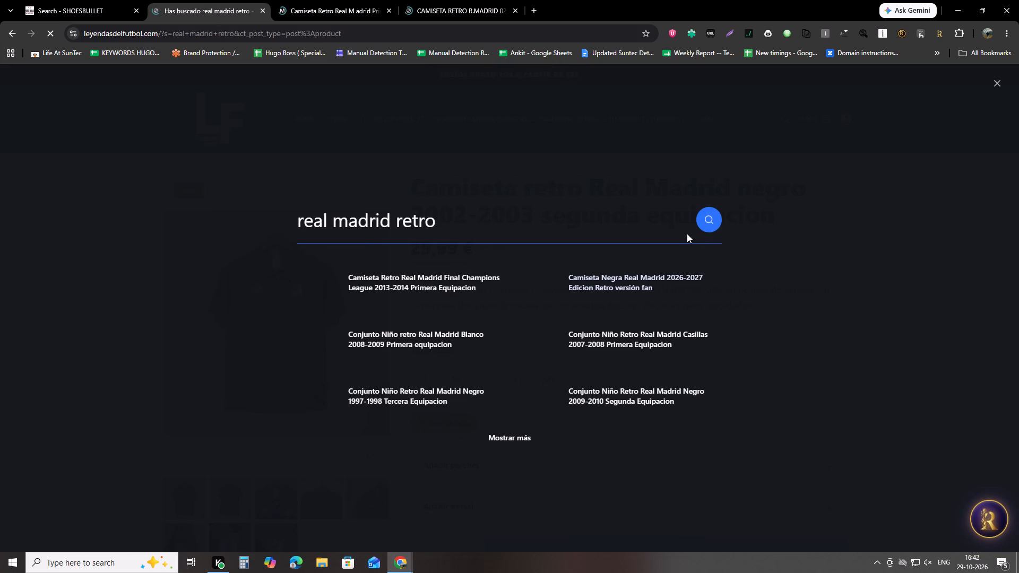
{"action": "left_click", "coordinate": [705, 220]}
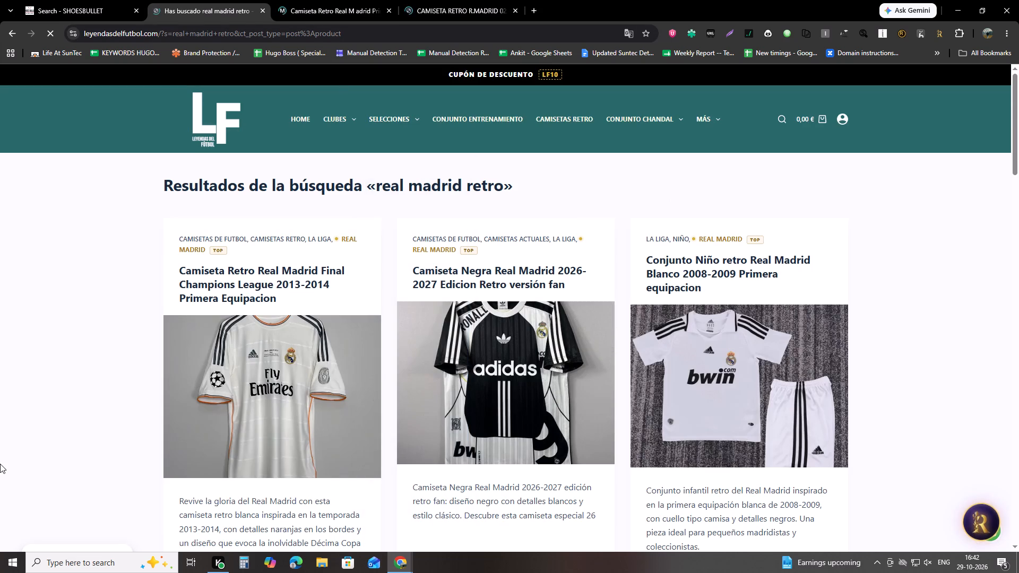
Highlight the "retro" matches in the leyendasdelfutbol.com results and examine the first page of listed shirts and kits.
{"action": "key", "text": "ctrl+f"}
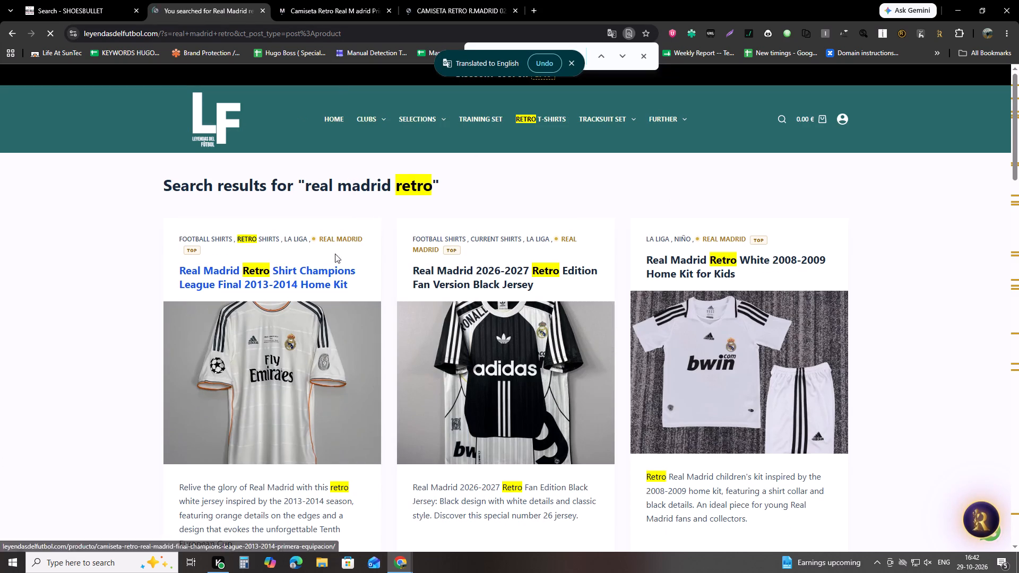
{"action": "scroll", "coordinate": [396, 440], "scroll_direction": "down", "scroll_amount": 10}
{"action": "scroll", "coordinate": [397, 434], "scroll_direction": "up", "scroll_amount": 1}
{"action": "scroll", "coordinate": [397, 434], "scroll_direction": "down", "scroll_amount": 9}
{"action": "scroll", "coordinate": [397, 434], "scroll_direction": "up", "scroll_amount": 1}
{"action": "scroll", "coordinate": [397, 434], "scroll_direction": "down", "scroll_amount": 7}
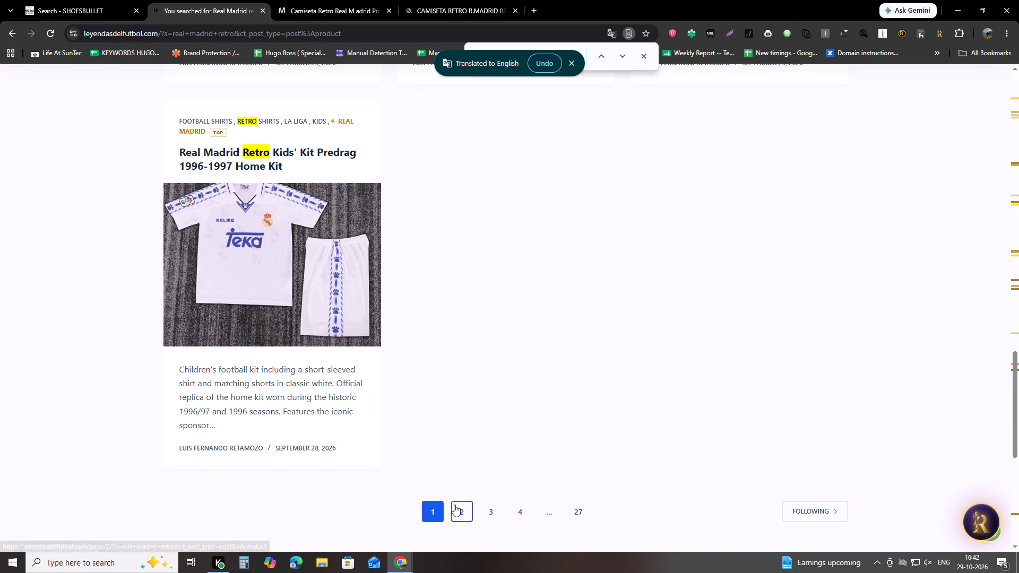
Close the leyendasdelfutbol.com and camisetafutboles.com pages and move on to the elitefootballstore.com product page.
{"action": "left_click", "coordinate": [303, 0]}
{"action": "middle_click", "coordinate": [229, 0]}
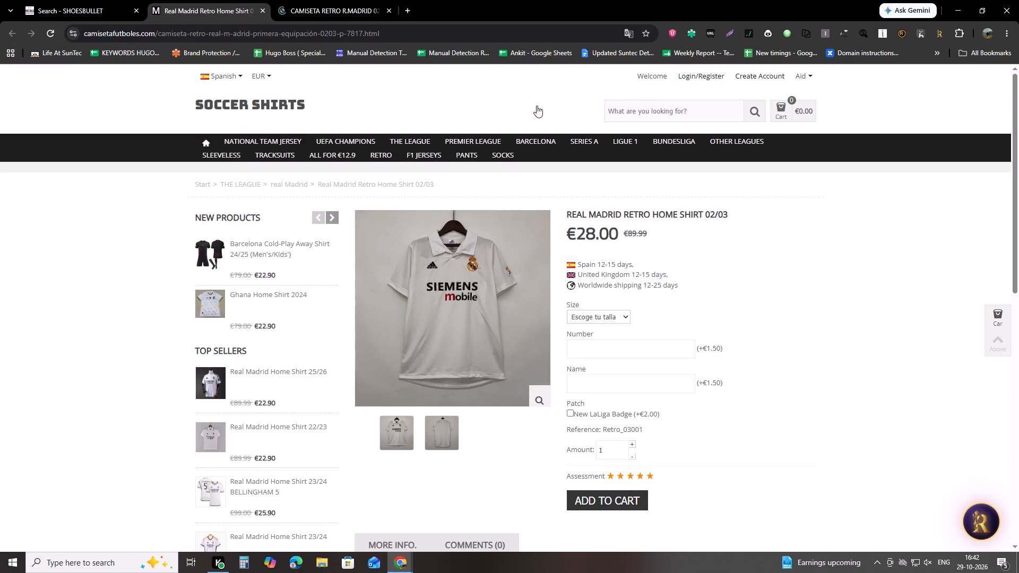
{"action": "left_click", "coordinate": [351, 0]}
{"action": "middle_click", "coordinate": [237, 0]}
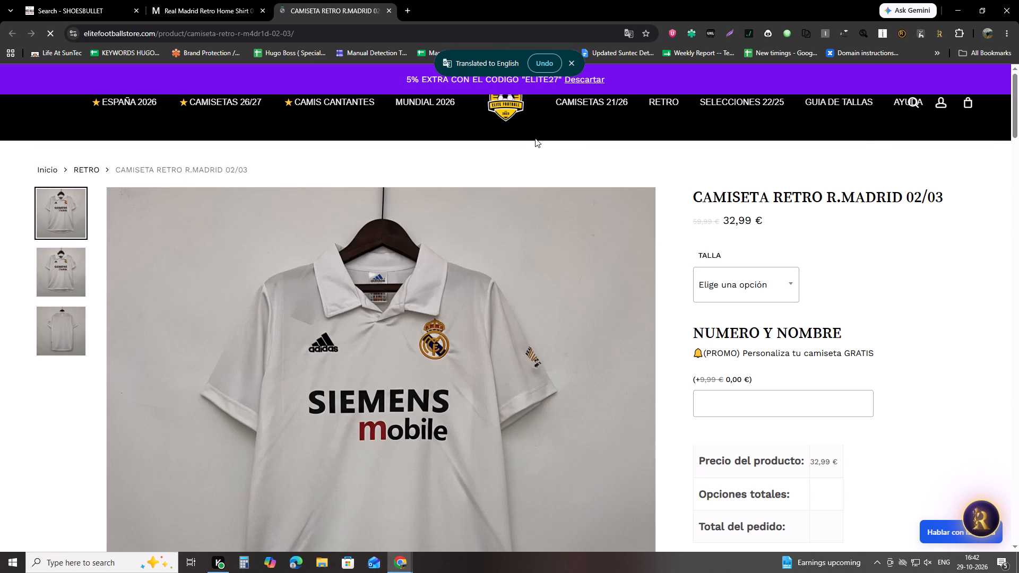
Search the elitefootballstore.com shop for "real madrid retro" and check the results page.
{"action": "left_click", "coordinate": [909, 98]}
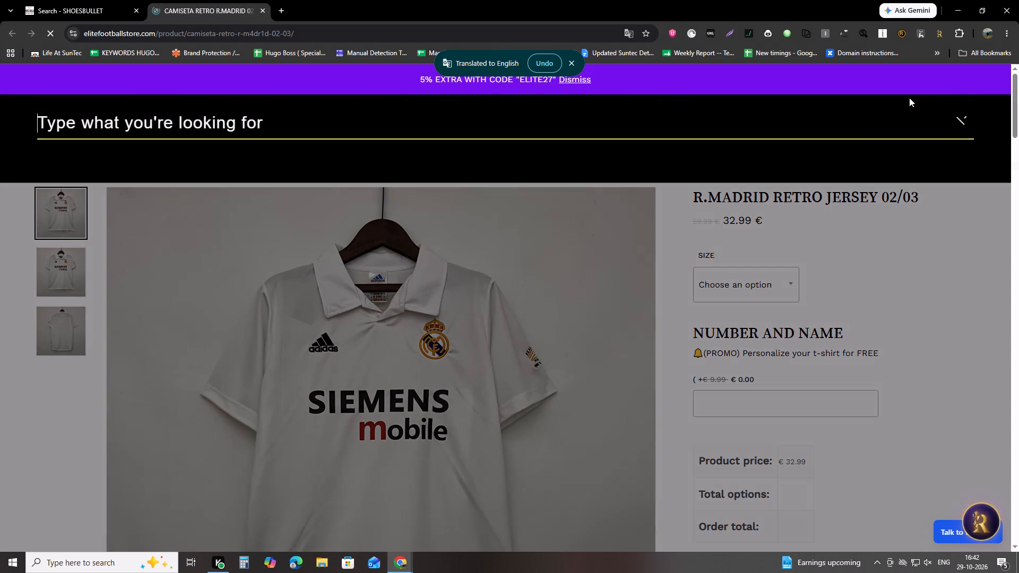
{"action": "type", "text": "real"}
{"action": "key", "text": "space"}
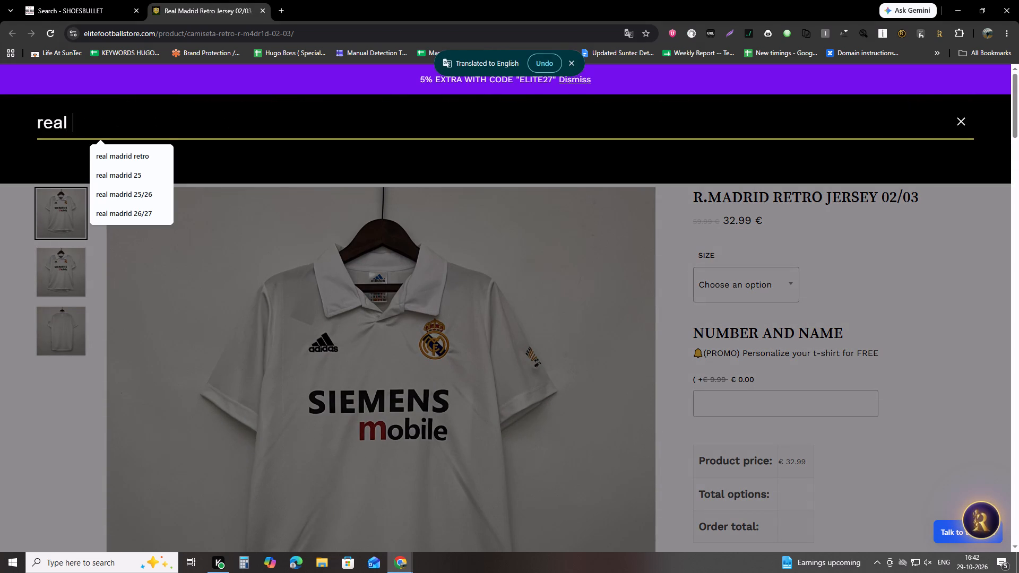
{"action": "left_click", "coordinate": [134, 156]}
{"action": "key", "text": "Return"}
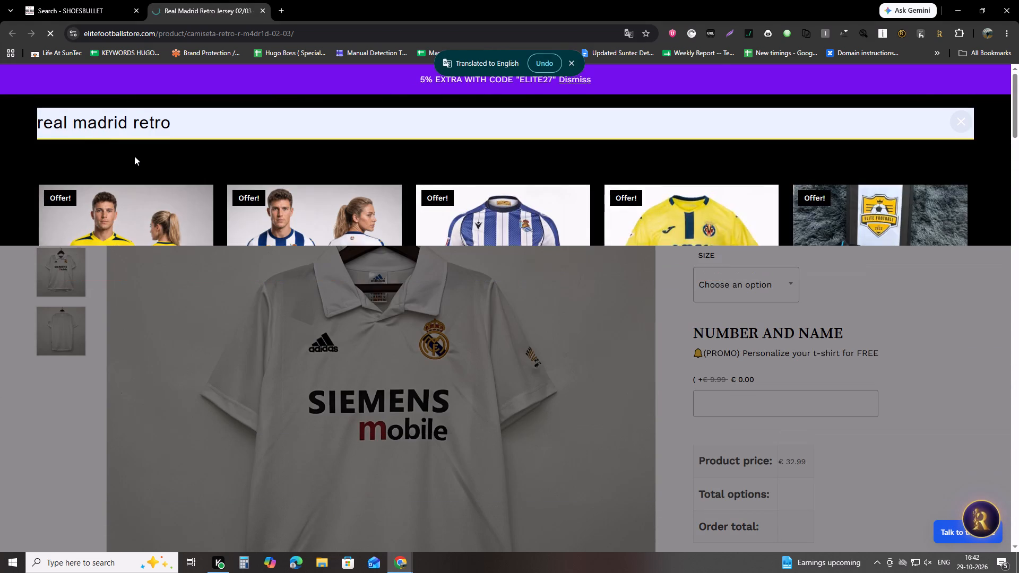
{"action": "scroll", "coordinate": [409, 316], "scroll_direction": "down", "scroll_amount": 2}
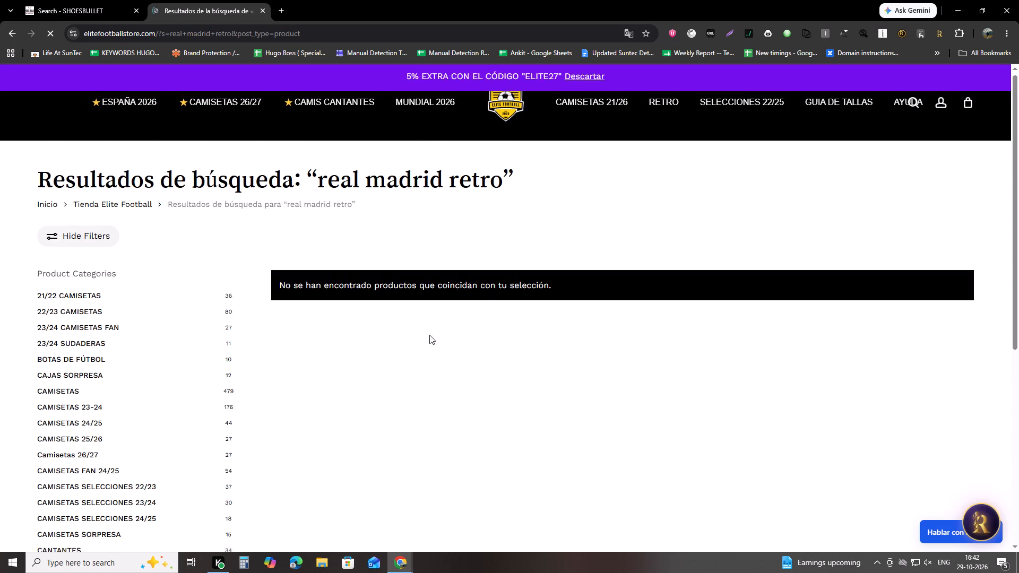
Check the elitefootballstore.com results for retro Real Madrid shirts and close the page.
{"action": "scroll", "coordinate": [429, 335], "scroll_direction": "down", "scroll_amount": 14}
{"action": "scroll", "coordinate": [373, 338], "scroll_direction": "up", "scroll_amount": 13}
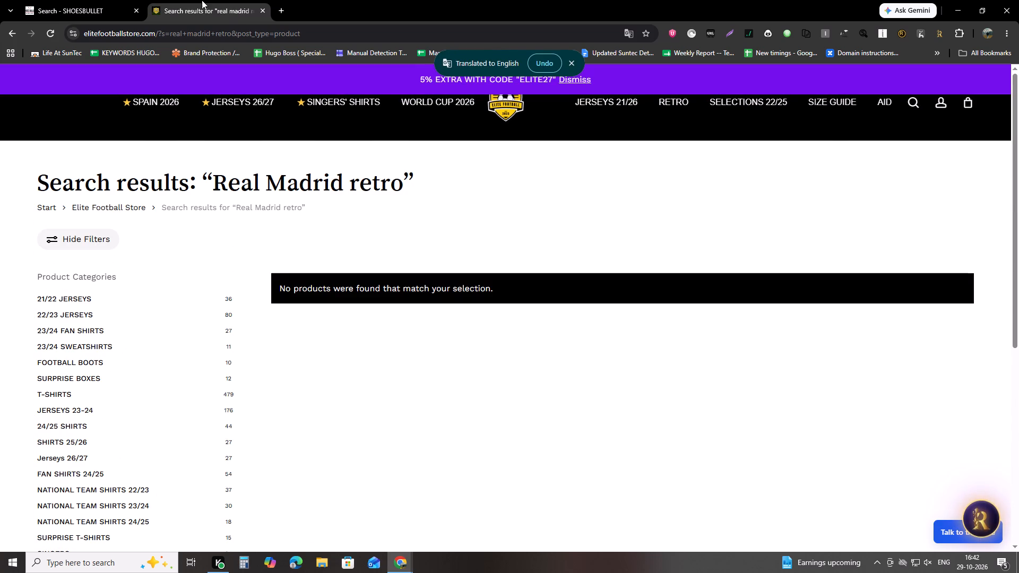
{"action": "middle_click", "coordinate": [201, 0]}
Open the ten retro Real Madrid shirts in the first two rows of the shoesbullet.com results in separate tabs.
{"action": "scroll", "coordinate": [221, 352], "scroll_direction": "up", "scroll_amount": 2}
{"action": "scroll", "coordinate": [86, 385], "scroll_direction": "down", "scroll_amount": 1}
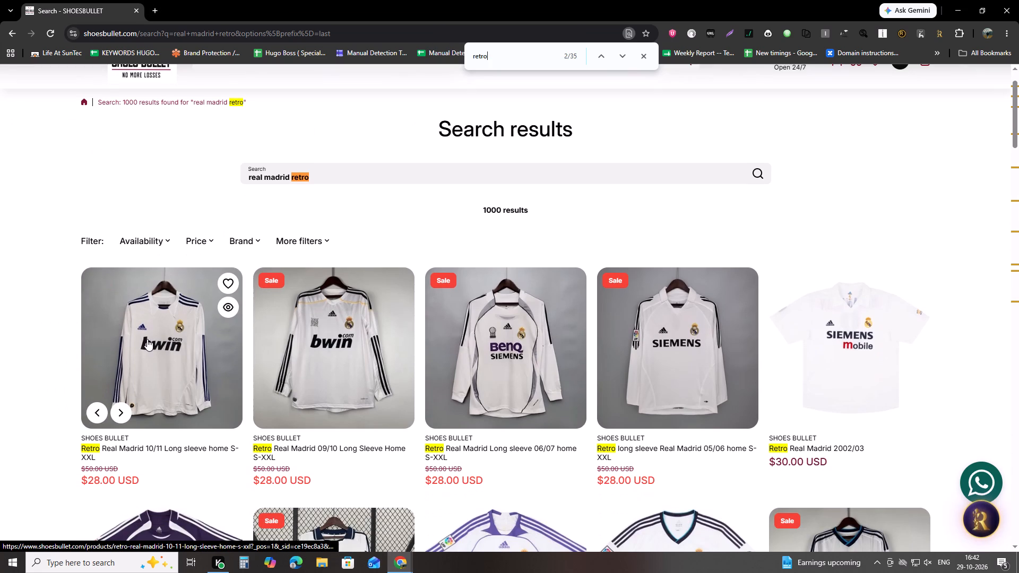
{"action": "left_click", "coordinate": [147, 339], "text": "ctrl"}
{"action": "left_click", "coordinate": [309, 360], "text": "ctrl"}
{"action": "left_click", "coordinate": [477, 354], "text": "ctrl"}
{"action": "left_click", "coordinate": [667, 334], "text": "ctrl"}
{"action": "left_click", "coordinate": [888, 329], "text": "ctrl"}
{"action": "scroll", "coordinate": [816, 356], "scroll_direction": "down", "scroll_amount": 5}
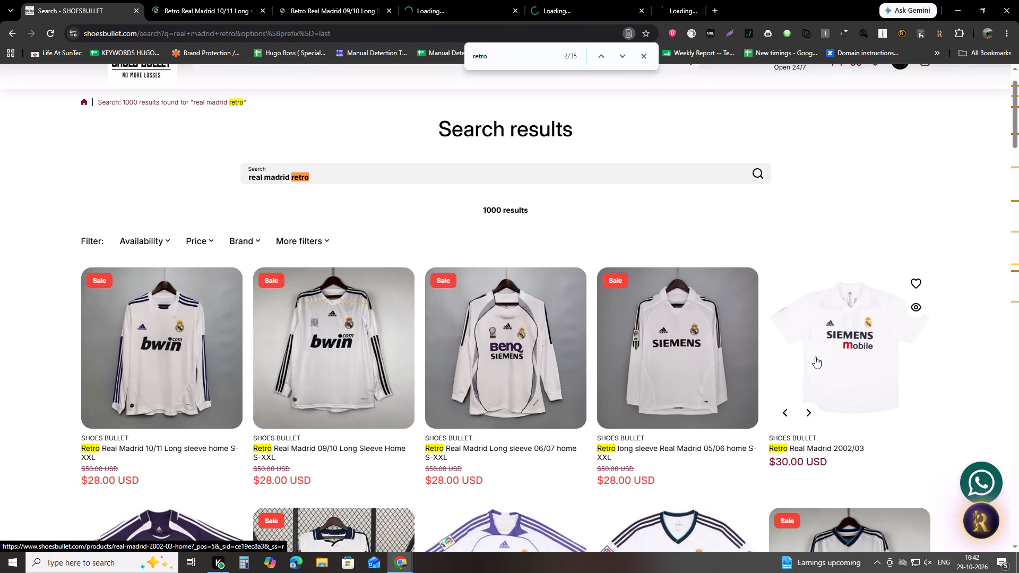
{"action": "left_click", "coordinate": [144, 318], "text": "ctrl"}
{"action": "left_click", "coordinate": [341, 344], "text": "ctrl"}
{"action": "left_click", "coordinate": [460, 318], "text": "ctrl"}
{"action": "left_click", "coordinate": [647, 317], "text": "ctrl"}
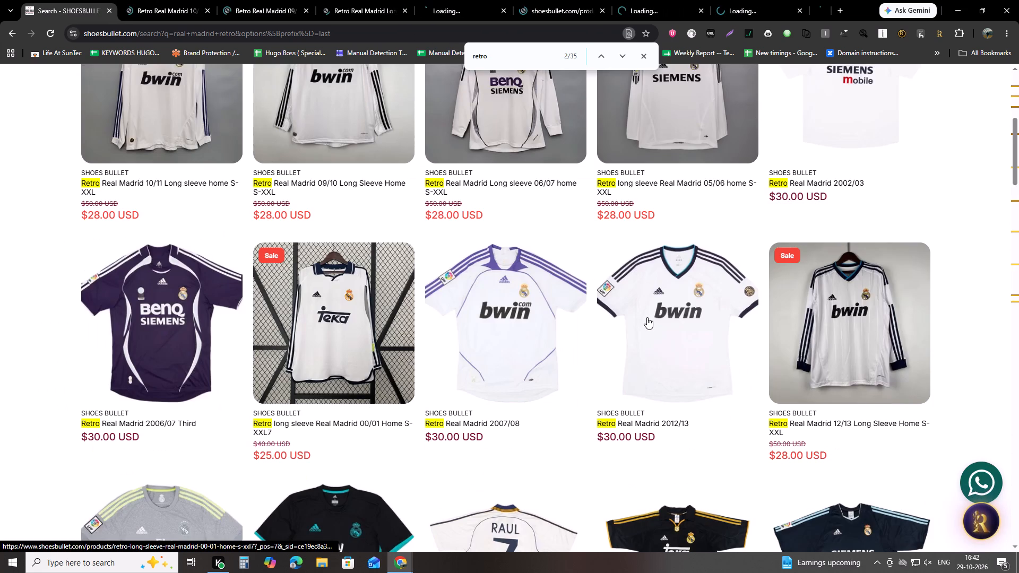
{"action": "left_click", "coordinate": [887, 307], "text": "ctrl"}
Open the third row's 2015/16, 2017/18, 99/00 and 2003 retro shirts in separate tabs, leaving out the 1998/99 Raul shirt.
{"action": "scroll", "coordinate": [447, 370], "scroll_direction": "down", "scroll_amount": 5}
{"action": "left_click", "coordinate": [147, 302], "text": "ctrl"}
{"action": "left_click", "coordinate": [303, 278], "text": "ctrl"}
{"action": "left_click", "coordinate": [532, 290], "text": "ctrl"}
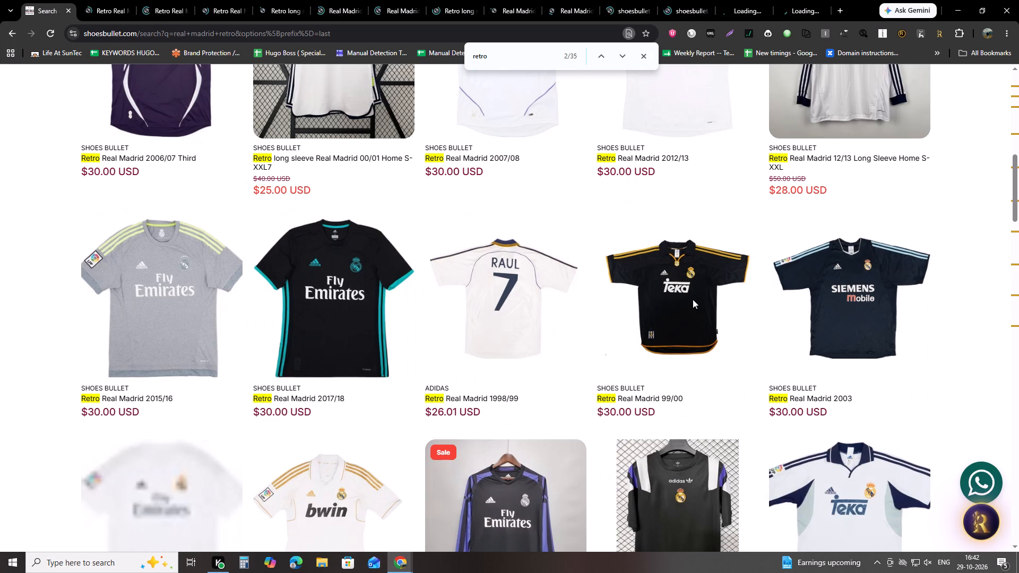
{"action": "middle_click", "coordinate": [793, 0]}
{"action": "left_click", "coordinate": [678, 265], "text": "ctrl"}
{"action": "left_click", "coordinate": [827, 275], "text": "ctrl"}
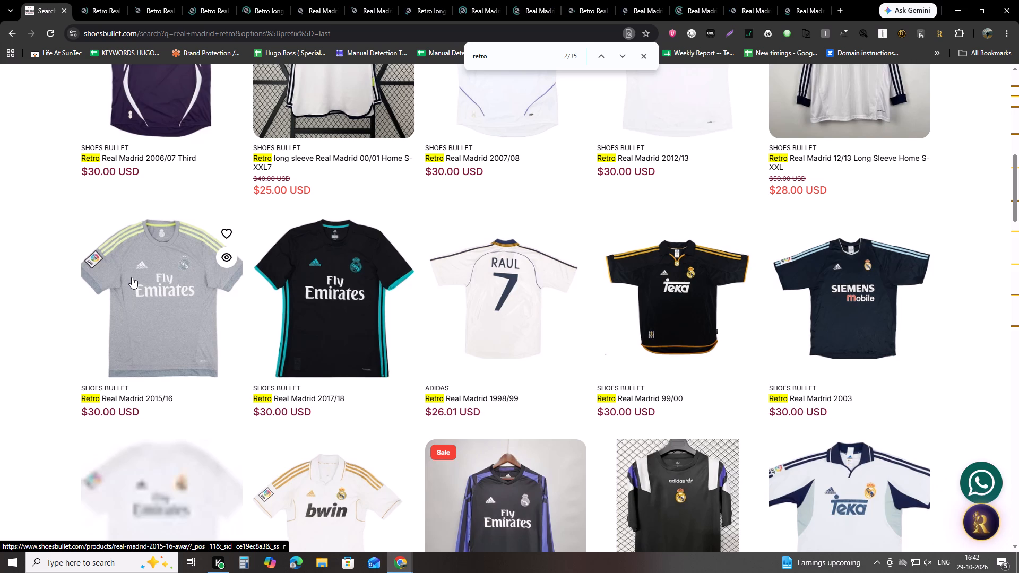
Open the fourth row's 2015/16, 2012, 15/16 long-sleeve, 2026/27 purple and black, and 2000/01 retro shirts in separate tabs.
{"action": "scroll", "coordinate": [132, 277], "scroll_direction": "down", "scroll_amount": 4}
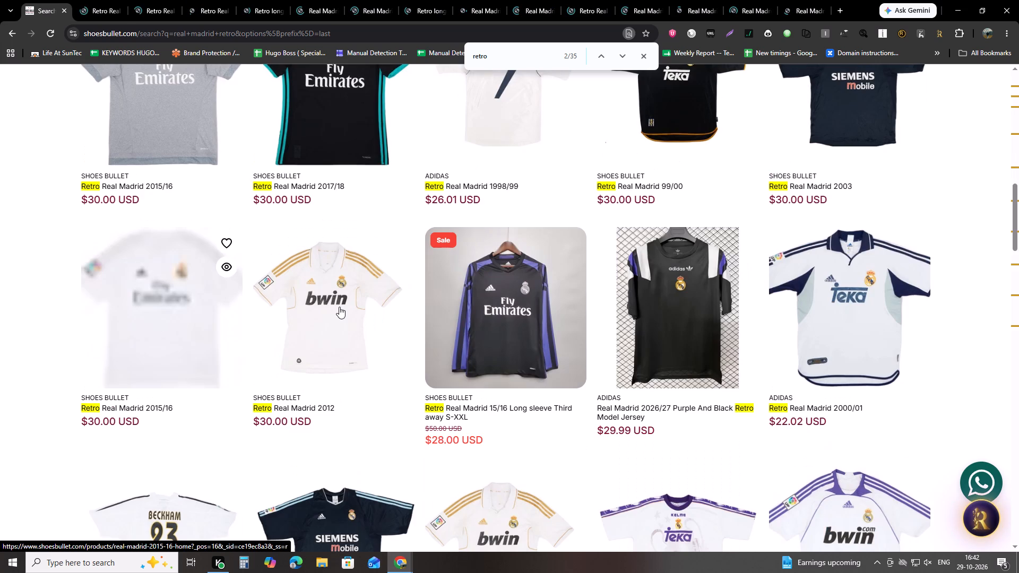
{"action": "left_click", "coordinate": [339, 307], "text": "ctrl"}
{"action": "left_click", "coordinate": [91, 307], "text": "ctrl"}
{"action": "left_click", "coordinate": [502, 286], "text": "ctrl"}
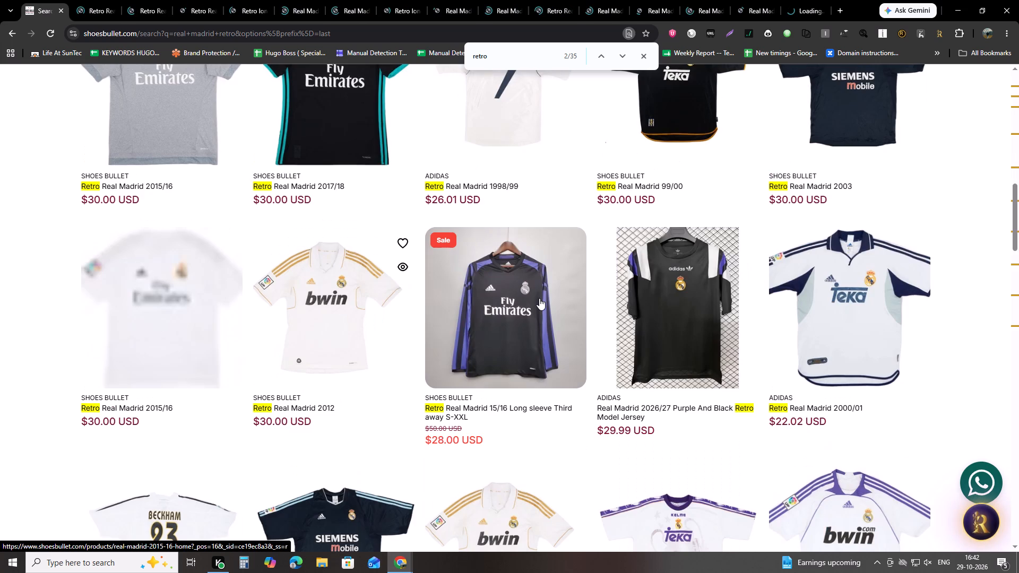
{"action": "left_click", "coordinate": [680, 317], "text": "ctrl"}
{"action": "left_click", "coordinate": [826, 326], "text": "ctrl"}
Open the fifth row's 04/05, 2003, 2012, 1998 Special Edition and 2007/08 retro shirts in separate tabs.
{"action": "scroll", "coordinate": [910, 351], "scroll_direction": "down", "scroll_amount": 3}
{"action": "left_click", "coordinate": [836, 384], "text": "ctrl"}
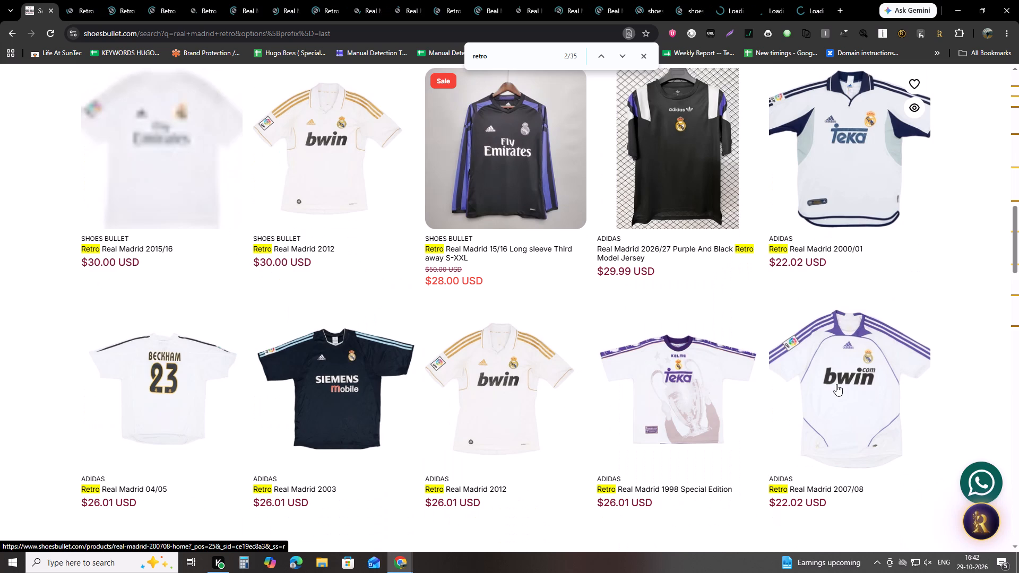
{"action": "left_click", "coordinate": [690, 392], "text": "ctrl"}
{"action": "left_click", "coordinate": [521, 386], "text": "ctrl"}
{"action": "left_click", "coordinate": [348, 377], "text": "ctrl"}
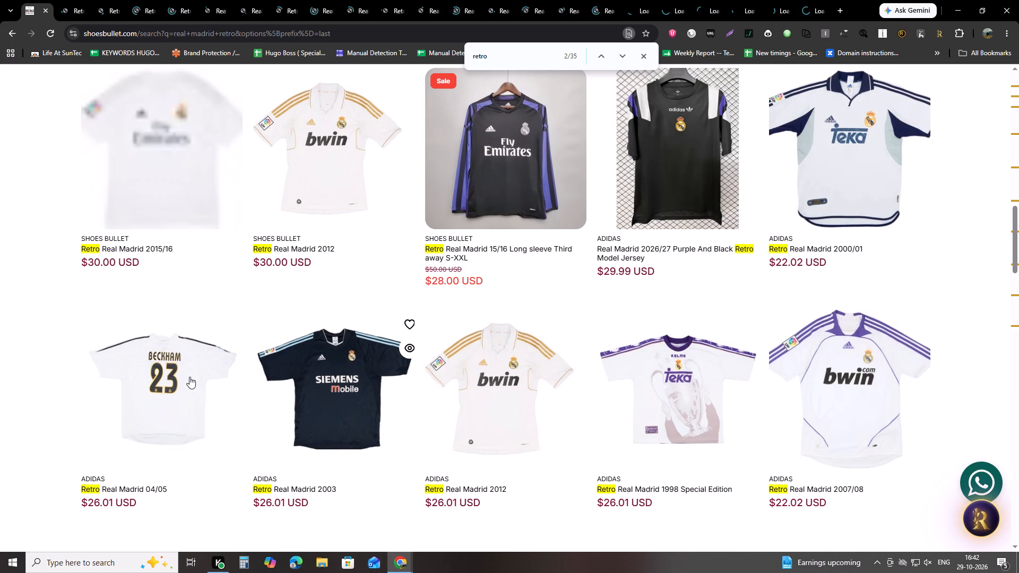
{"action": "left_click", "coordinate": [176, 395], "text": "ctrl"}
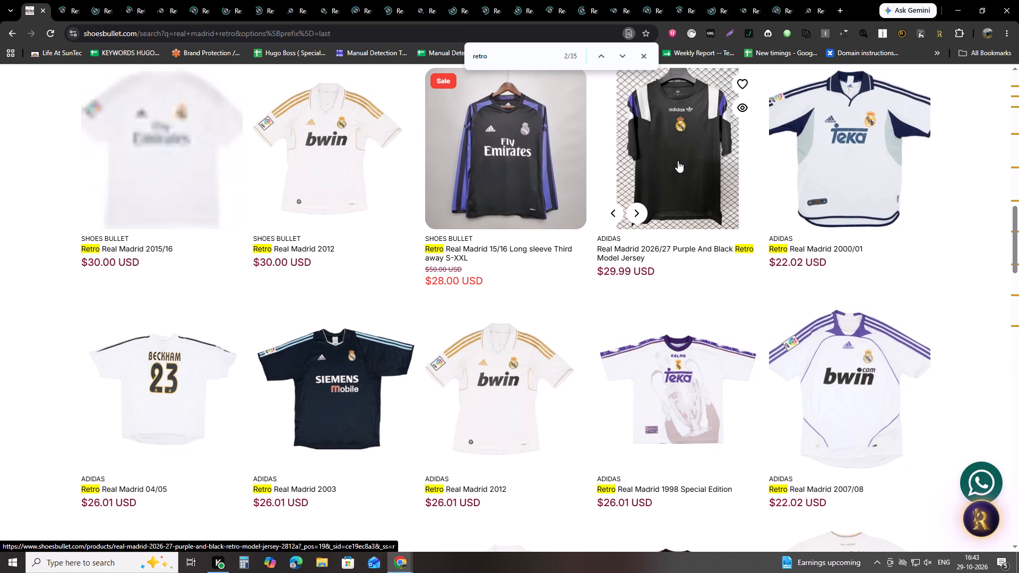
Open the red and black 2011/12, 2013/14 Third, 2002/03, 2012/13 and 2017 Third retro shirts in separate tabs, skipping the Sergio Ramos shirt.
{"action": "scroll", "coordinate": [669, 168], "scroll_direction": "down", "scroll_amount": 2}
{"action": "scroll", "coordinate": [324, 290], "scroll_direction": "down", "scroll_amount": 2}
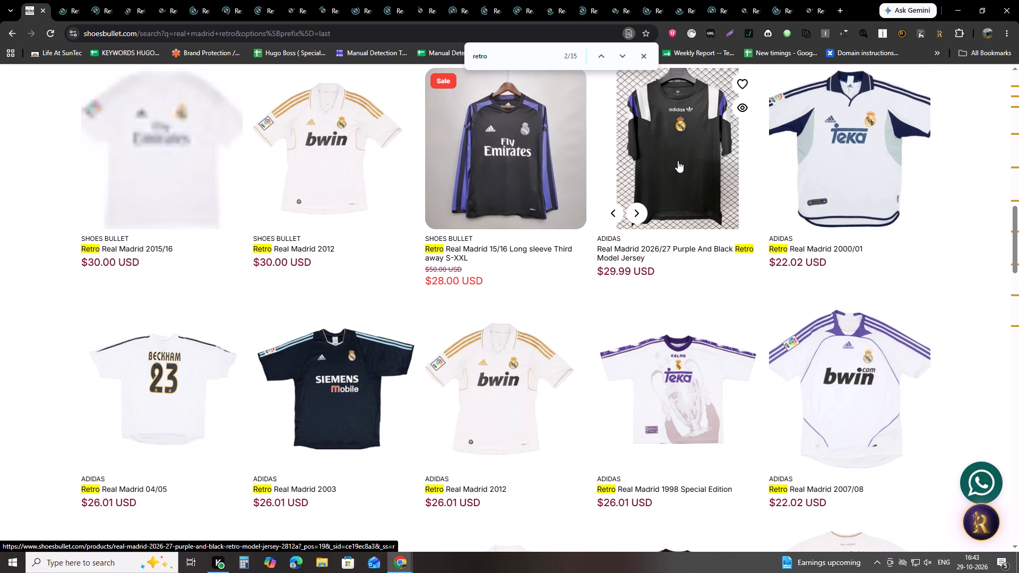
{"action": "scroll", "coordinate": [306, 324], "scroll_direction": "down", "scroll_amount": 1}
{"action": "left_click", "coordinate": [150, 342], "text": "ctrl"}
{"action": "left_click", "coordinate": [325, 346], "text": "ctrl"}
{"action": "left_click", "coordinate": [493, 353], "text": "ctrl"}
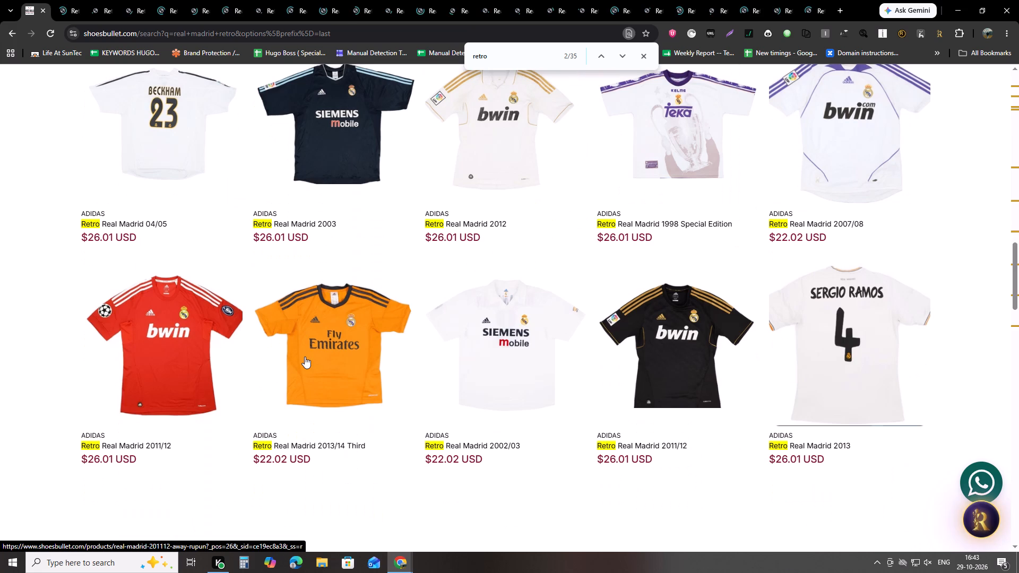
{"action": "left_click", "coordinate": [682, 350], "text": "ctrl"}
{"action": "scroll", "coordinate": [702, 367], "scroll_direction": "down", "scroll_amount": 3}
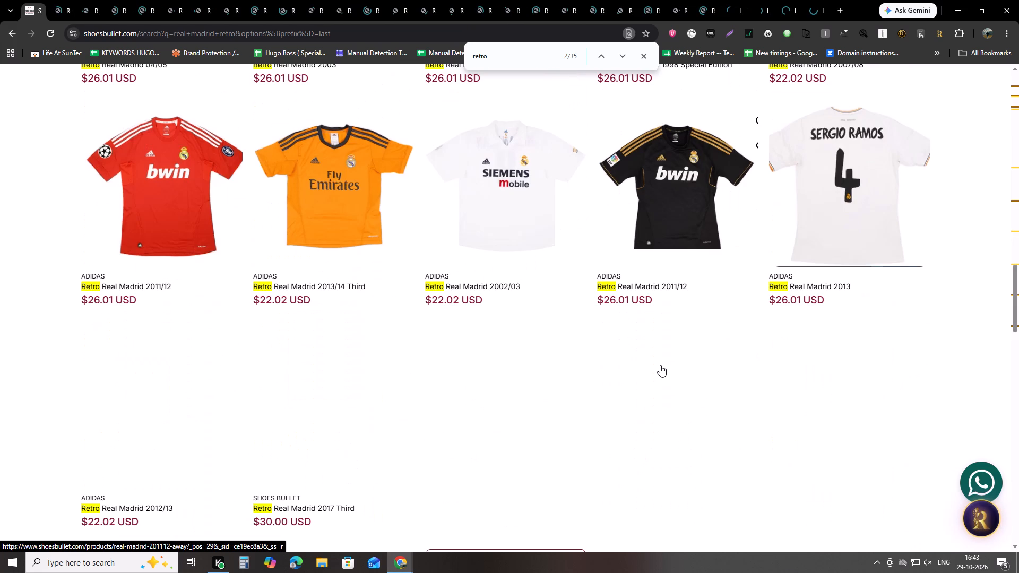
{"action": "scroll", "coordinate": [213, 399], "scroll_direction": "down", "scroll_amount": 1}
{"action": "left_click", "coordinate": [165, 379], "text": "ctrl"}
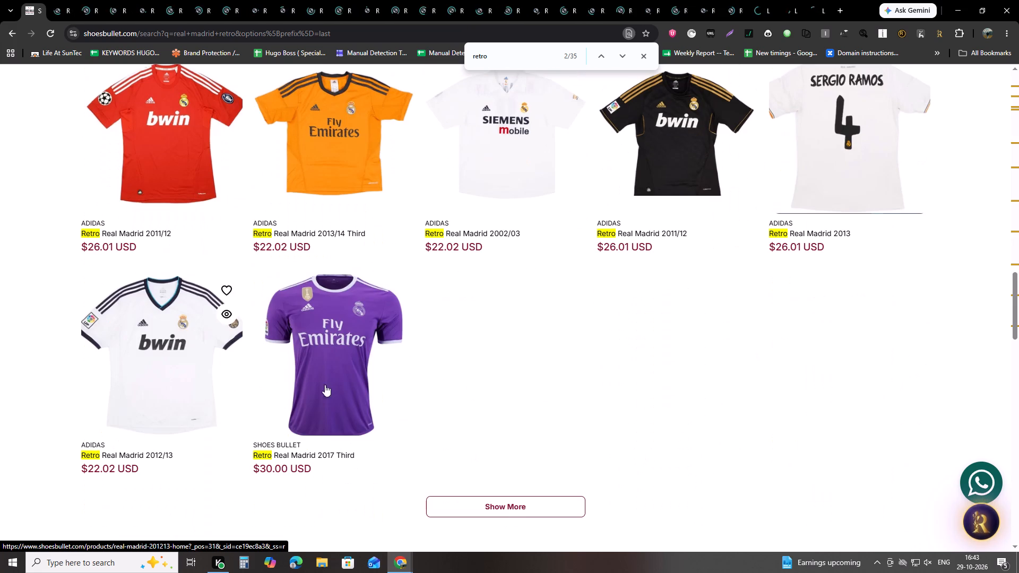
{"action": "left_click", "coordinate": [340, 383], "text": "ctrl"}
Load more shoesbullet.com results and open the added 2006/07, 2011/12 and 2000/01 retro shirts in separate tabs.
{"action": "left_click", "coordinate": [506, 505]}
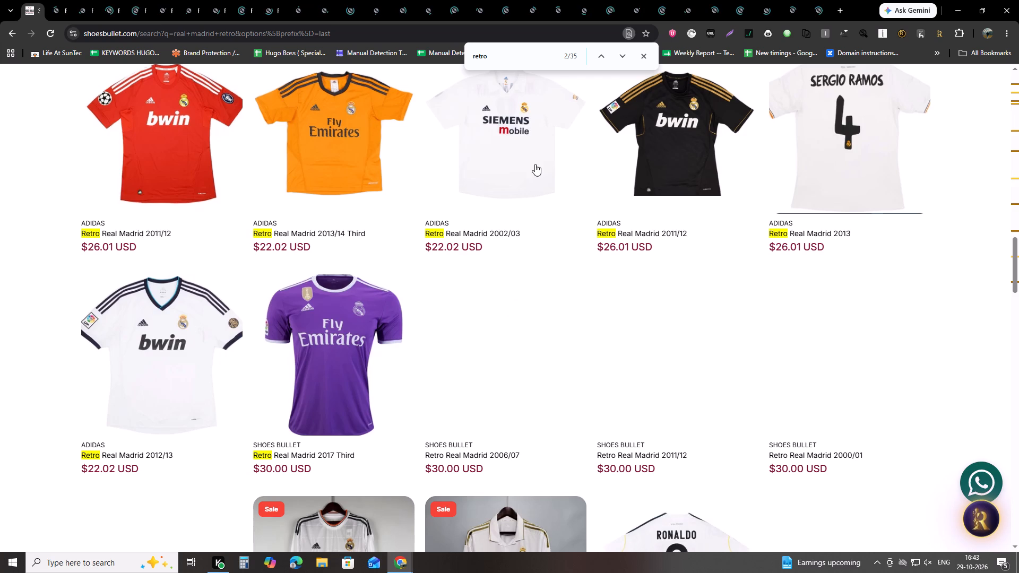
{"action": "left_click", "coordinate": [486, 354], "text": "ctrl"}
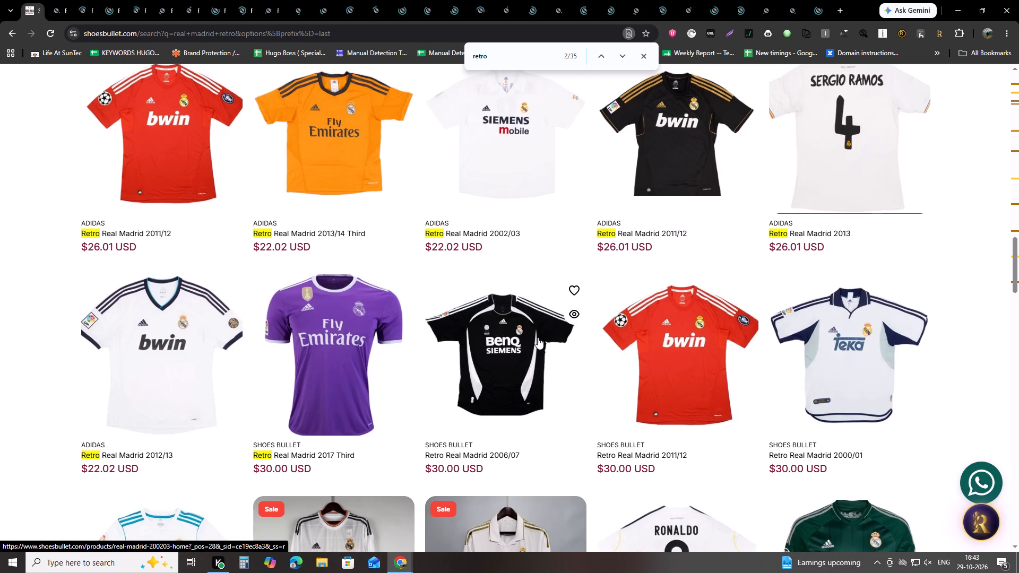
{"action": "left_click", "coordinate": [682, 359], "text": "ctrl"}
{"action": "left_click", "coordinate": [850, 370], "text": "ctrl"}
{"action": "scroll", "coordinate": [959, 385], "scroll_direction": "down", "scroll_amount": 3}
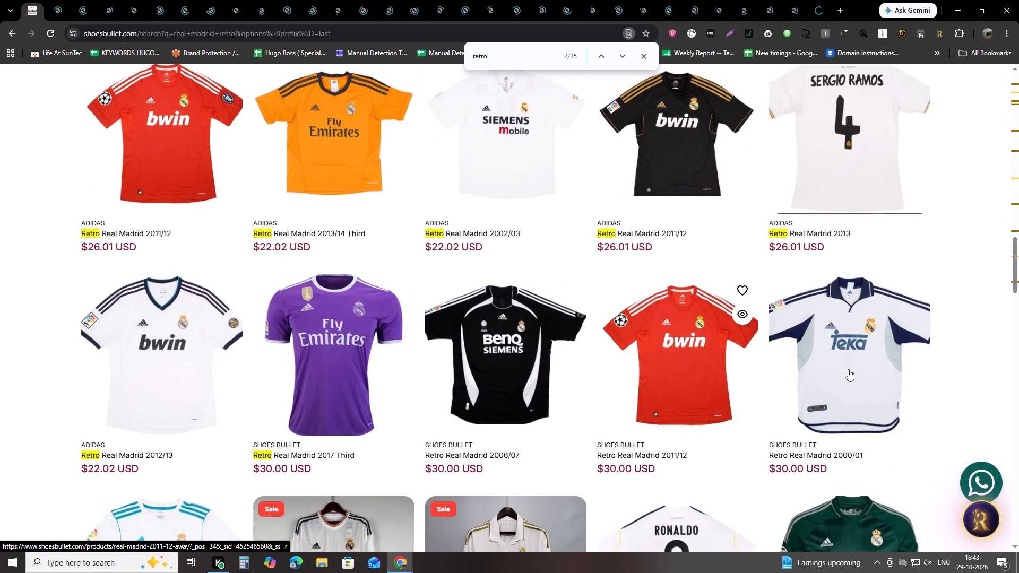
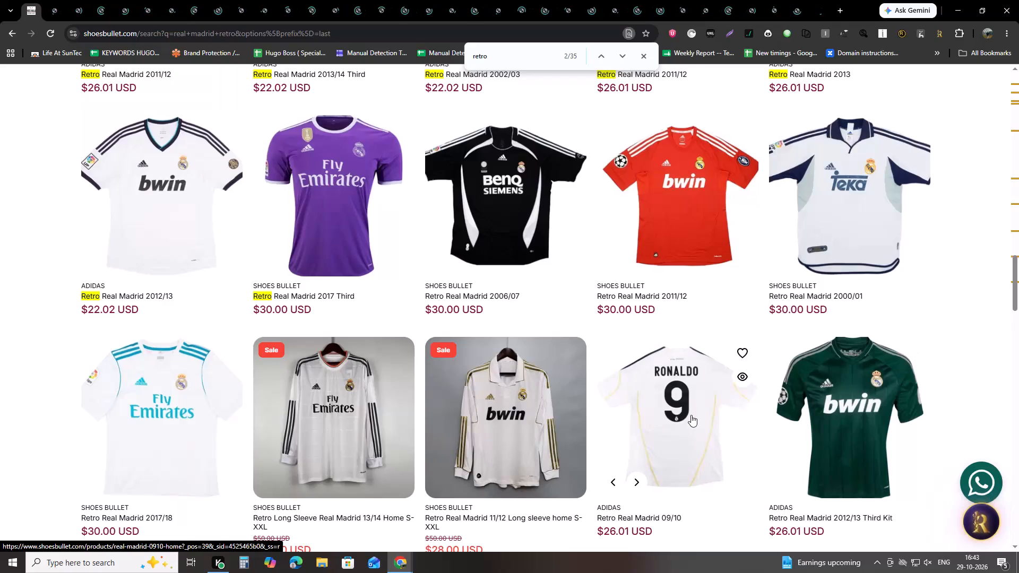
Open the retro 09/10, 11/12 long-sleeve home, 13/14 long-sleeve home and 2017/18 shirts in separate tabs.
{"action": "left_click", "coordinate": [663, 427], "text": "ctrl"}
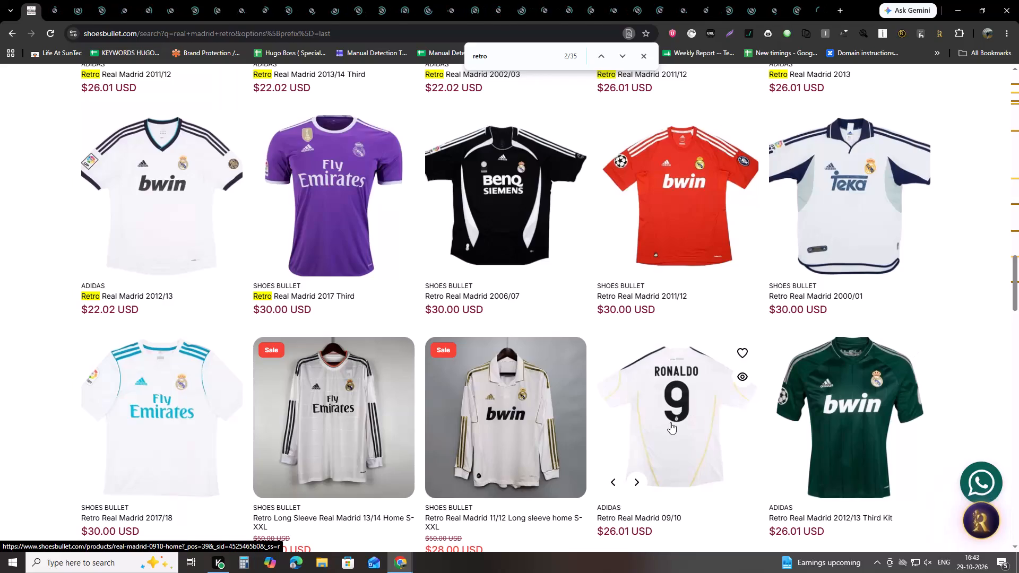
{"action": "left_click", "coordinate": [489, 410], "text": "ctrl"}
{"action": "left_click", "coordinate": [351, 406], "text": "ctrl"}
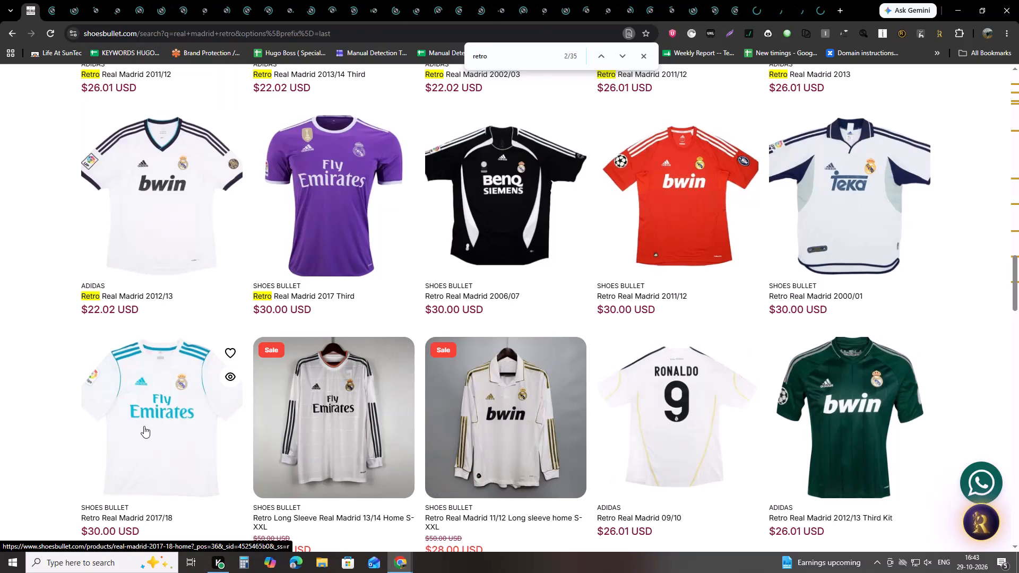
{"action": "left_click", "coordinate": [144, 426], "text": "ctrl"}
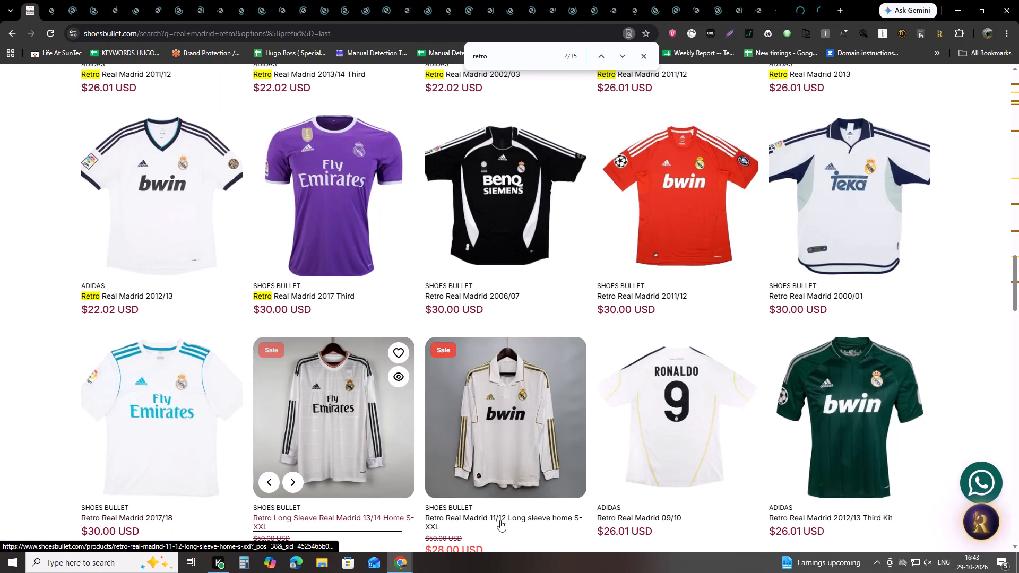
Open the retro 94/96 long-sleeve home, $30 2012/13 Third Kit, 1994/96, 11/12 long-sleeve away and 1998/99 shirts in separate tabs.
{"action": "scroll", "coordinate": [724, 456], "scroll_direction": "down", "scroll_amount": 3}
{"action": "scroll", "coordinate": [214, 425], "scroll_direction": "down", "scroll_amount": 2}
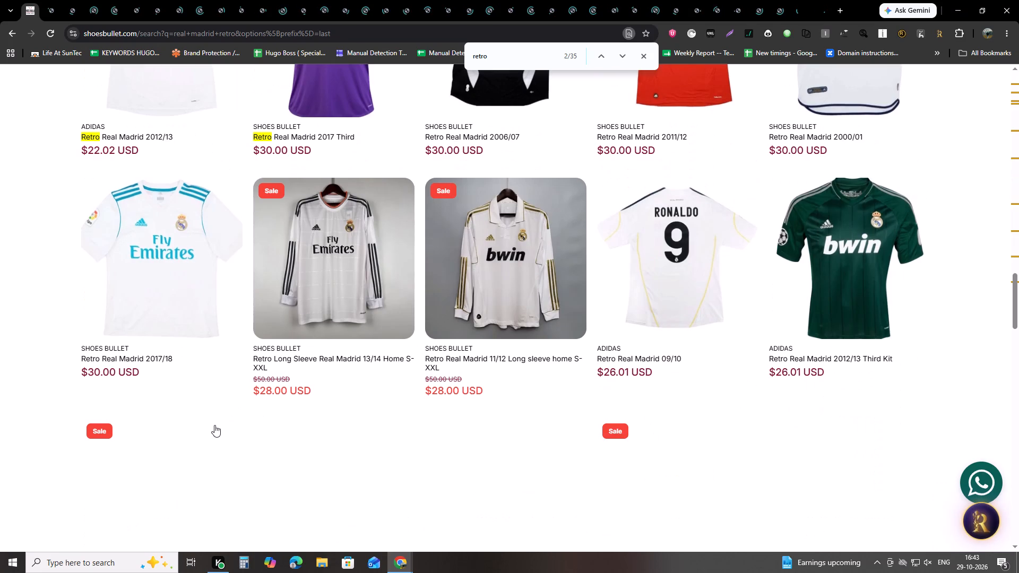
{"action": "scroll", "coordinate": [214, 425], "scroll_direction": "down", "scroll_amount": 2}
{"action": "scroll", "coordinate": [162, 416], "scroll_direction": "up", "scroll_amount": 2}
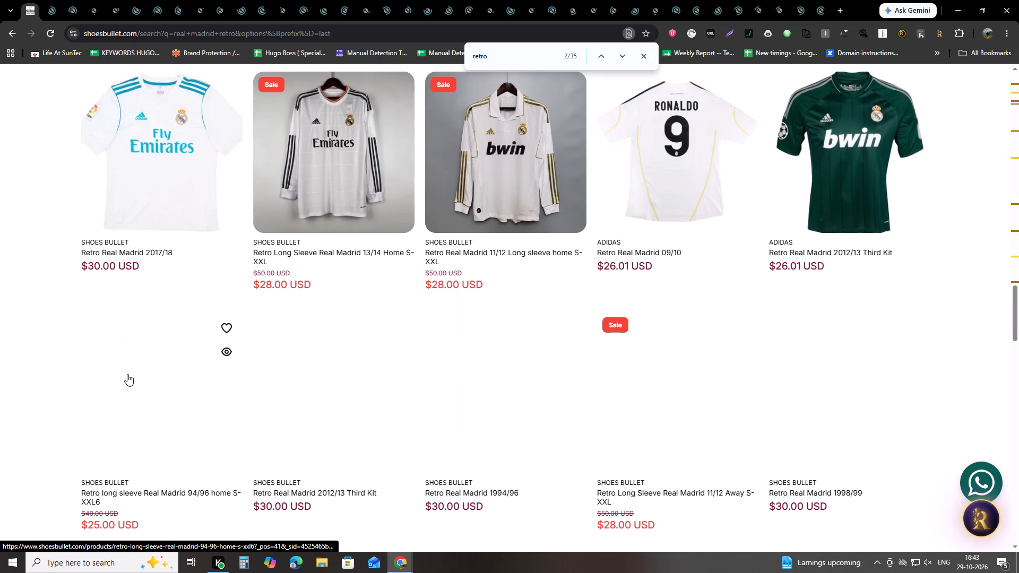
{"action": "scroll", "coordinate": [125, 372], "scroll_direction": "down", "scroll_amount": 1}
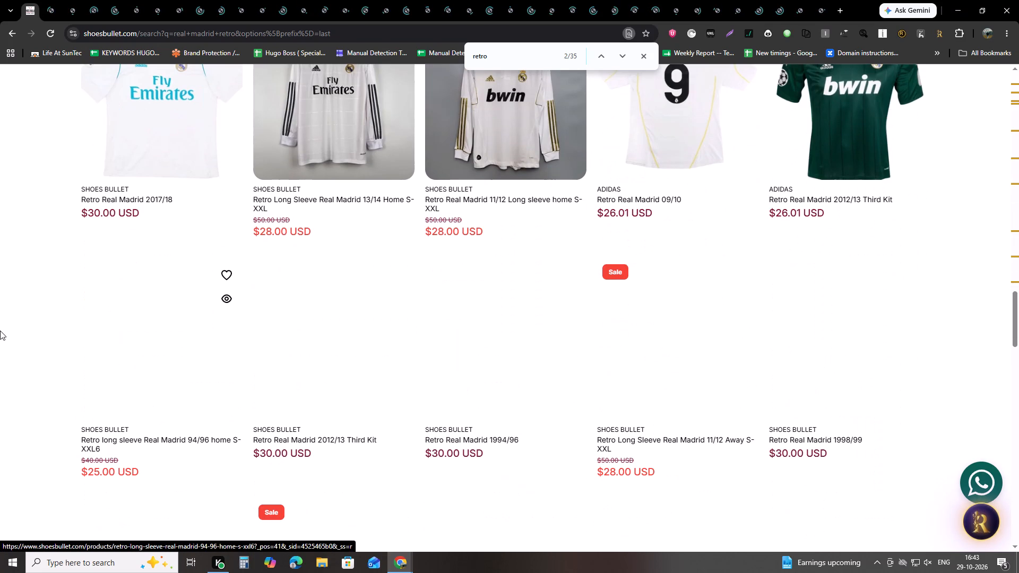
{"action": "left_click", "coordinate": [151, 351], "text": "ctrl"}
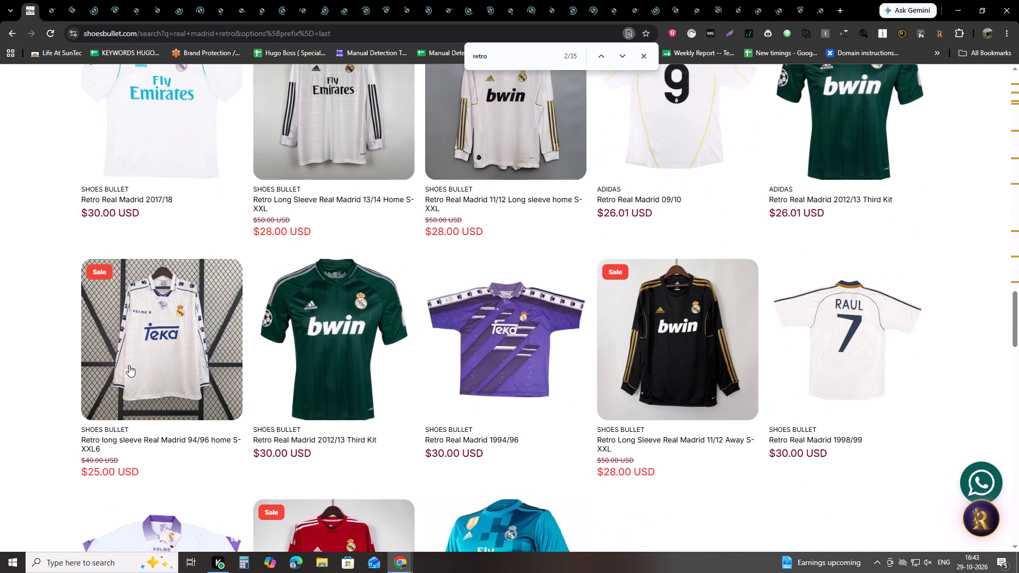
{"action": "left_click", "coordinate": [291, 361], "text": "ctrl"}
{"action": "left_click", "coordinate": [509, 365], "text": "ctrl"}
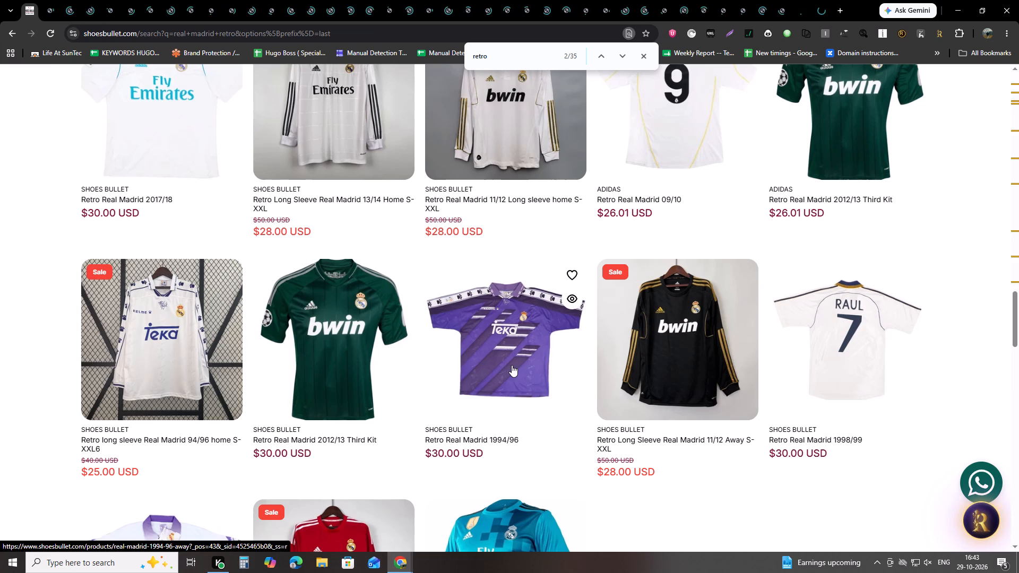
{"action": "left_click", "coordinate": [688, 380], "text": "ctrl"}
{"action": "left_click", "coordinate": [848, 379], "text": "ctrl"}
Open the last row's retro 2018 Third, 11/12 long-sleeve Third Away and 1997/98 shirts in separate tabs.
{"action": "scroll", "coordinate": [873, 416], "scroll_direction": "down", "scroll_amount": 3}
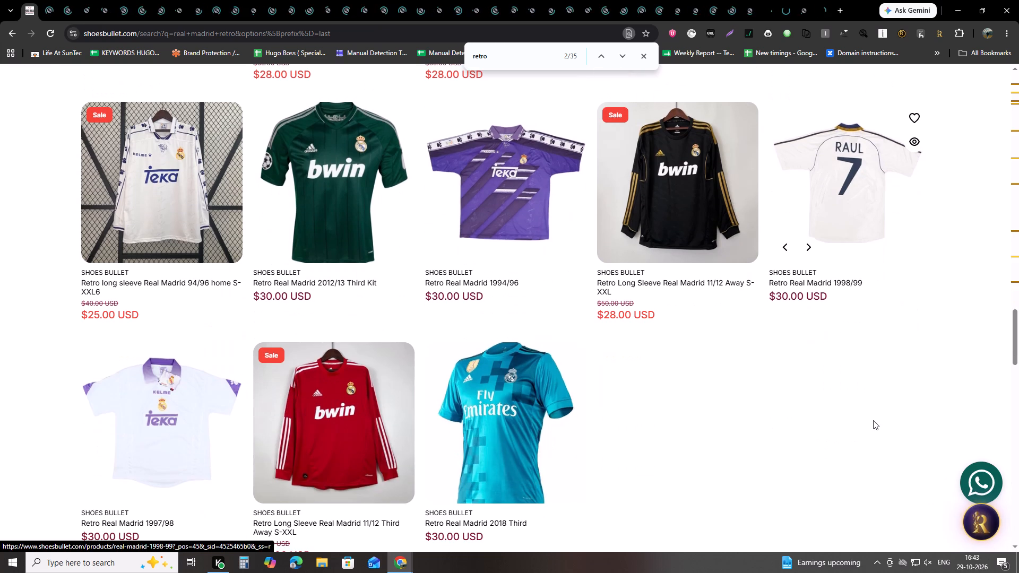
{"action": "left_click", "coordinate": [488, 459], "text": "ctrl"}
{"action": "left_click", "coordinate": [304, 438], "text": "ctrl"}
{"action": "left_click", "coordinate": [167, 438], "text": "ctrl"}
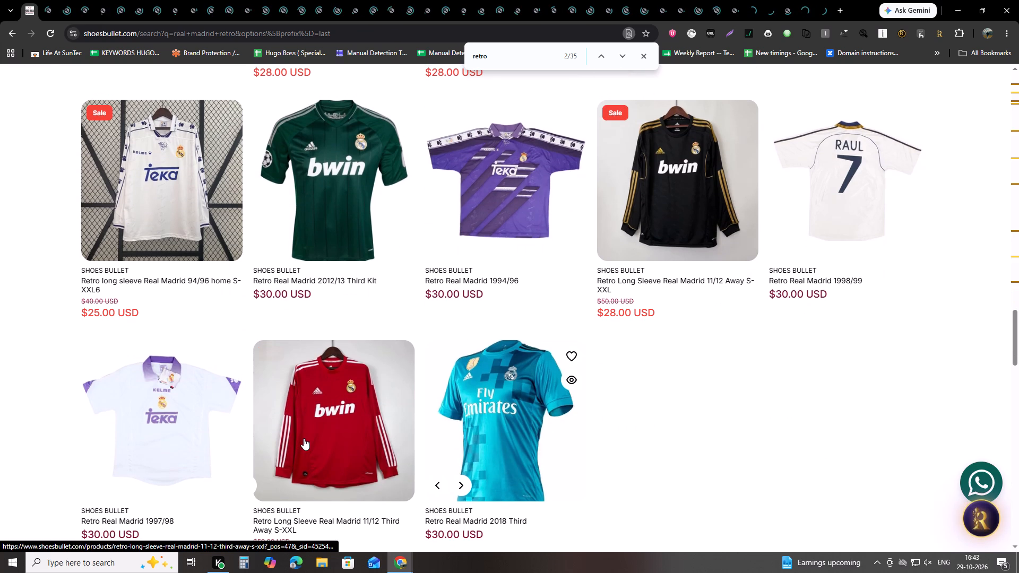
Load more shoesbullet.com search results below the last row of retro shirts.
{"action": "scroll", "coordinate": [0, 420], "scroll_direction": "down", "scroll_amount": 3}
{"action": "left_click", "coordinate": [472, 430]}
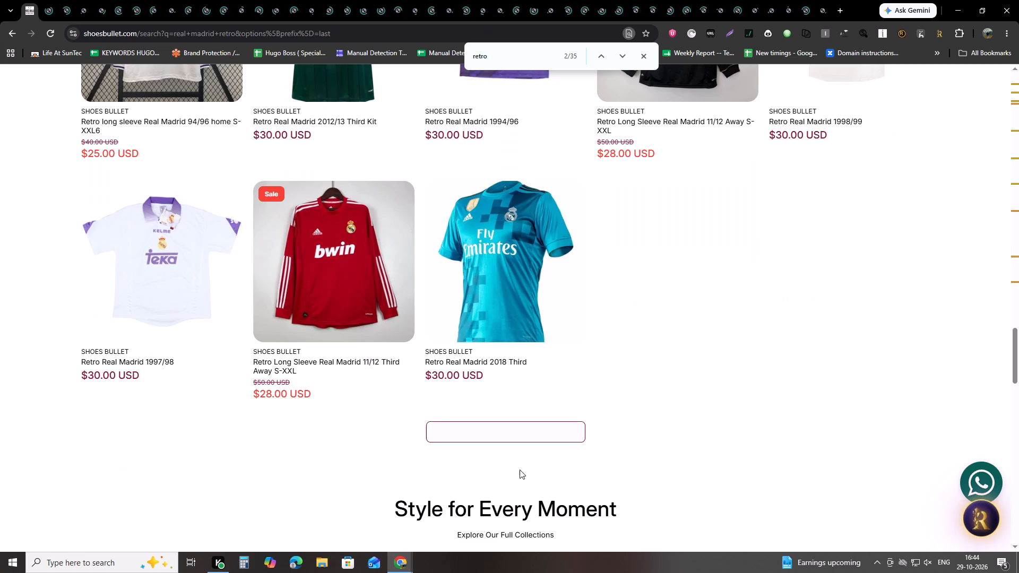
Search the first five opened listing tabs for "retro", from the 10/11 long-sleeve home shirt through the $30 2002/03 shirt.
{"action": "key", "text": "ctrl+Tab"}
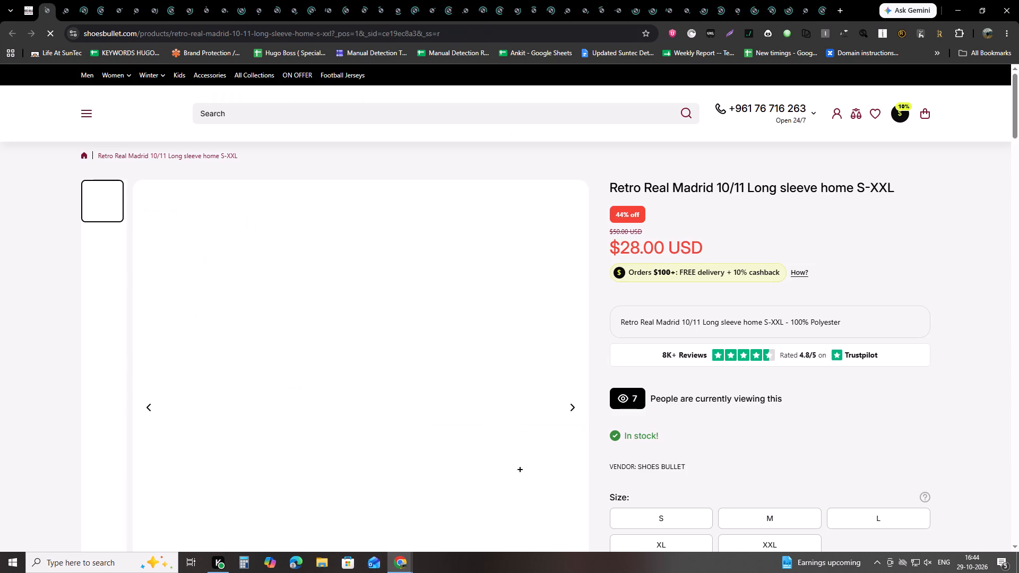
{"action": "key", "text": "ctrl+f"}
{"action": "key", "text": "ctrl+Tab"}
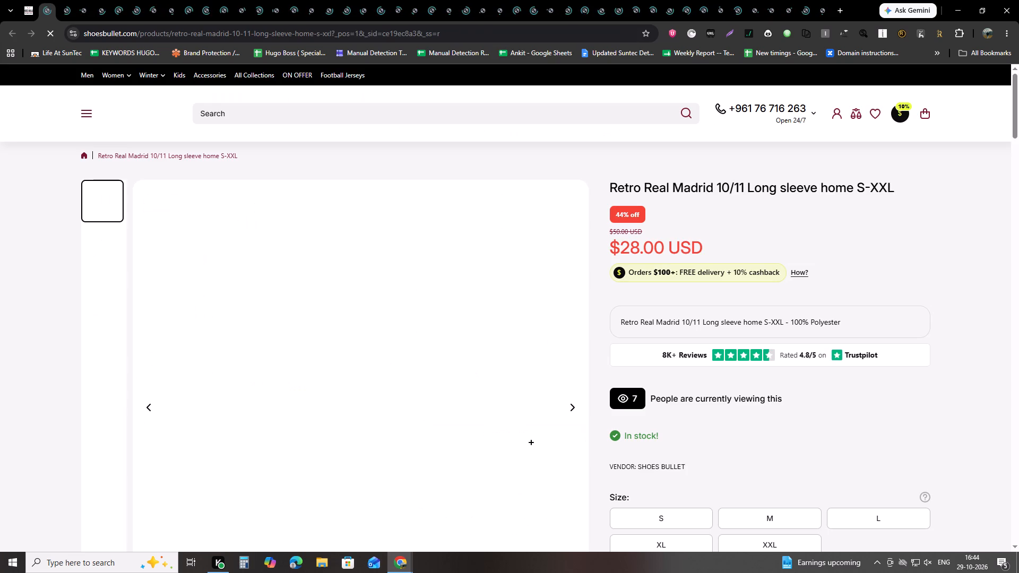
{"action": "key", "text": "ctrl+f"}
{"action": "key", "text": "ctrl+Tab"}
{"action": "key", "text": "ctrl+f"}
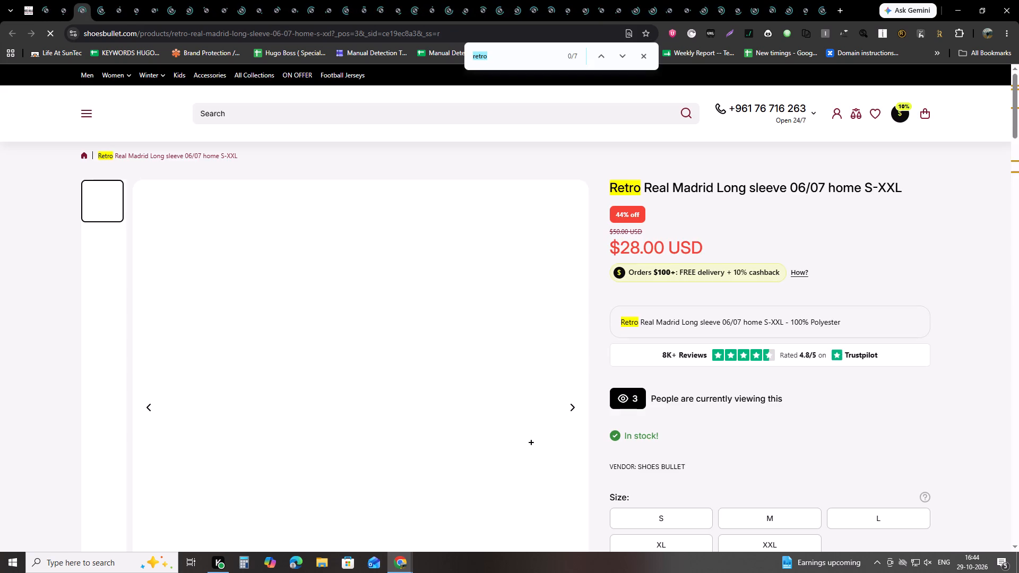
{"action": "key", "text": "ctrl+Tab"}
{"action": "key", "text": "ctrl+f"}
{"action": "key", "text": "ctrl+Tab"}
{"action": "key", "text": "ctrl+f"}
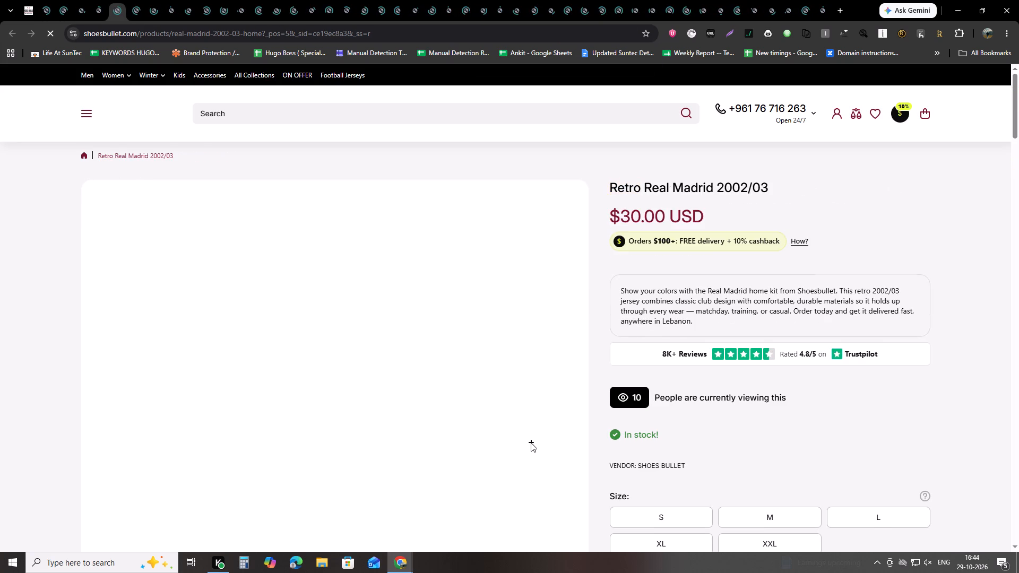
Search the following five listing tabs for "retro", including the 00/01 long-sleeve, 2007/08 and 2012/13 shirts, ending at the 12/13 long-sleeve home.
{"action": "key", "text": "ctrl+Tab"}
{"action": "key", "text": "ctrl+f"}
{"action": "key", "text": "ctrl+Tab"}
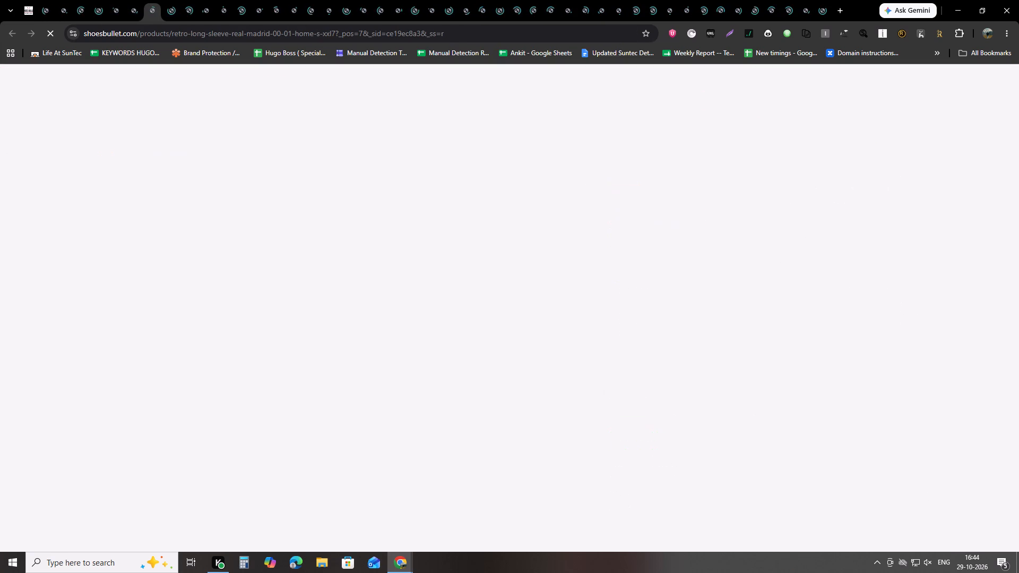
{"action": "key", "text": "ctrl+f"}
{"action": "key", "text": "ctrl+Tab"}
{"action": "key", "text": "ctrl+f"}
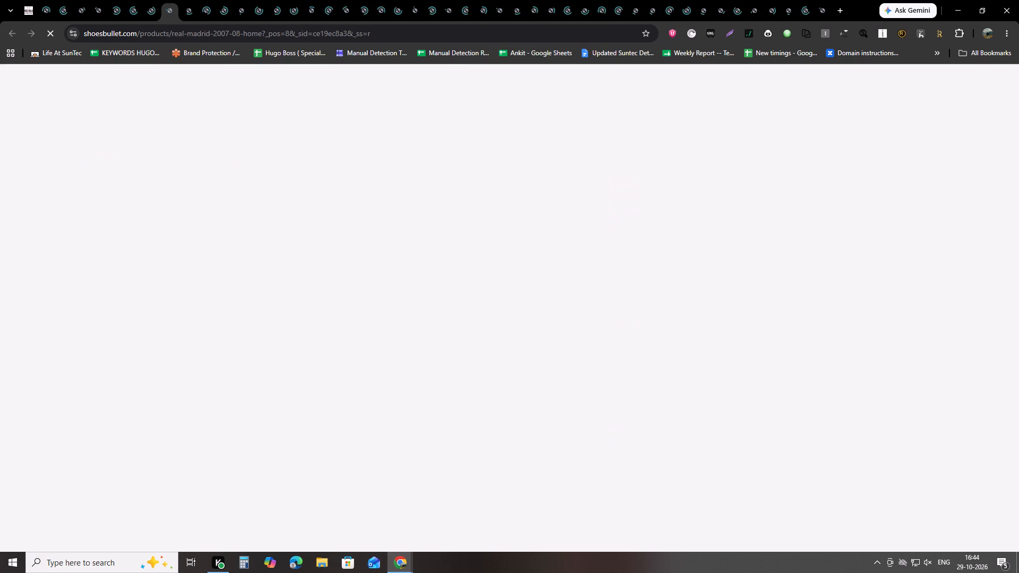
{"action": "key", "text": "ctrl+Tab"}
{"action": "key", "text": "ctrl+f"}
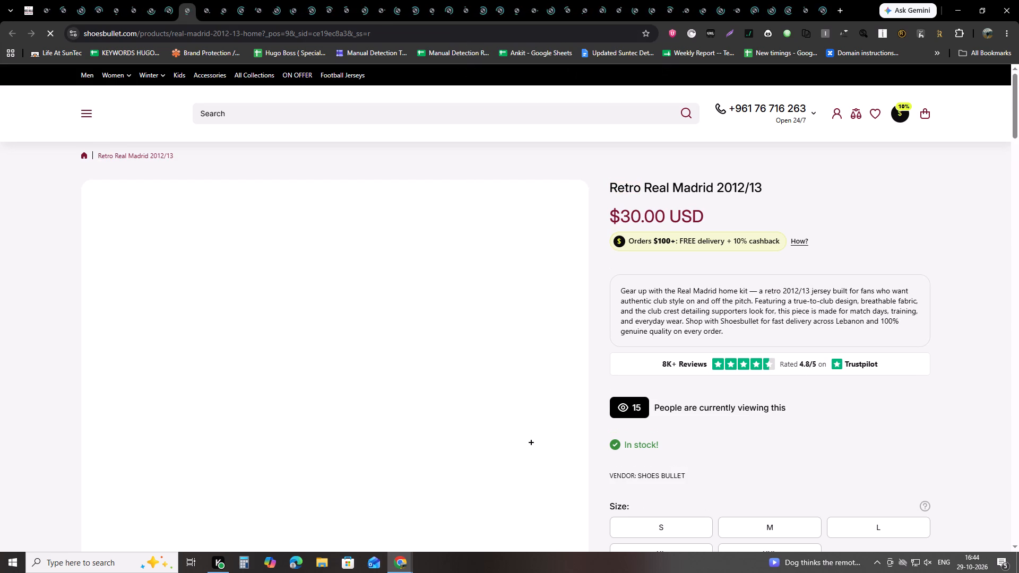
{"action": "key", "text": "ctrl+Tab"}
{"action": "key", "text": "ctrl+f"}
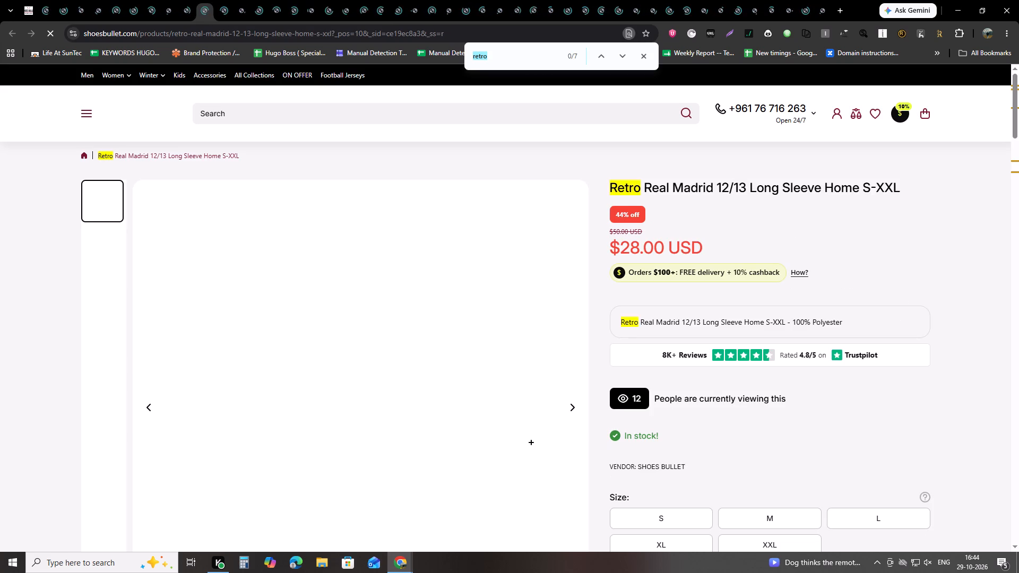
Search the following six listing tabs for "retro", from the 2006/07 Third shirt through the 2015/16 shirt.
{"action": "key", "text": "ctrl+Tab"}
{"action": "key", "text": "ctrl+f"}
{"action": "key", "text": "ctrl+Tab"}
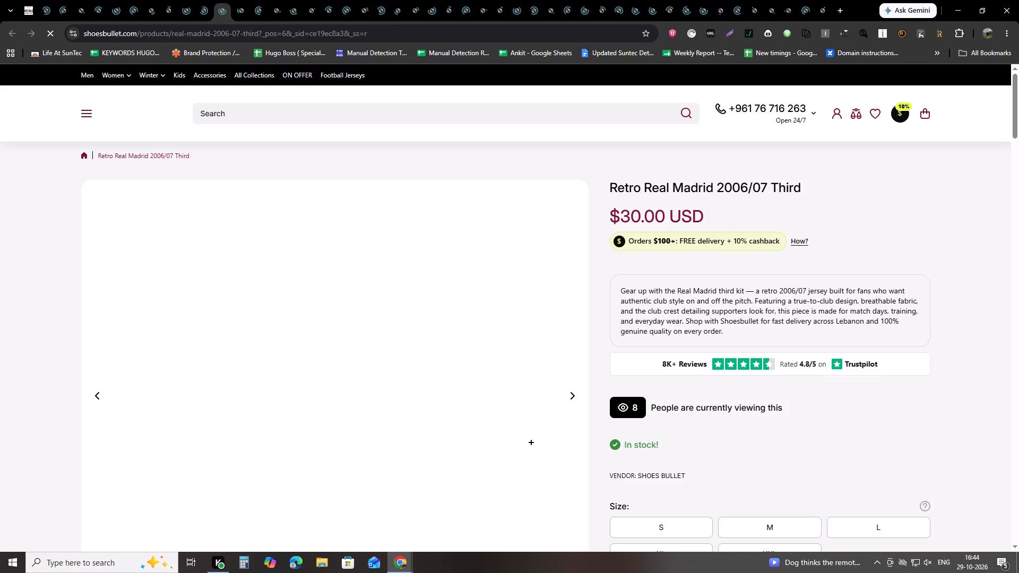
{"action": "key", "text": "ctrl+f"}
{"action": "key", "text": "ctrl+Tab"}
{"action": "key", "text": "ctrl+f"}
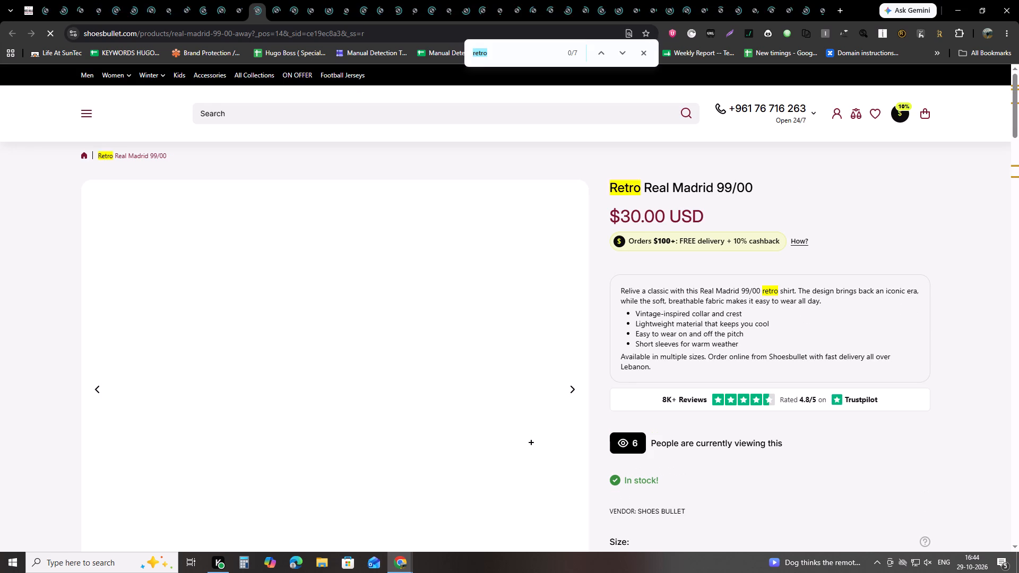
{"action": "key", "text": "ctrl+Tab"}
{"action": "key", "text": "ctrl+f"}
{"action": "key", "text": "ctrl+Tab"}
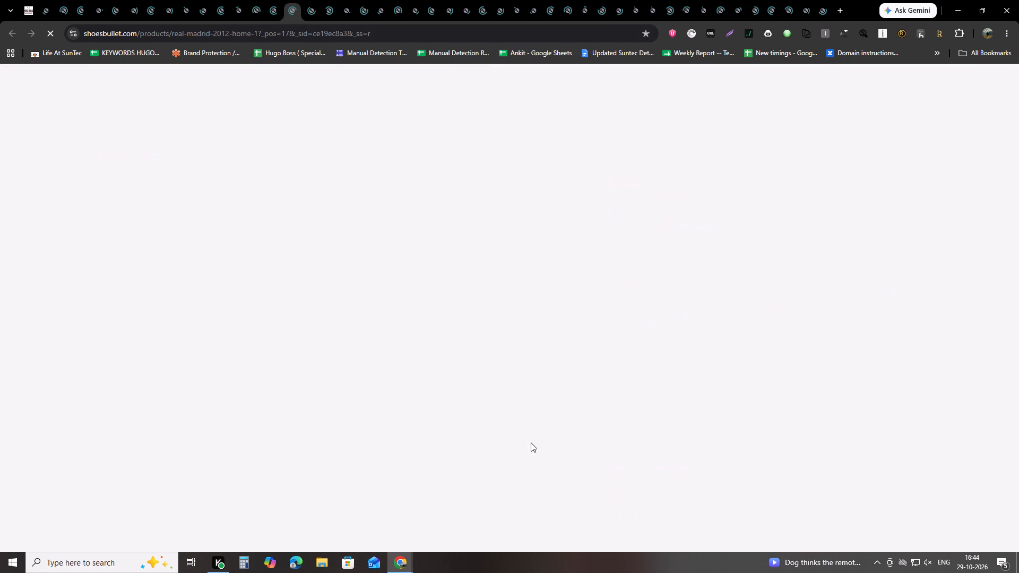
{"action": "key", "text": "ctrl+f"}
{"action": "key", "text": "ctrl+Tab"}
{"action": "key", "text": "ctrl+f"}
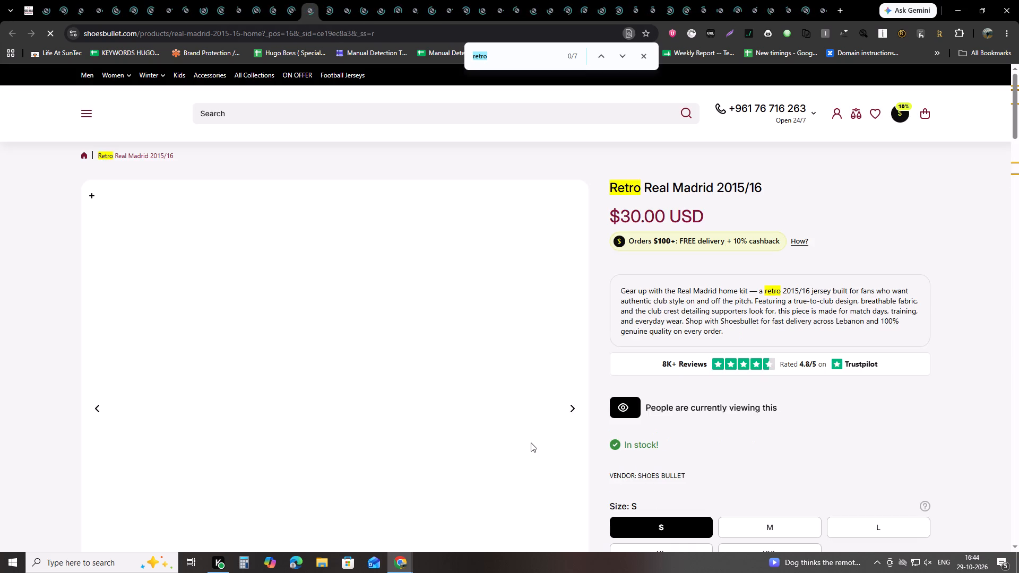
Search the following six listing tabs for "retro", from the 15/16 long-sleeve Third away shirt through the $26.01 2012 shirt.
{"action": "key", "text": "ctrl+Tab"}
{"action": "key", "text": "ctrl+f"}
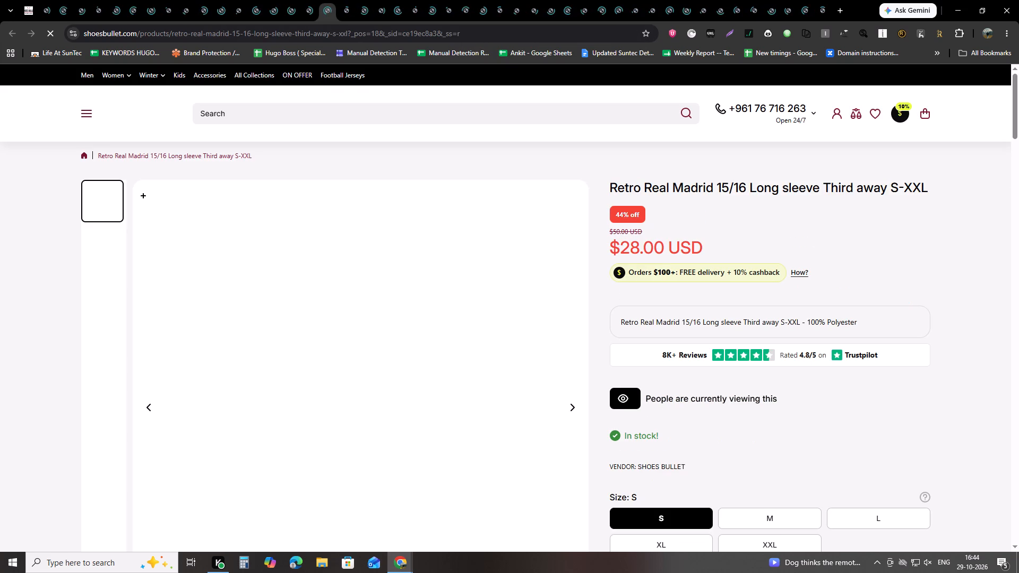
{"action": "key", "text": "ctrl+Tab"}
{"action": "key", "text": "ctrl+f"}
{"action": "key", "text": "ctrl+Tab"}
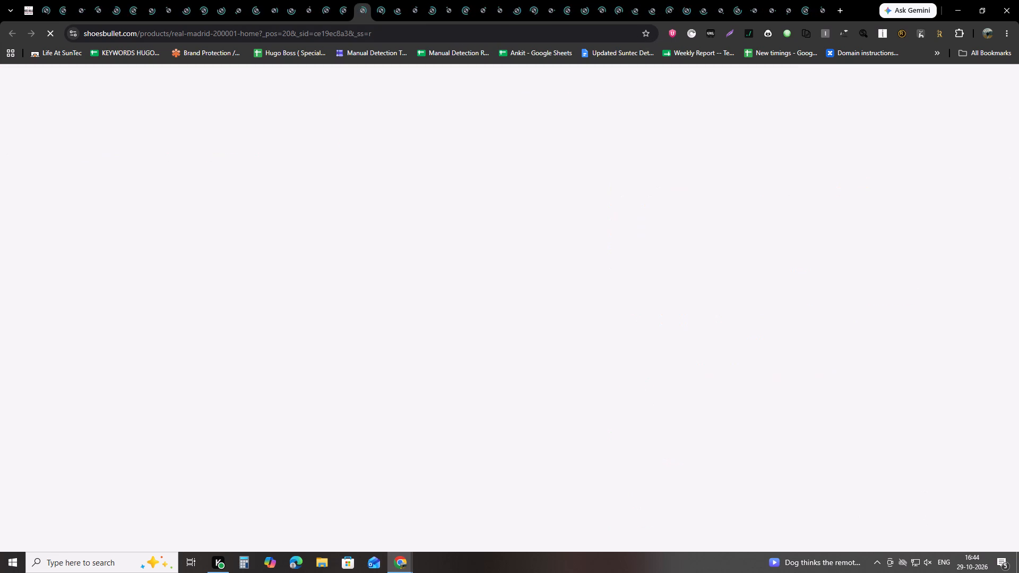
{"action": "key", "text": "ctrl+f"}
{"action": "key", "text": "ctrl+Tab"}
{"action": "key", "text": "ctrl+f"}
{"action": "key", "text": "ctrl+Tab"}
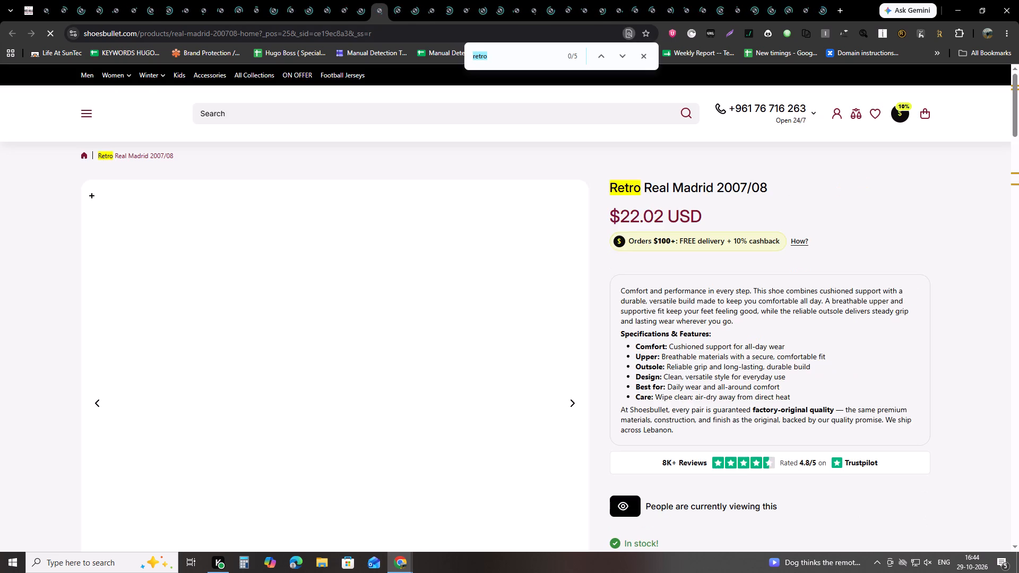
{"action": "key", "text": "ctrl+f"}
{"action": "key", "text": "ctrl+Tab"}
{"action": "key", "text": "ctrl+f"}
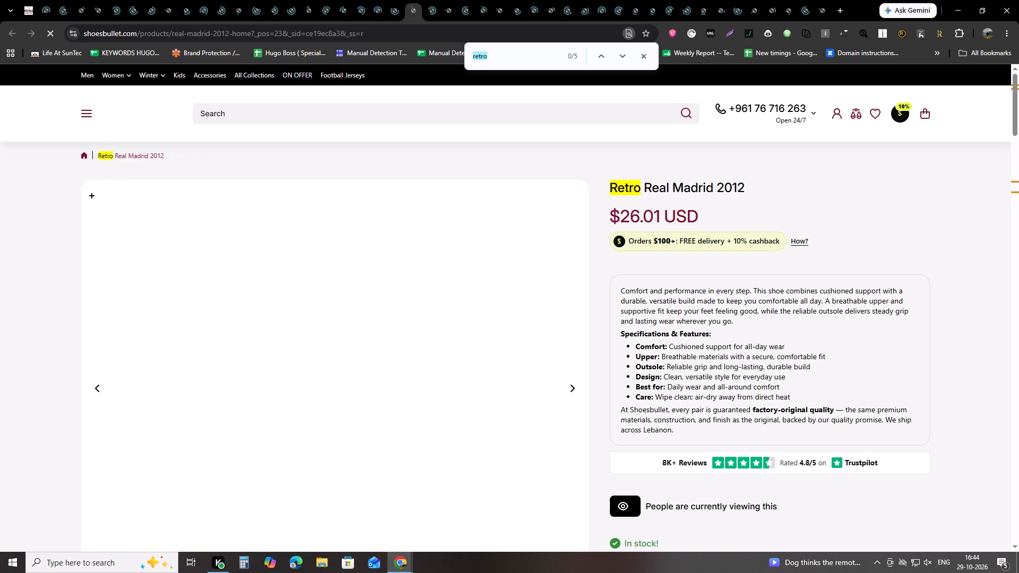
Search the following six listing tabs for "retro", including the 04/05, $26.01 2011/12 and second 2002/03 shirts.
{"action": "key", "text": "ctrl+Tab"}
{"action": "key", "text": "ctrl+f"}
{"action": "key", "text": "ctrl+Tab"}
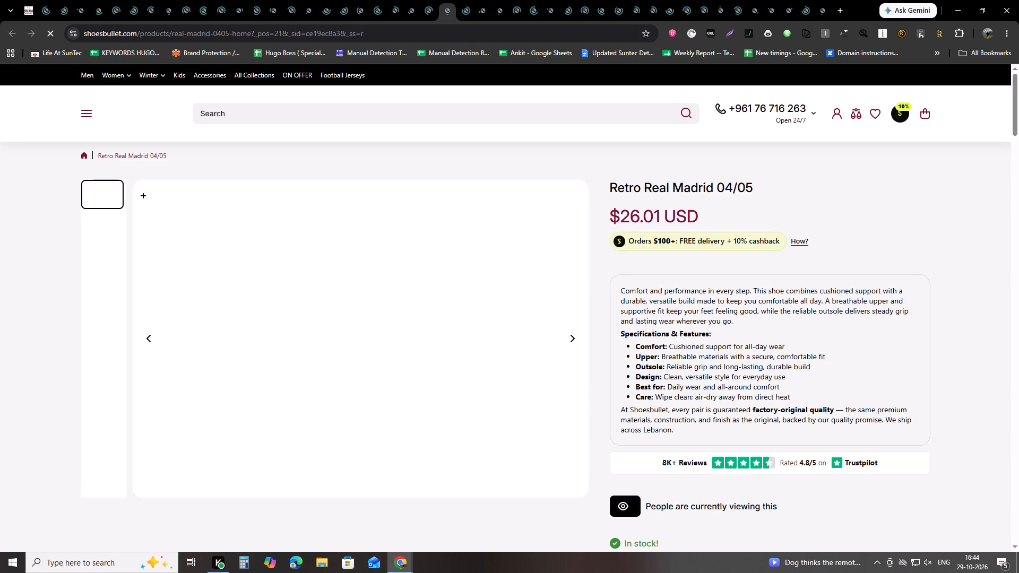
{"action": "key", "text": "ctrl+f"}
{"action": "key", "text": "ctrl+Tab"}
{"action": "key", "text": "ctrl+f"}
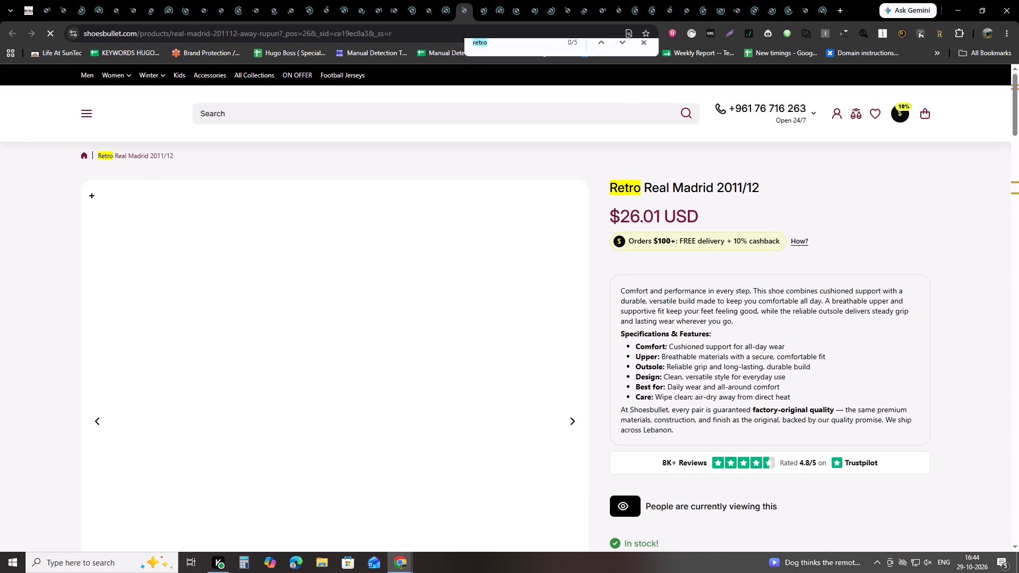
{"action": "key", "text": "ctrl+Tab"}
{"action": "key", "text": "ctrl+f"}
{"action": "key", "text": "ctrl+Tab"}
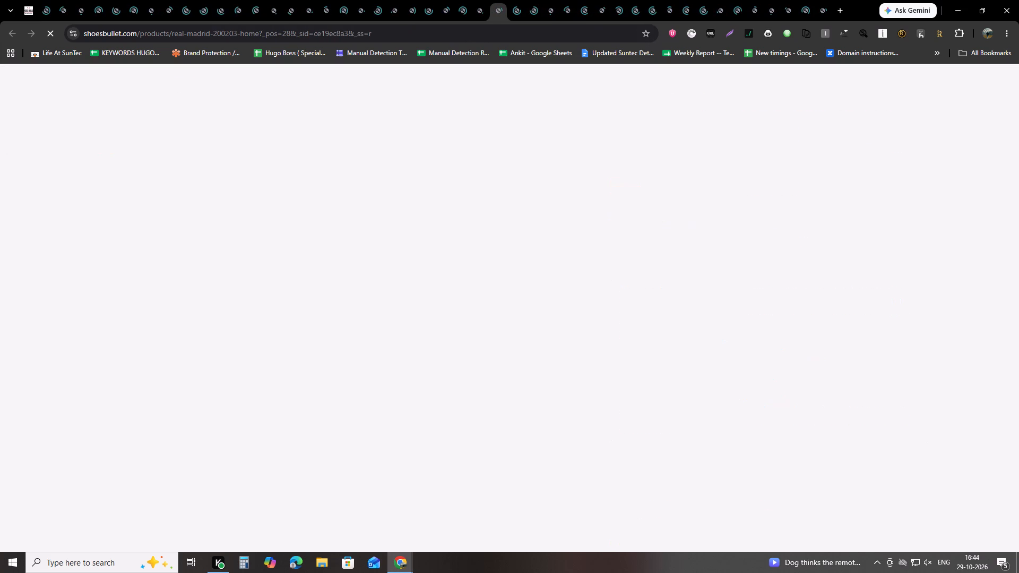
{"action": "key", "text": "ctrl+f"}
{"action": "key", "text": "ctrl+Tab"}
{"action": "key", "text": "ctrl+f"}
Search the 2012/13, 2017 Third, 2006/07, $30 2011/12 and 2000/01 listing tabs for "retro".
{"action": "key", "text": "ctrl+Tab"}
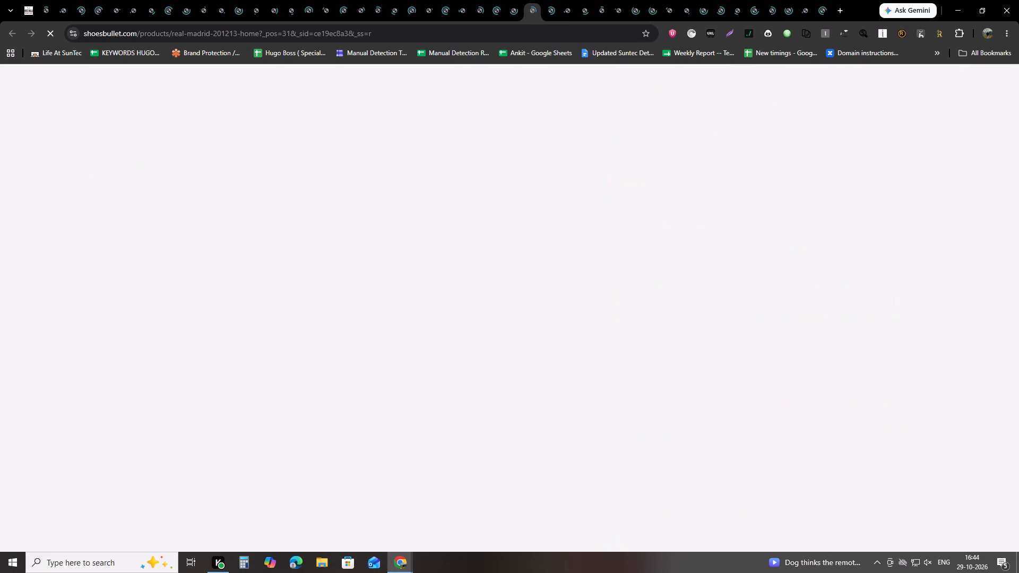
{"action": "key", "text": "ctrl+f"}
{"action": "key", "text": "ctrl+Tab"}
{"action": "key", "text": "ctrl+f"}
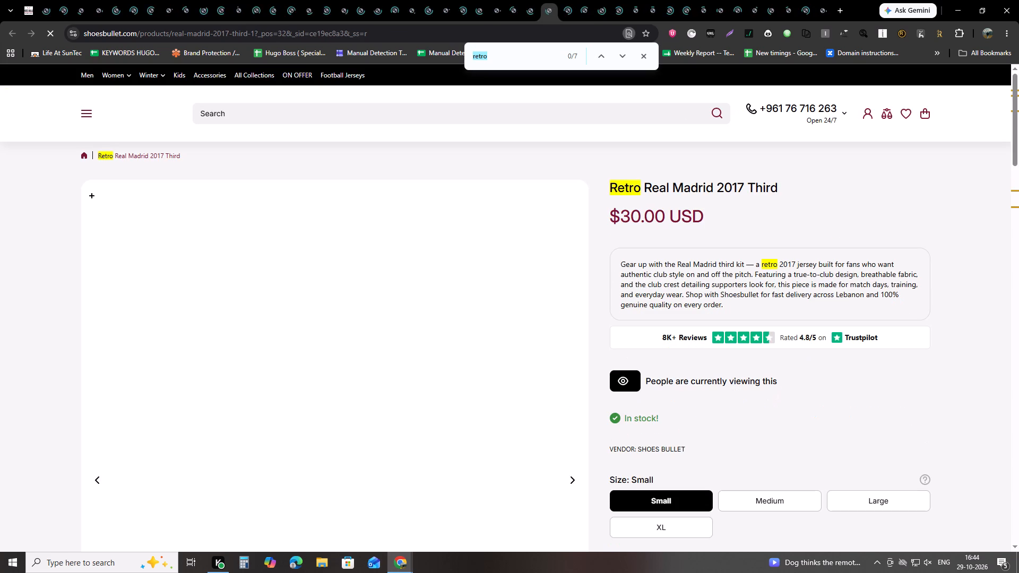
{"action": "key", "text": "ctrl+Tab"}
{"action": "key", "text": "ctrl+f"}
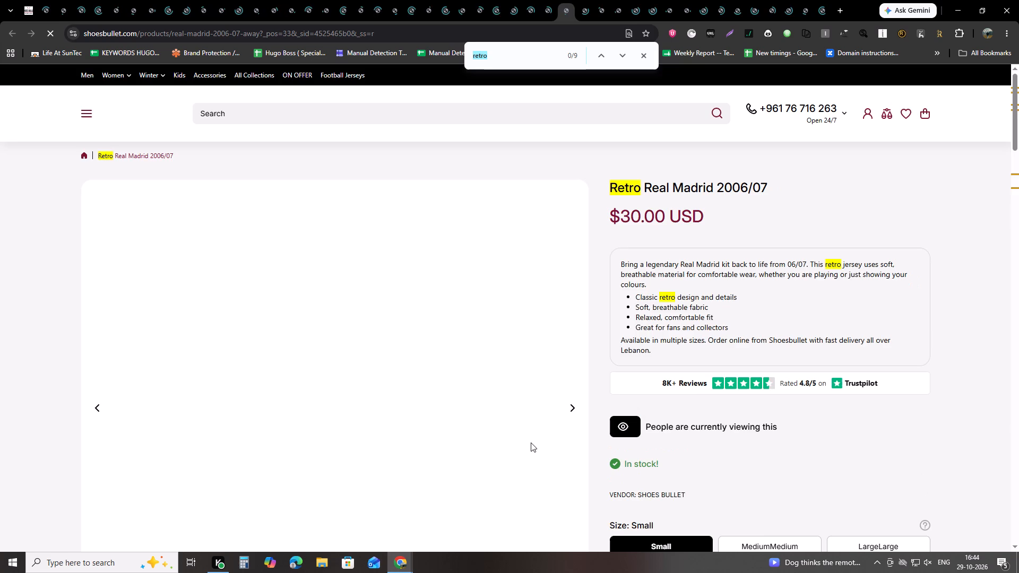
{"action": "key", "text": "ctrl+Tab"}
{"action": "key", "text": "ctrl+f"}
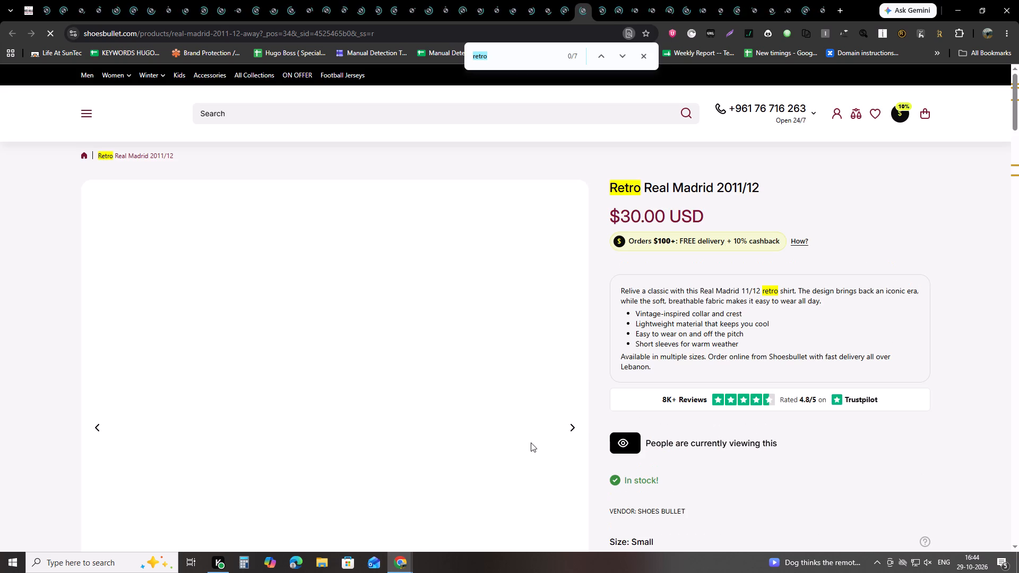
{"action": "key", "text": "ctrl+Tab"}
{"action": "key", "text": "ctrl+f"}
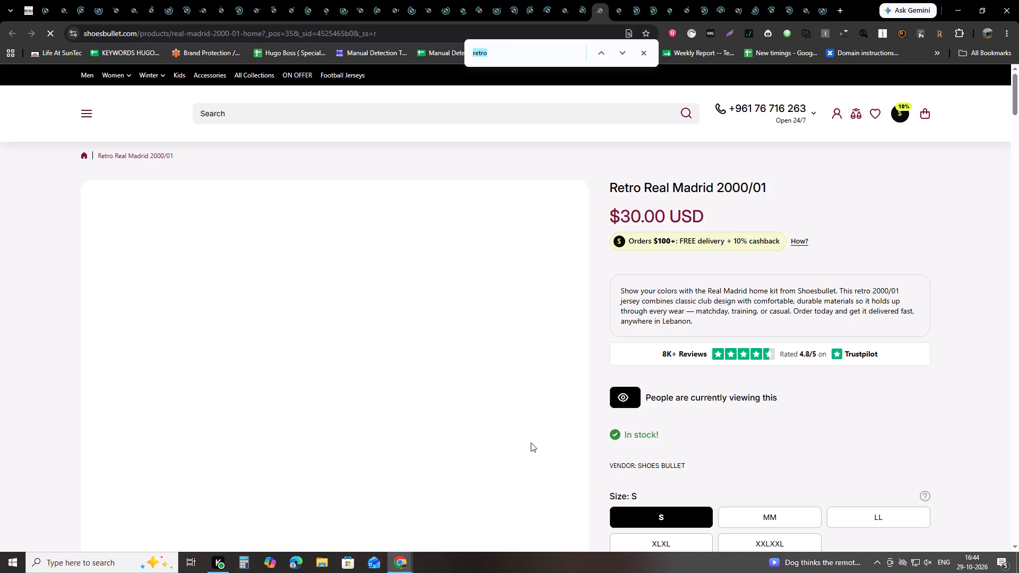
Search the following listing tabs for "retro", including the 09/10, $30 2017/18 and 94/96 long-sleeve home shirts.
{"action": "key", "text": "ctrl+Tab"}
{"action": "key", "text": "ctrl+f"}
{"action": "key", "text": "ctrl+Tab"}
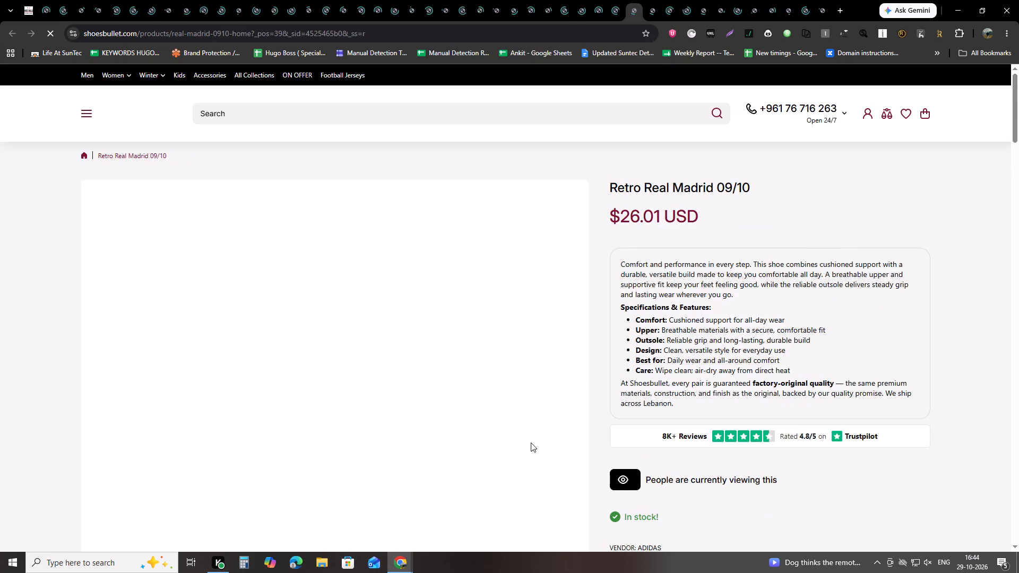
{"action": "key", "text": "ctrl+f"}
{"action": "key", "text": "ctrl+Tab"}
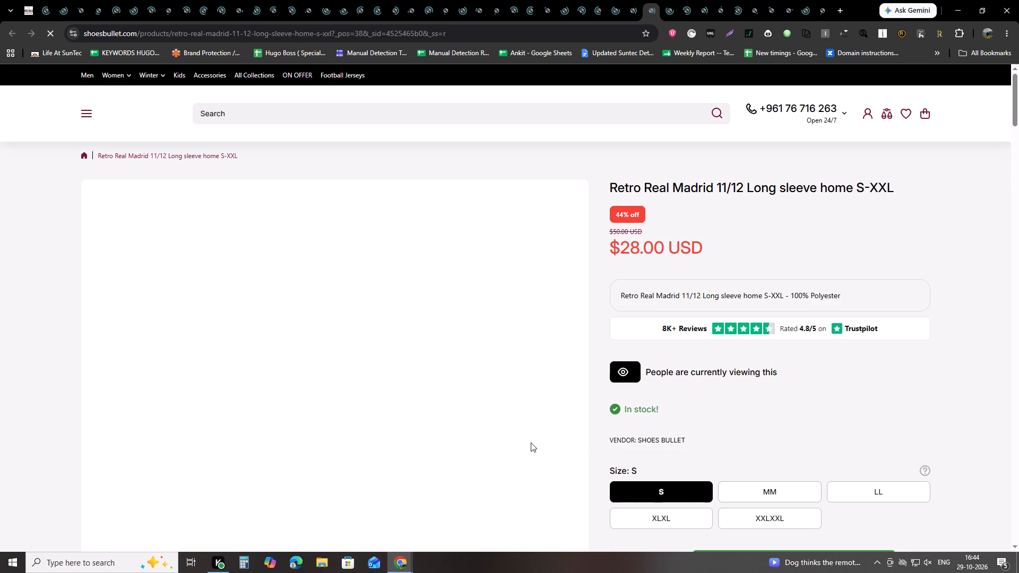
{"action": "key", "text": "ctrl+Tab"}
{"action": "key", "text": "ctrl+f"}
{"action": "key", "text": "ctrl+Tab"}
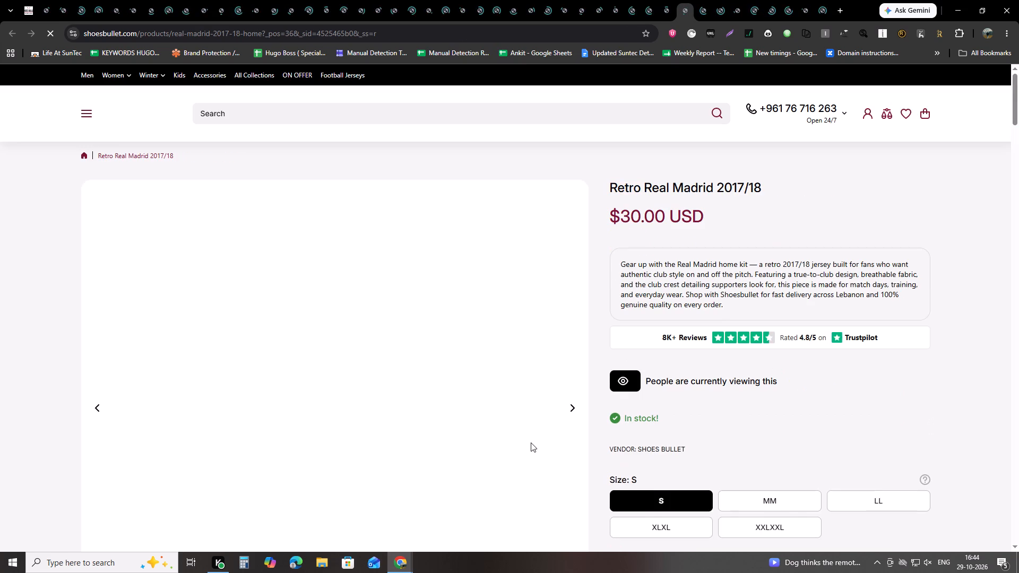
{"action": "key", "text": "ctrl+f"}
{"action": "key", "text": "ctrl+Tab"}
{"action": "key", "text": "ctrl+f"}
{"action": "key", "text": "ctrl+Tab"}
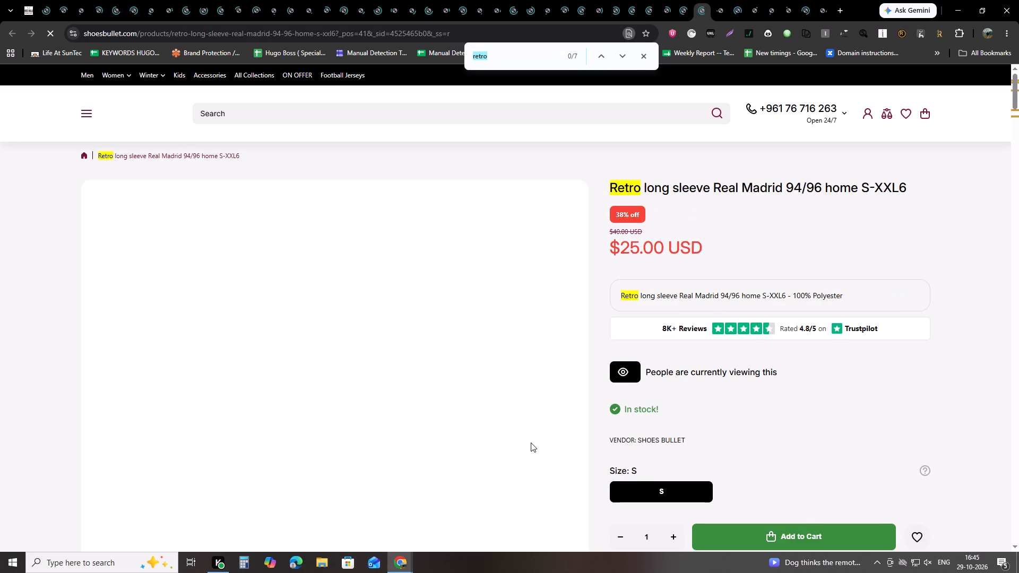
{"action": "key", "text": "ctrl+f"}
Search the remaining listing tabs for "retro", including the 1994/96, 1998/99, 2018 Third, 11/12 long-sleeve Third Away and 1997/98 shirts.
{"action": "key", "text": "ctrl+Tab"}
{"action": "key", "text": "ctrl+f"}
{"action": "key", "text": "ctrl+Tab"}
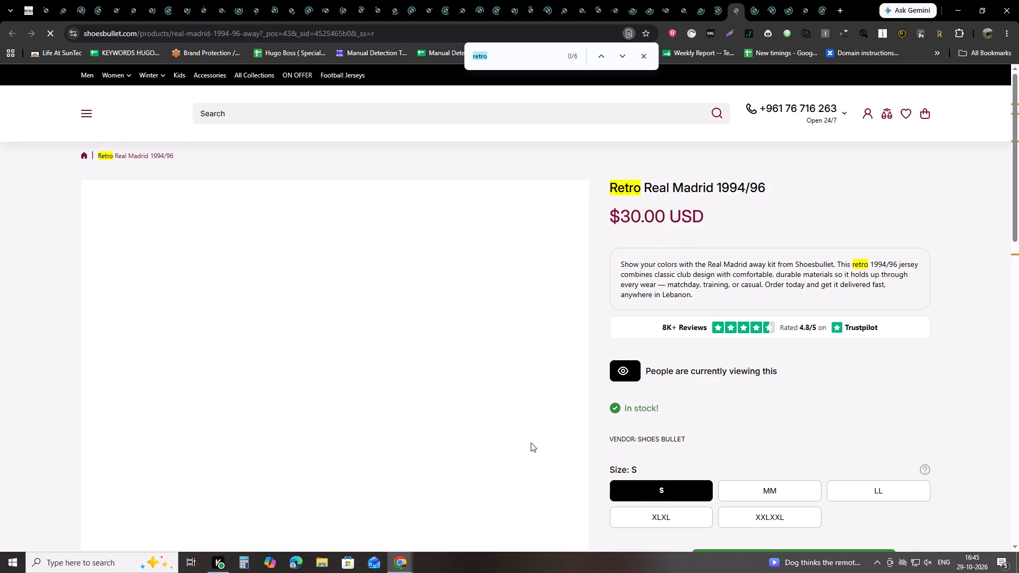
{"action": "key", "text": "ctrl+f"}
{"action": "key", "text": "ctrl+Tab"}
{"action": "key", "text": "ctrl+f"}
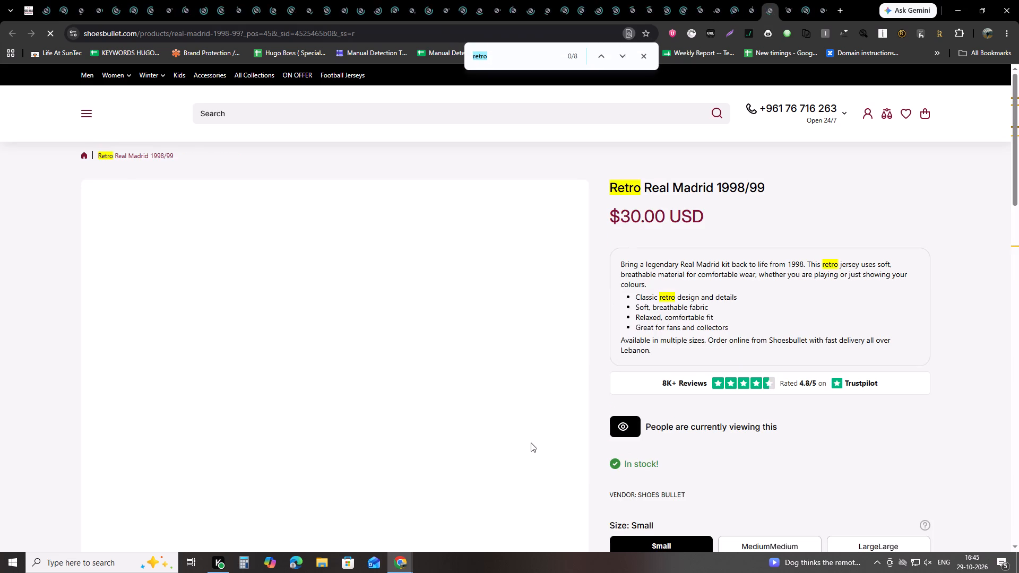
{"action": "key", "text": "ctrl+Tab"}
{"action": "key", "text": "ctrl+f"}
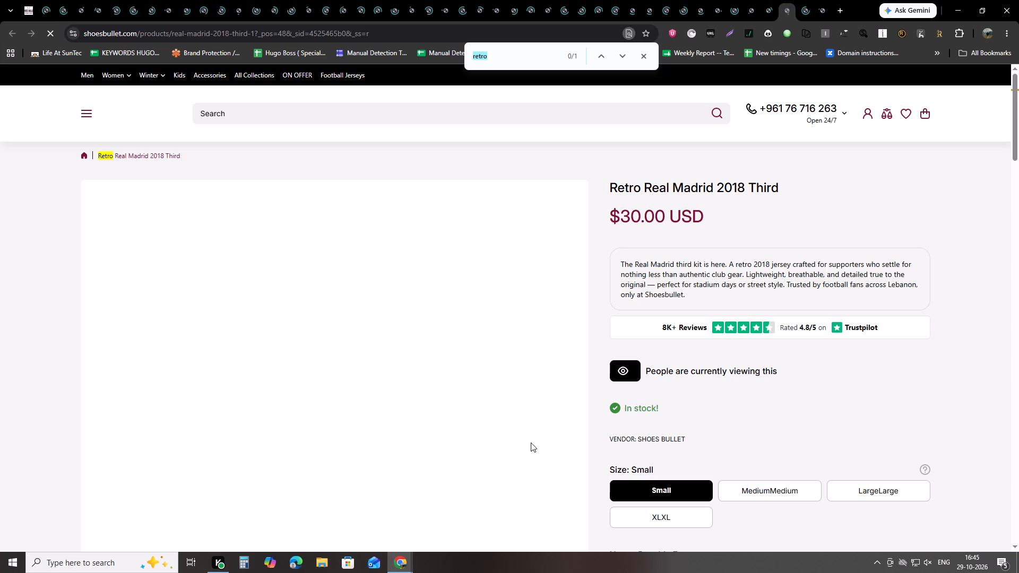
{"action": "key", "text": "ctrl+f"}
{"action": "key", "text": "ctrl+Tab"}
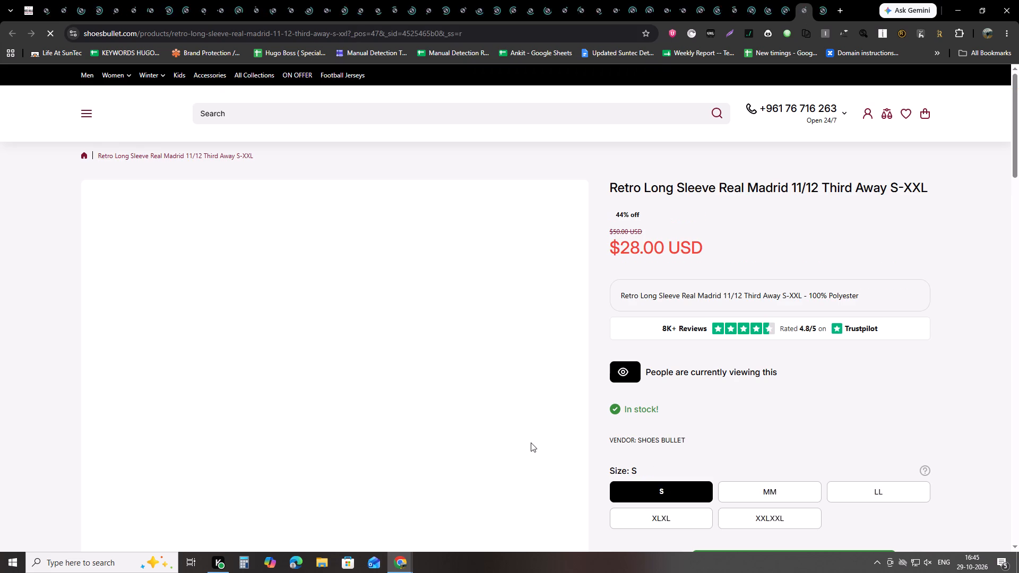
{"action": "key", "text": "ctrl+f"}
{"action": "key", "text": "ctrl+Tab"}
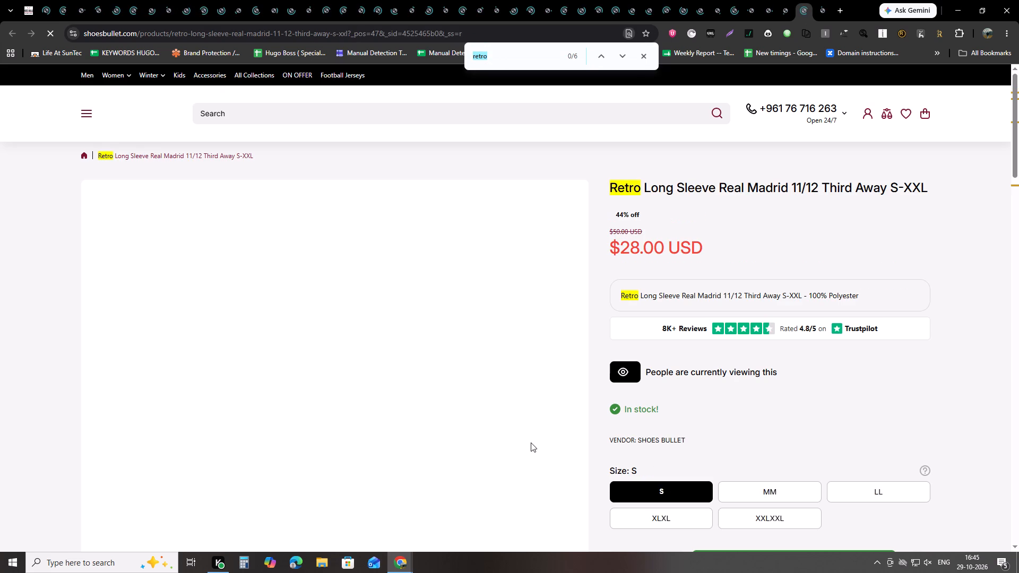
{"action": "key", "text": "ctrl+f"}
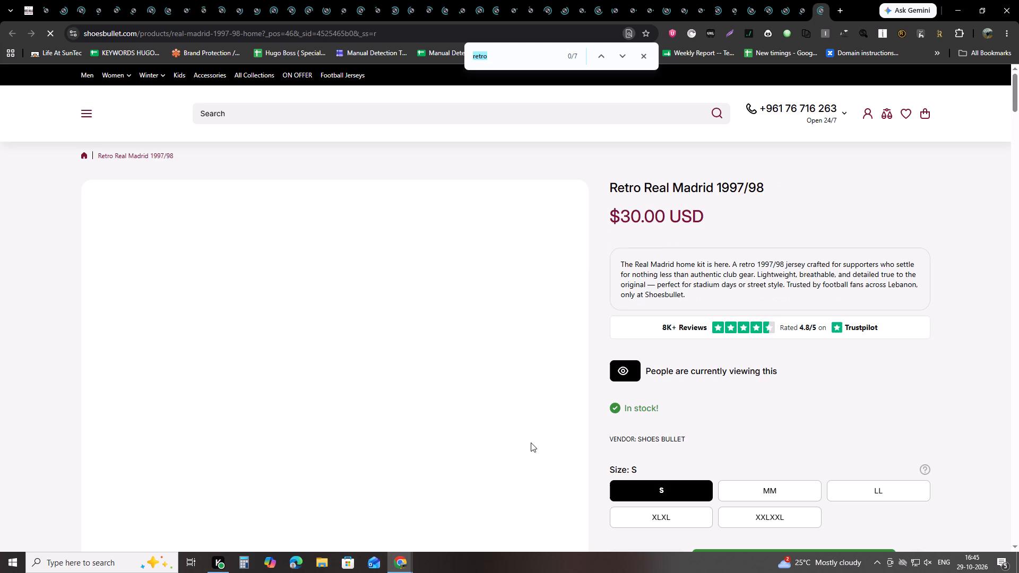
Return to the first listing tabs and examine each shirt from the 10/11 long-sleeve home through the 2012/13.
{"action": "key", "text": "ctrl+Tab"}
{"action": "key", "text": "ctrl+Tab"}
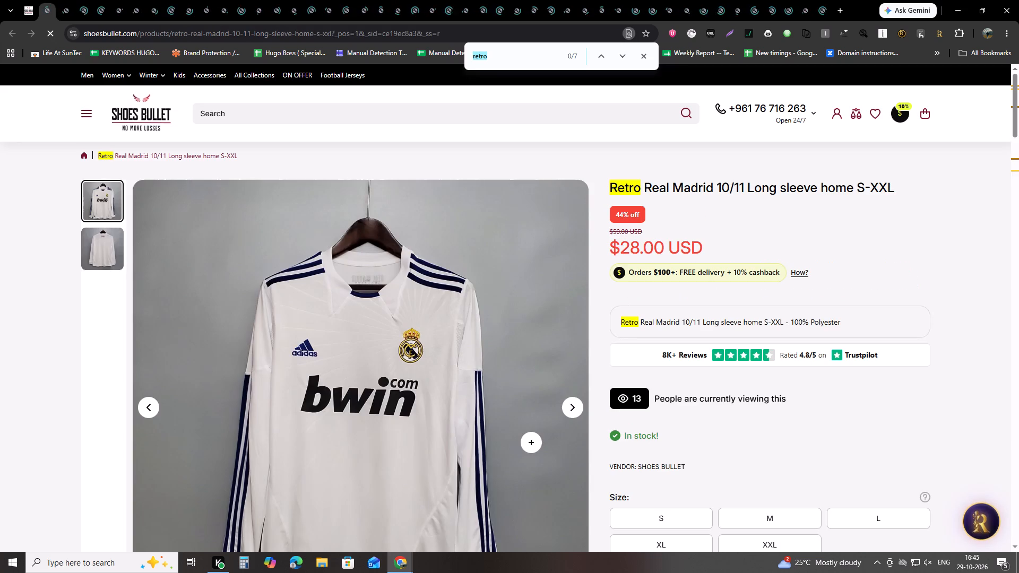
{"action": "key", "text": "ctrl+Tab"}
{"action": "key", "text": "ctrl+shift+Tab"}
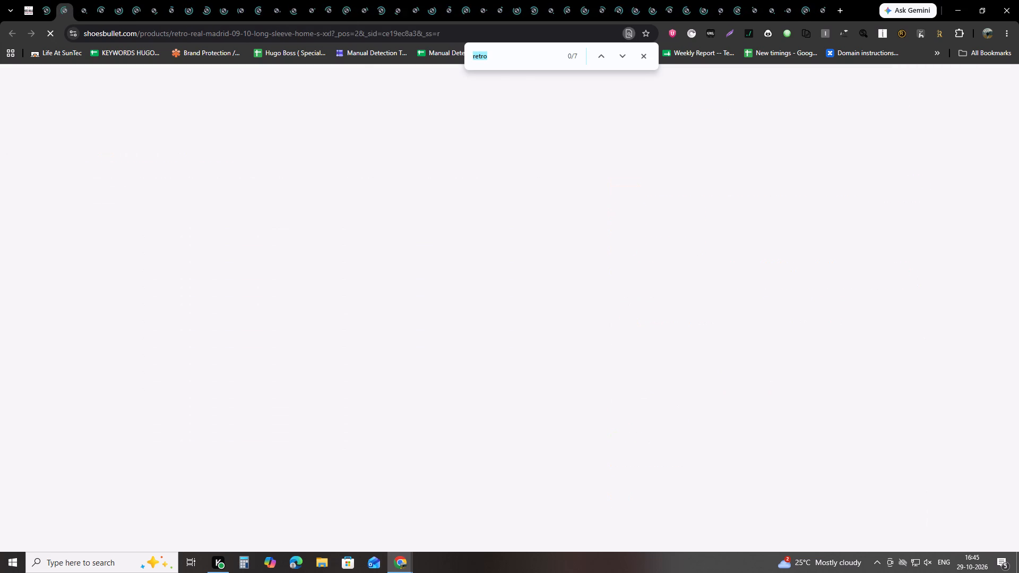
{"action": "key", "text": "ctrl+Tab"}
{"action": "key", "text": "ctrl+Tab"}
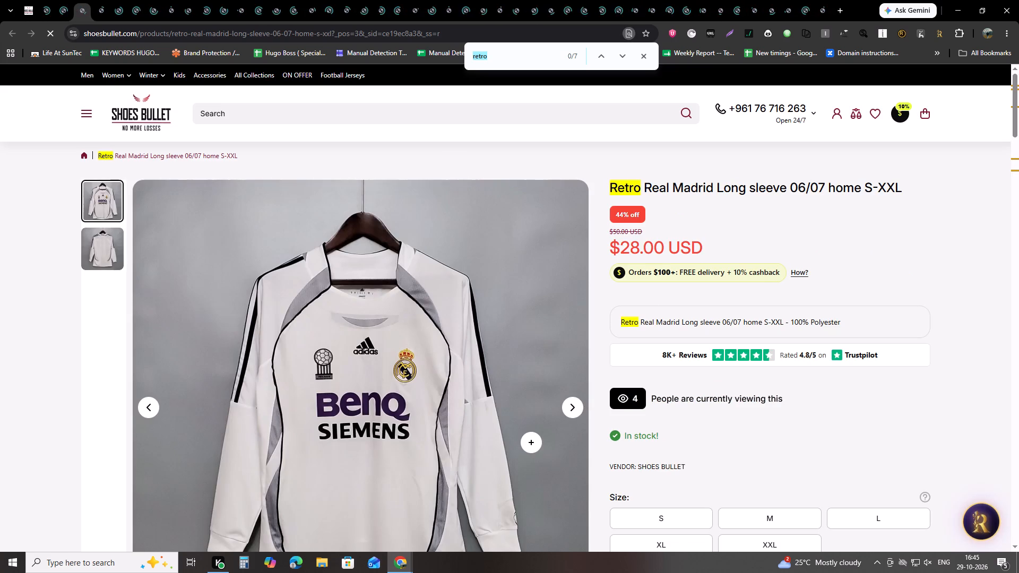
{"action": "key", "text": "ctrl+Tab"}
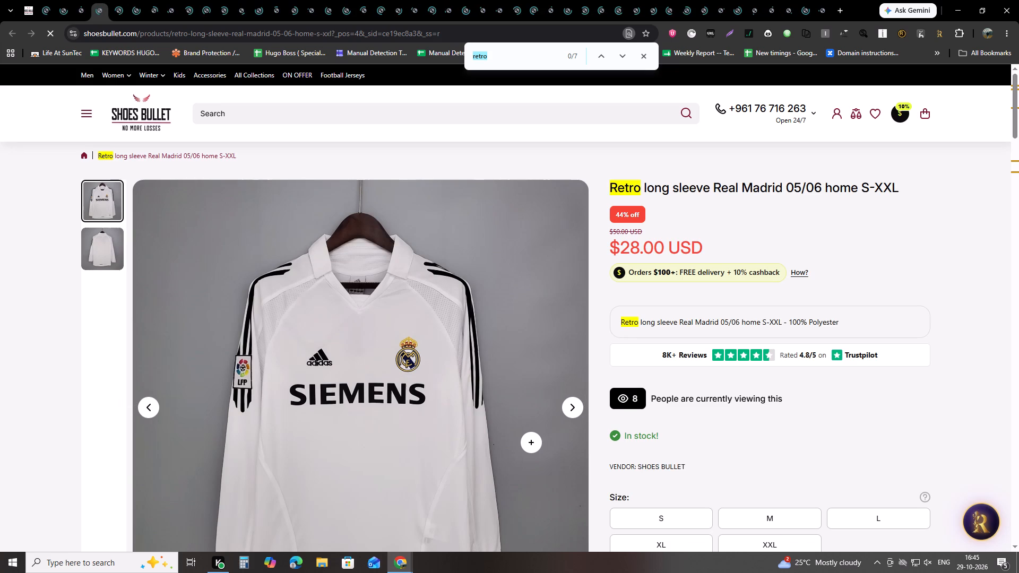
{"action": "key", "text": "ctrl+Tab"}
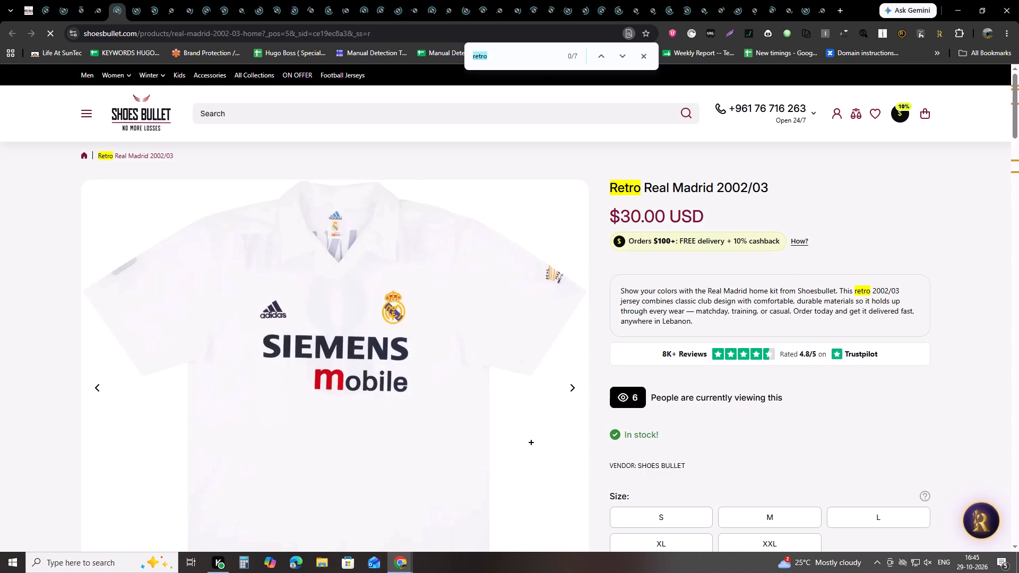
{"action": "key", "text": "ctrl+Tab"}
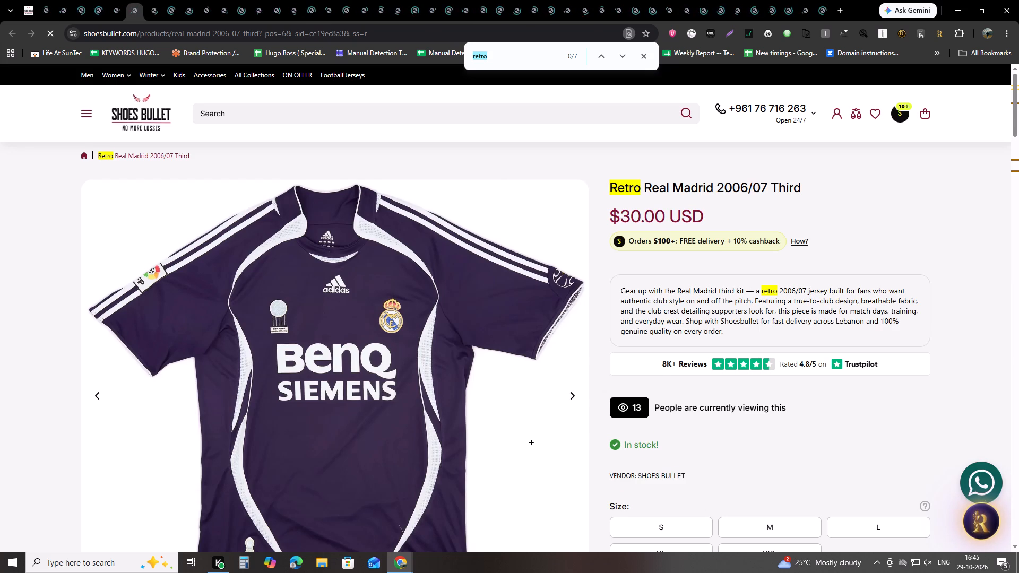
{"action": "key", "text": "ctrl+Tab"}
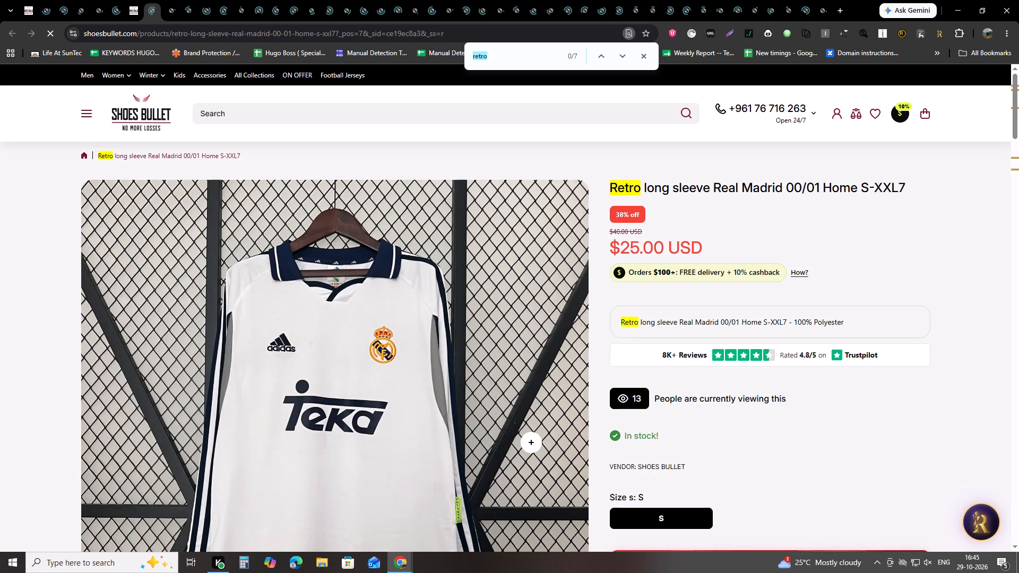
{"action": "key", "text": "ctrl+Tab"}
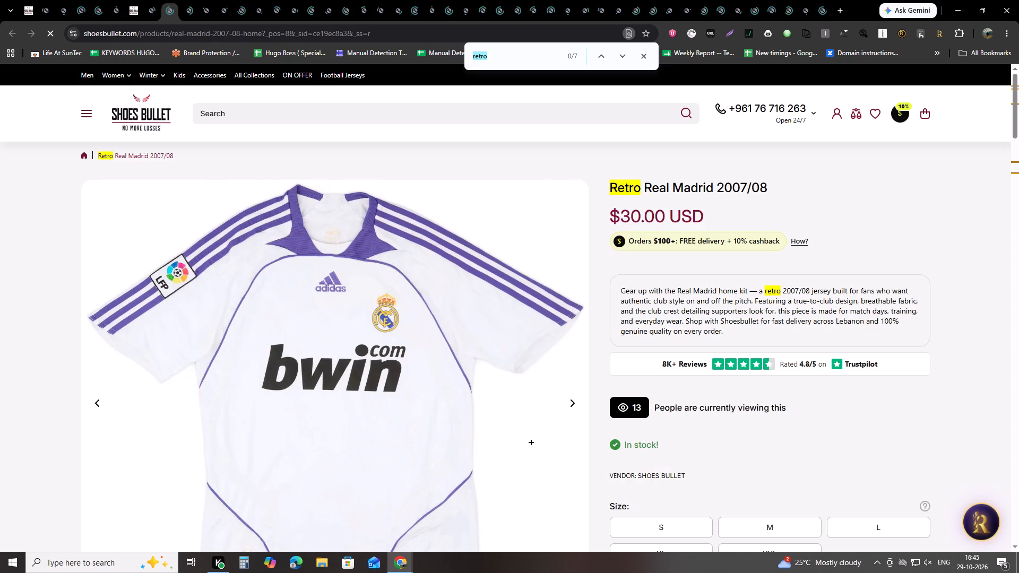
{"action": "key", "text": "ctrl+Tab"}
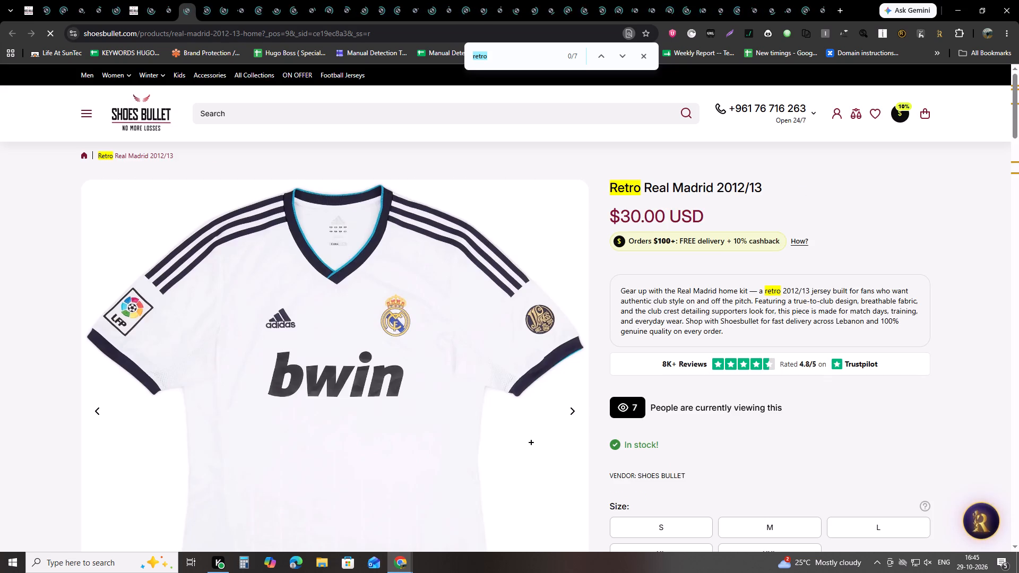
Examine the listings from the 12/13 long-sleeve home shirt through the 2026/27 Purple And Black Retro Model Jersey.
{"action": "key", "text": "ctrl+Tab"}
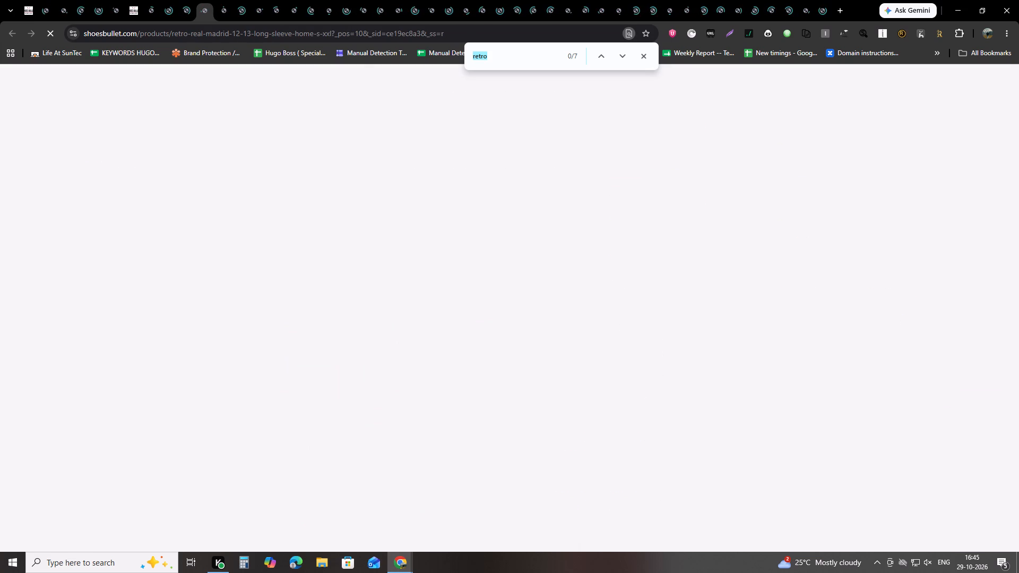
{"action": "key", "text": "ctrl+Tab"}
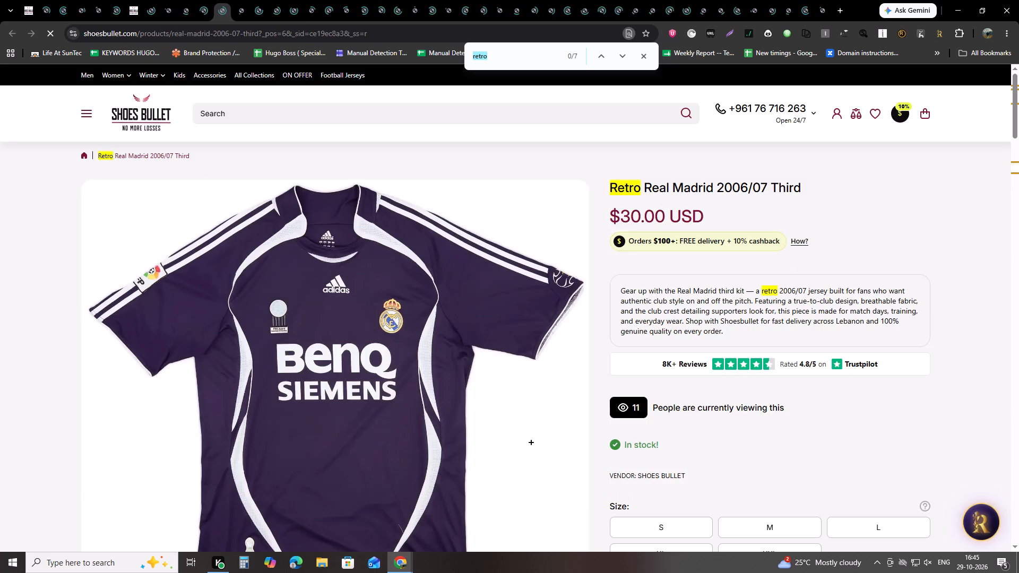
{"action": "key", "text": "ctrl+Tab"}
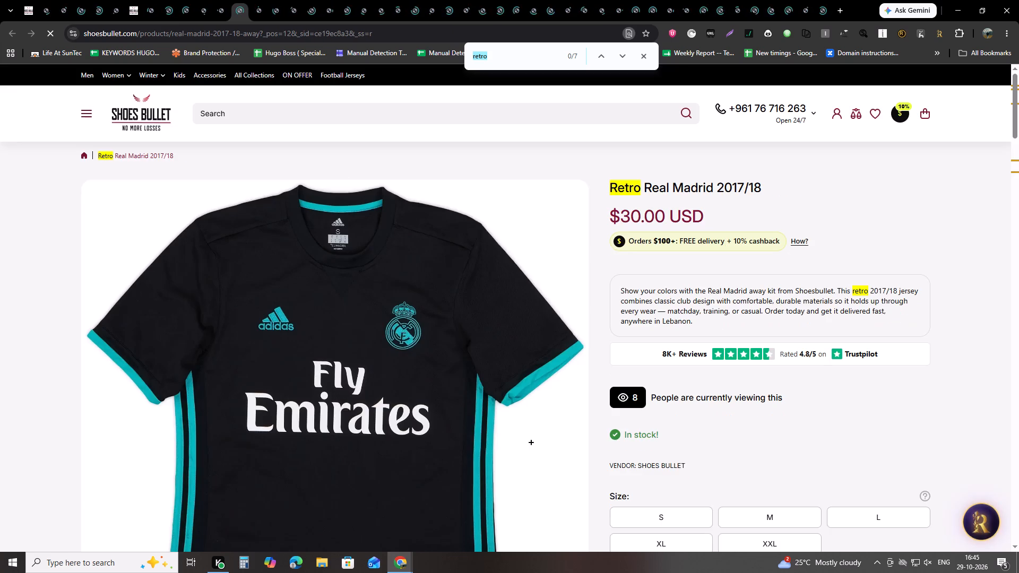
{"action": "key", "text": "ctrl+Tab"}
{"action": "key", "text": "ctrl+Tab"}
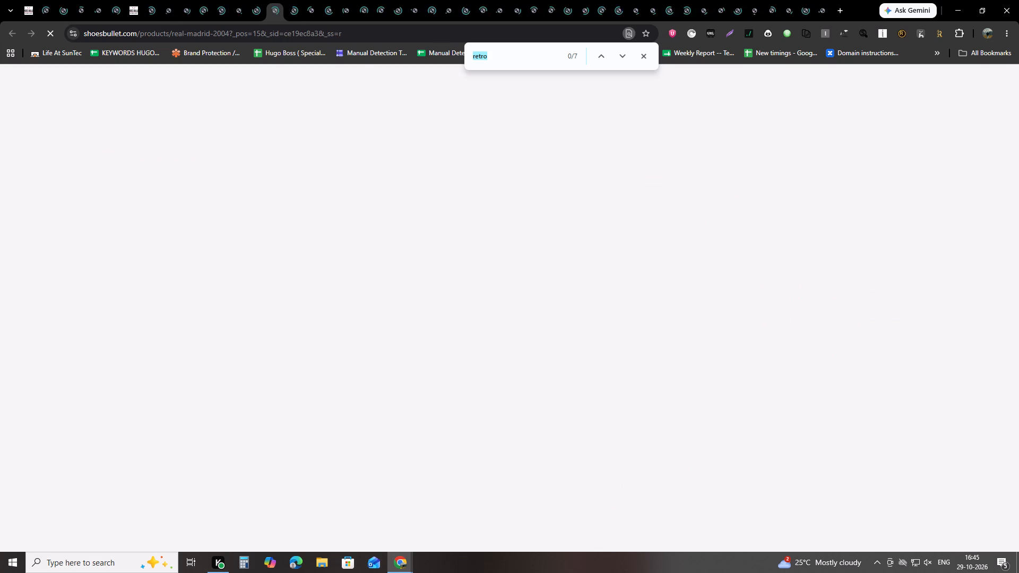
{"action": "key", "text": "ctrl+Tab"}
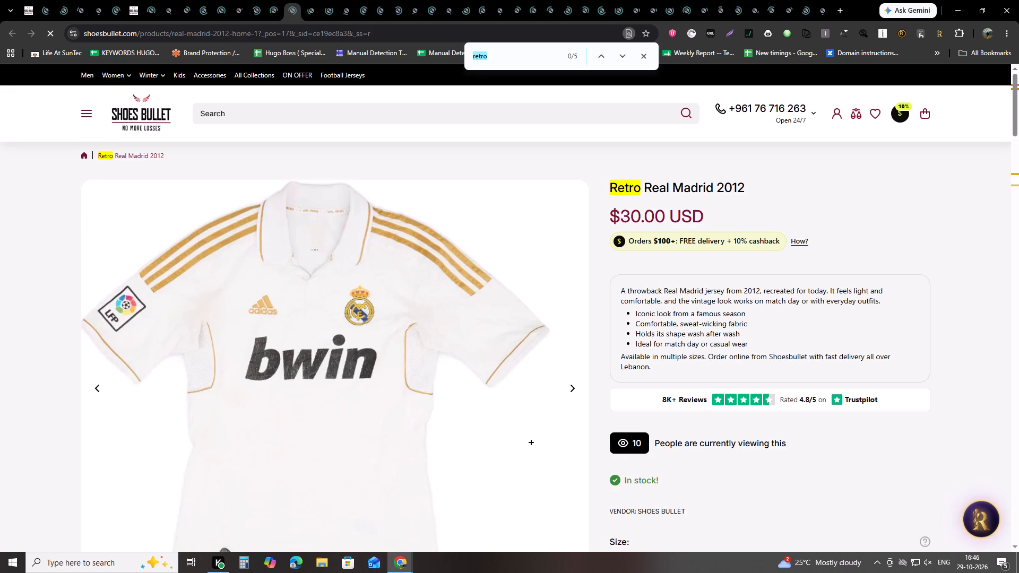
{"action": "key", "text": "ctrl+Tab"}
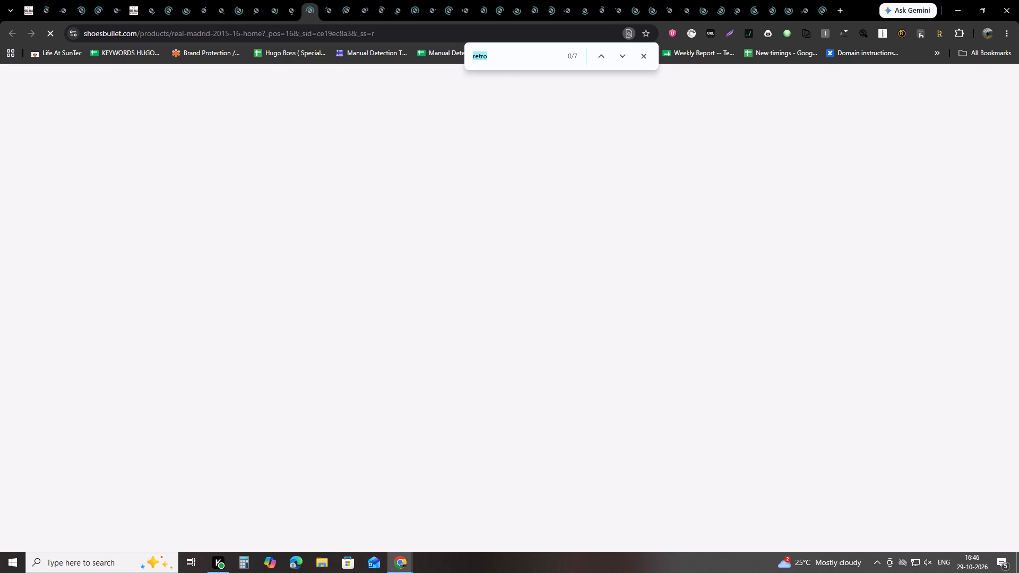
{"action": "key", "text": "ctrl+Tab"}
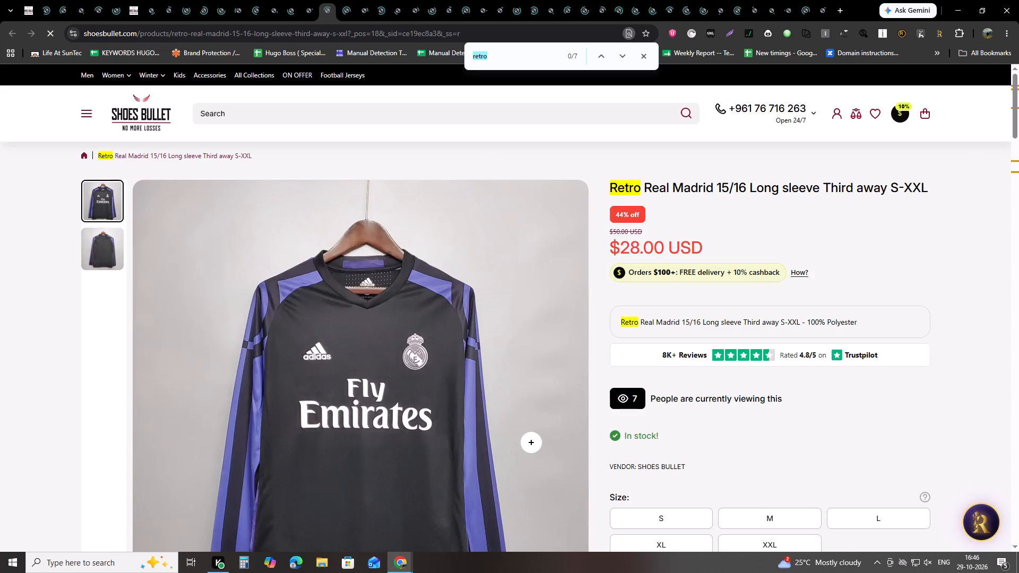
{"action": "key", "text": "ctrl+Tab"}
{"action": "key", "text": "ctrl+shift+Tab"}
{"action": "key", "text": "ctrl+Tab"}
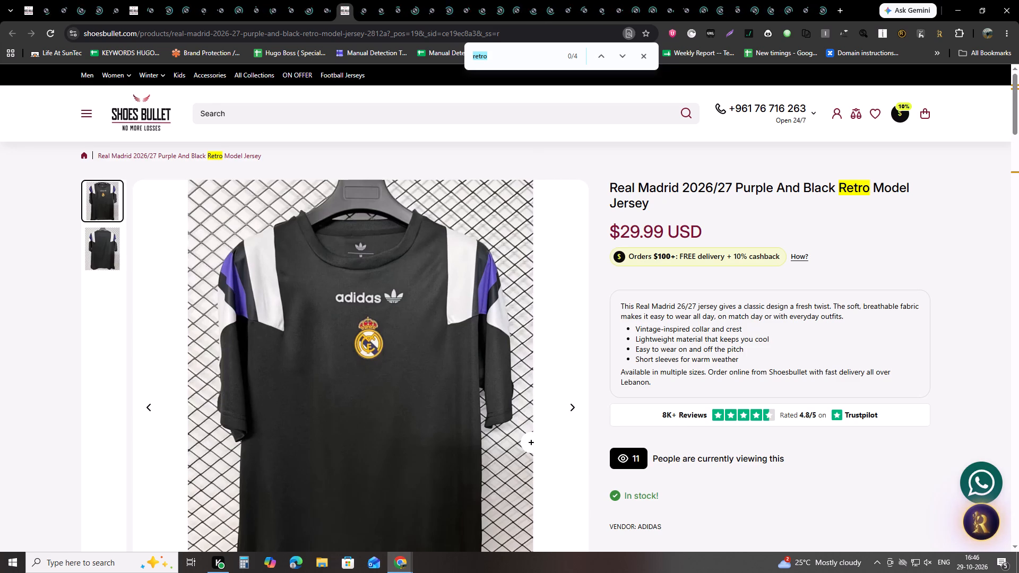
Examine the following listing tabs from the 2000/01 home shirt through the $26.01 04/05 shirt, including the $26.01 2012 shirt.
{"action": "key", "text": "ctrl+Tab"}
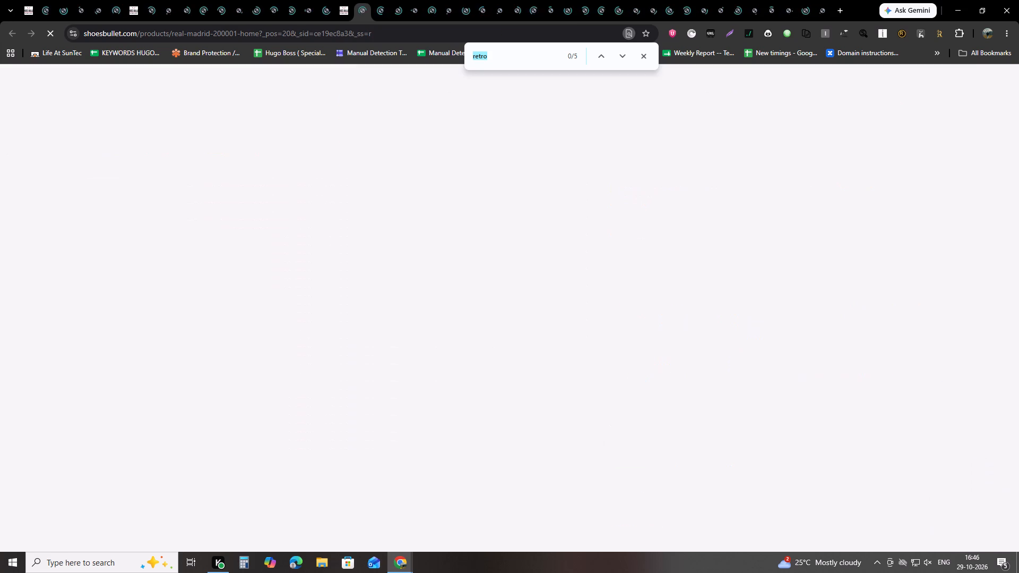
{"action": "key", "text": "ctrl+Tab"}
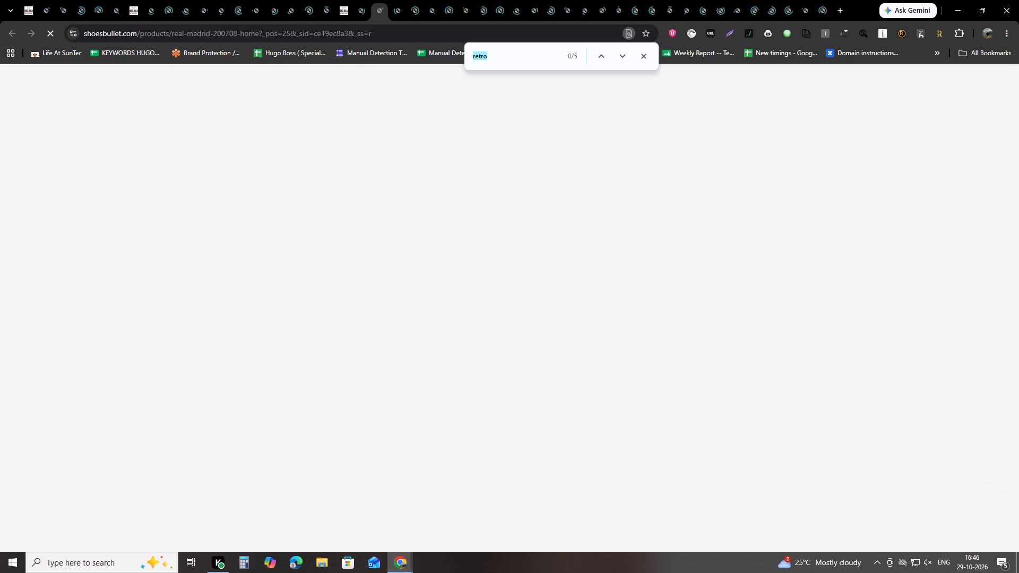
{"action": "key", "text": "ctrl+Tab"}
{"action": "key", "text": "ctrl+Tab"}
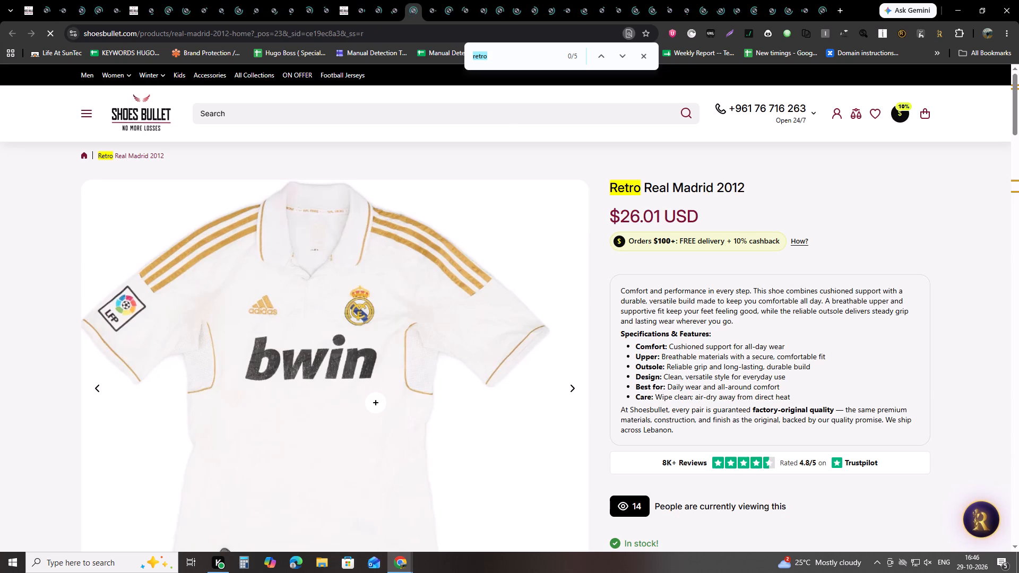
{"action": "key", "text": "ctrl+Tab"}
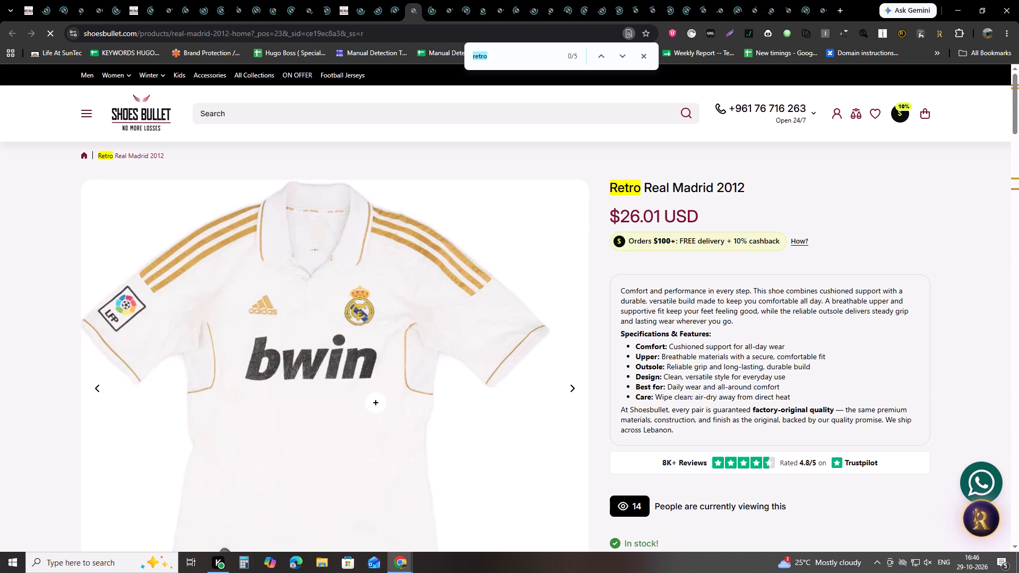
{"action": "key", "text": "ctrl+Tab"}
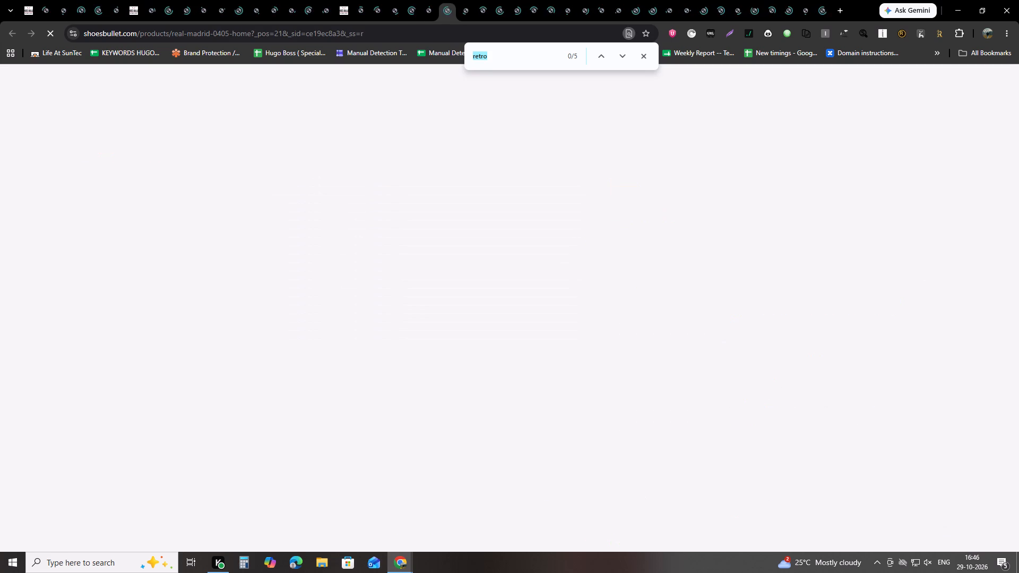
Check the second product photo of the $26.01 Real Madrid 04/05 shirt listing.
{"action": "key", "text": "ctrl+Tab"}
{"action": "key", "text": "ctrl+shift+Tab"}
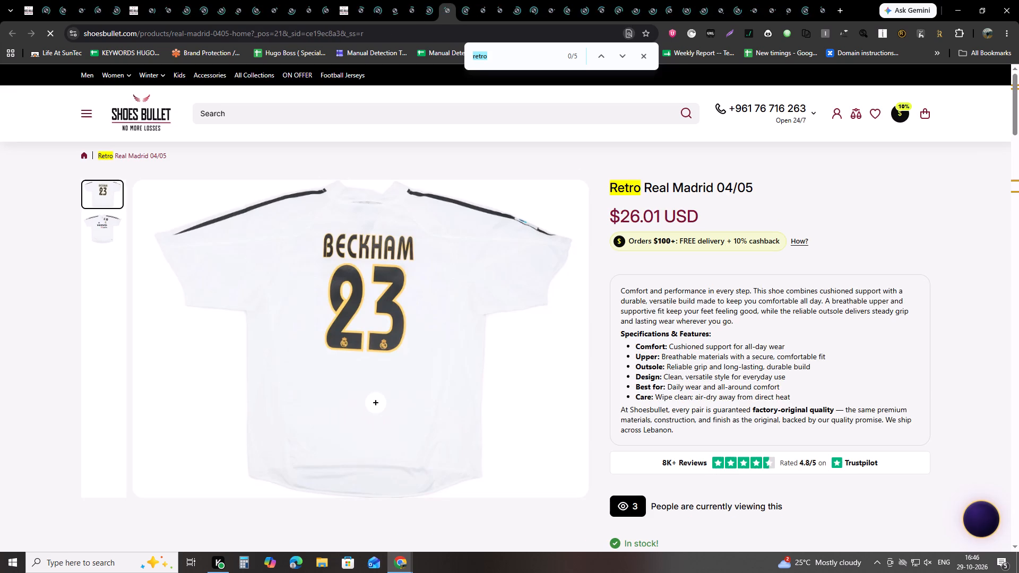
{"action": "left_click", "coordinate": [105, 234]}
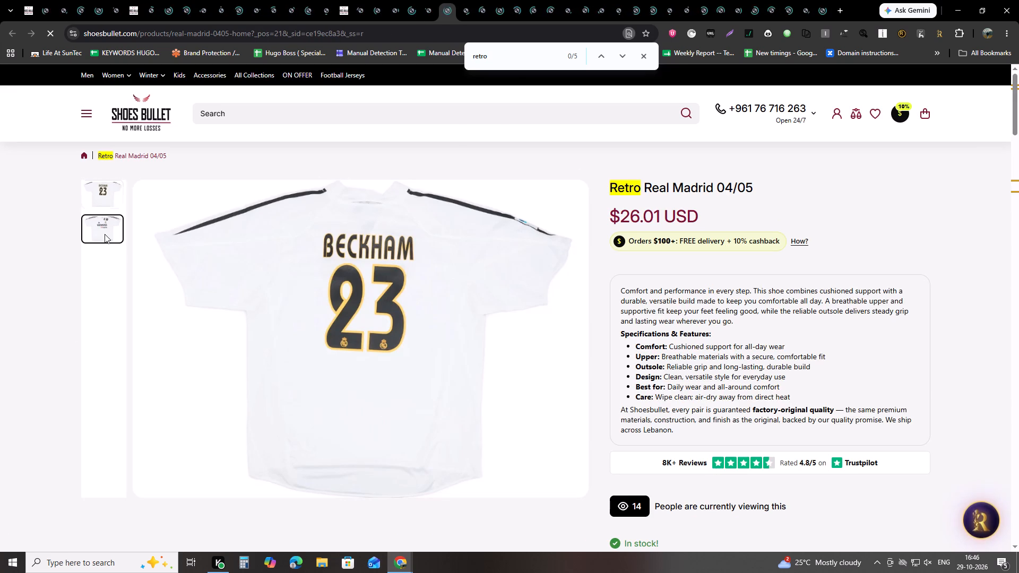
{"action": "left_click", "coordinate": [105, 234]}
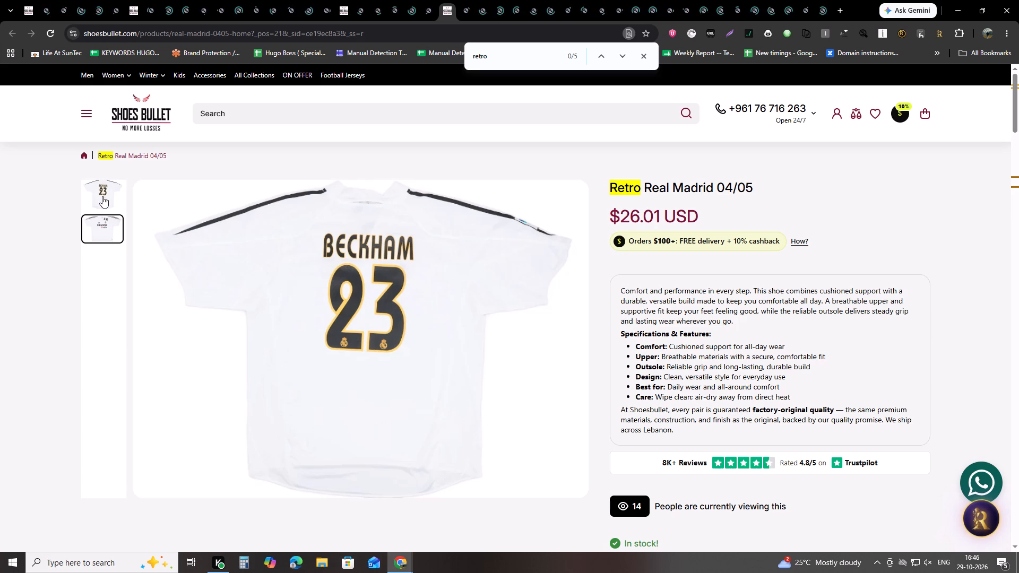
Compare the back and front product photos of the $26.01 Retro Real Madrid 04/05 listing.
{"action": "left_click", "coordinate": [100, 193]}
{"action": "left_click", "coordinate": [100, 233]}
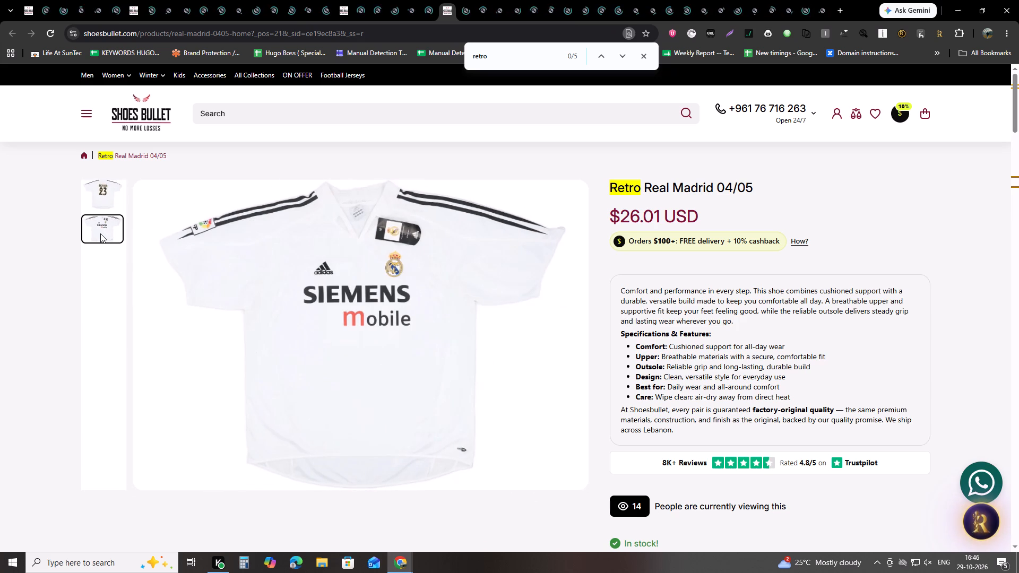
Examine the following listing tabs from the $26.01 red 2011/12 shirt through the $30.00 2000/01 shirt.
{"action": "key", "text": "ctrl+Tab"}
{"action": "key", "text": "ctrl+Tab"}
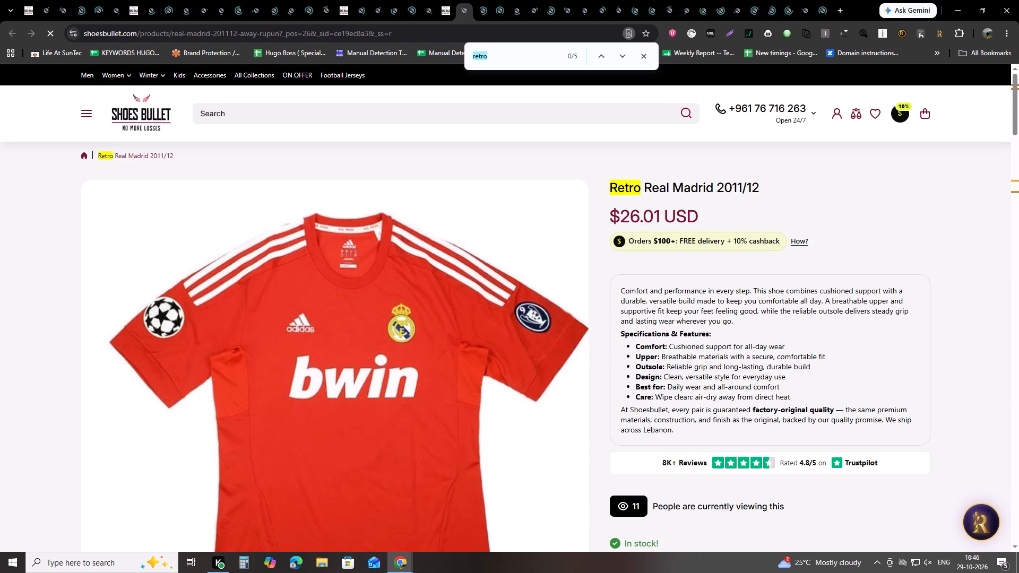
{"action": "key", "text": "ctrl+Tab"}
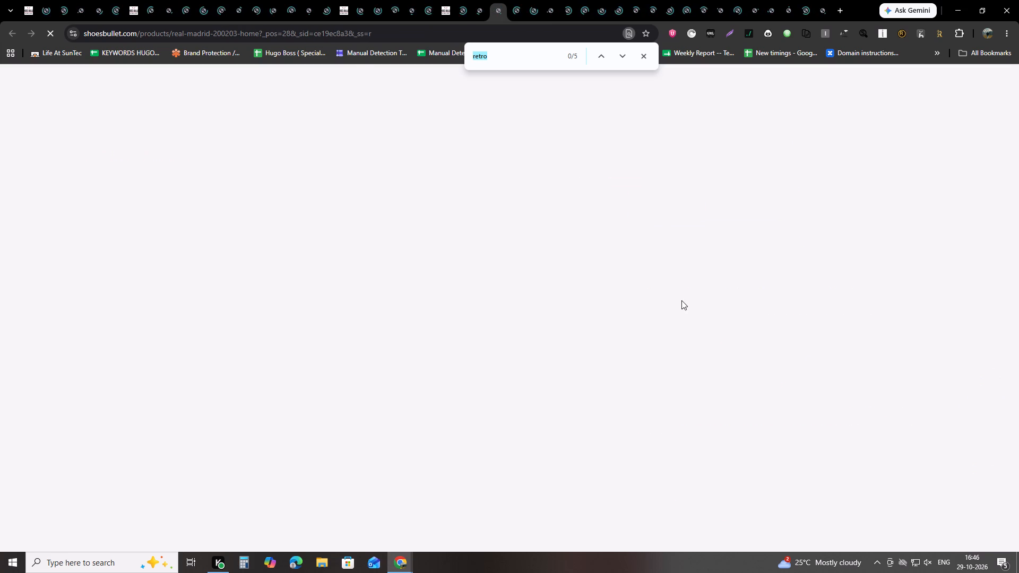
{"action": "key", "text": "ctrl+Tab"}
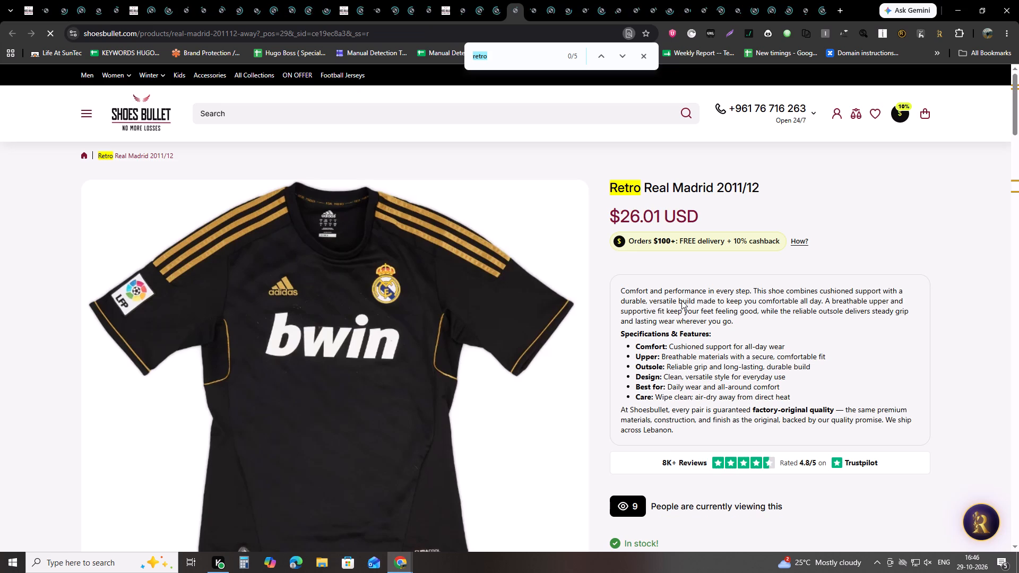
{"action": "key", "text": "ctrl+Tab"}
{"action": "key", "text": "ctrl+Tab"}
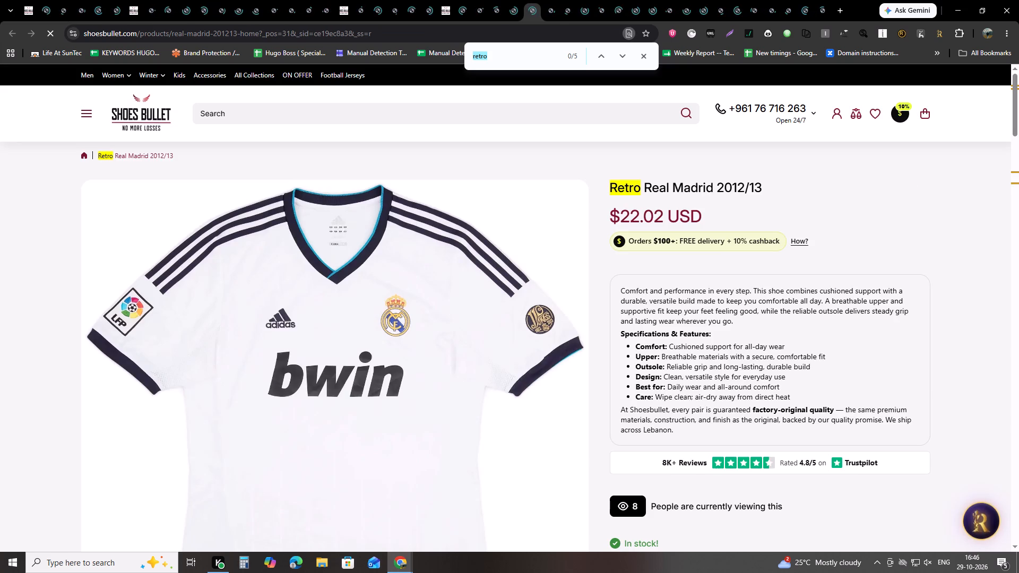
{"action": "key", "text": "ctrl+Tab"}
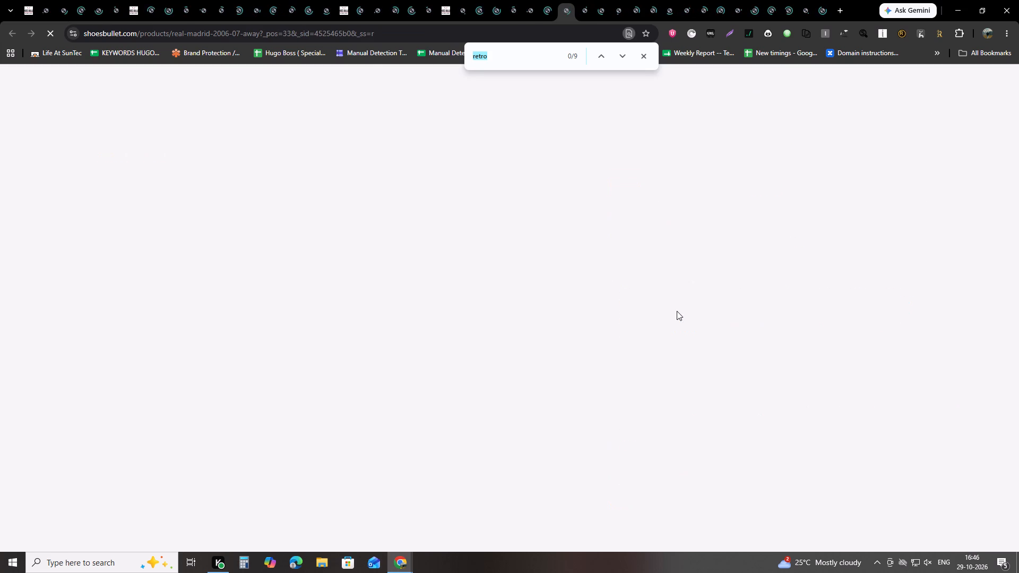
{"action": "key", "text": "ctrl+Tab"}
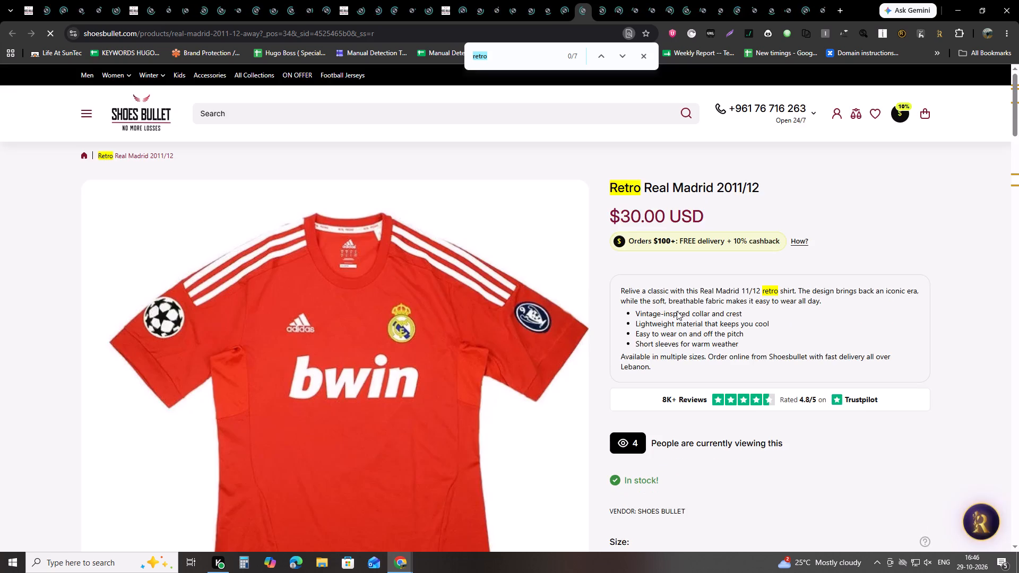
{"action": "key", "text": "ctrl+Tab"}
{"action": "key", "text": "ctrl+Tab"}
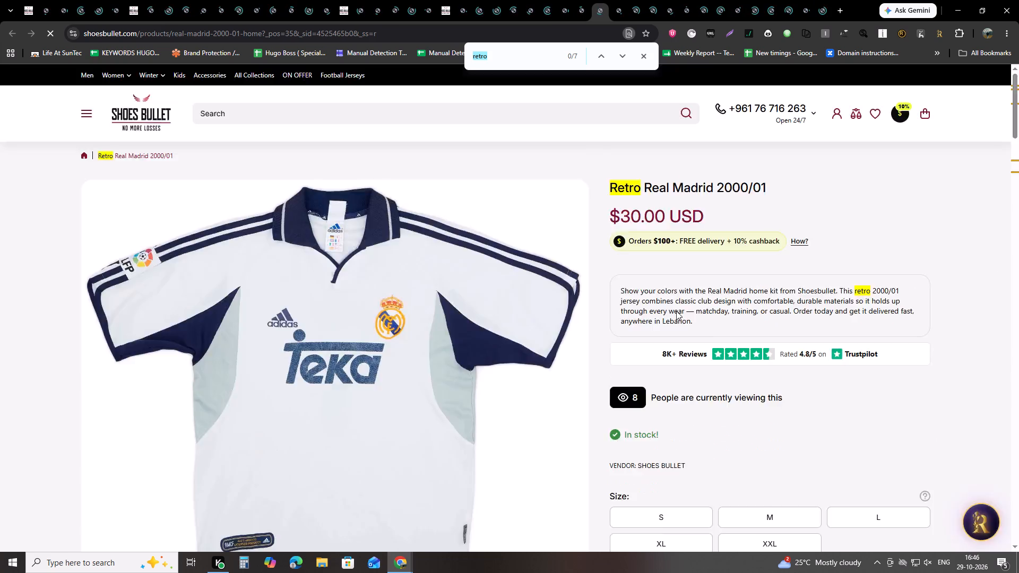
Examine the $26.01 Retro Real Madrid 09/10 listing, including its second product photo.
{"action": "key", "text": "ctrl+Tab"}
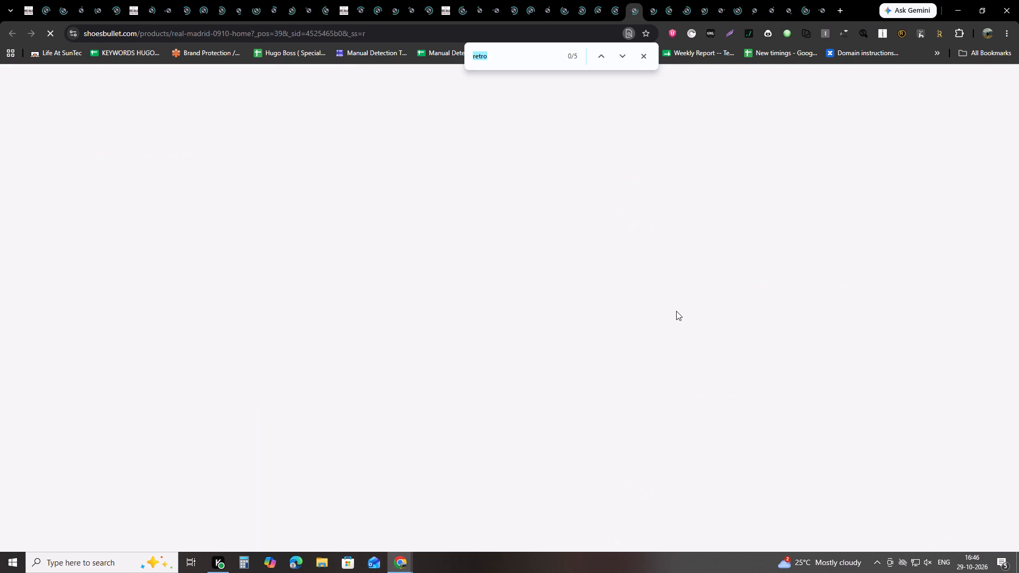
{"action": "key", "text": "ctrl+Tab"}
{"action": "key", "text": "ctrl+shift+Tab"}
{"action": "left_click", "coordinate": [112, 254]}
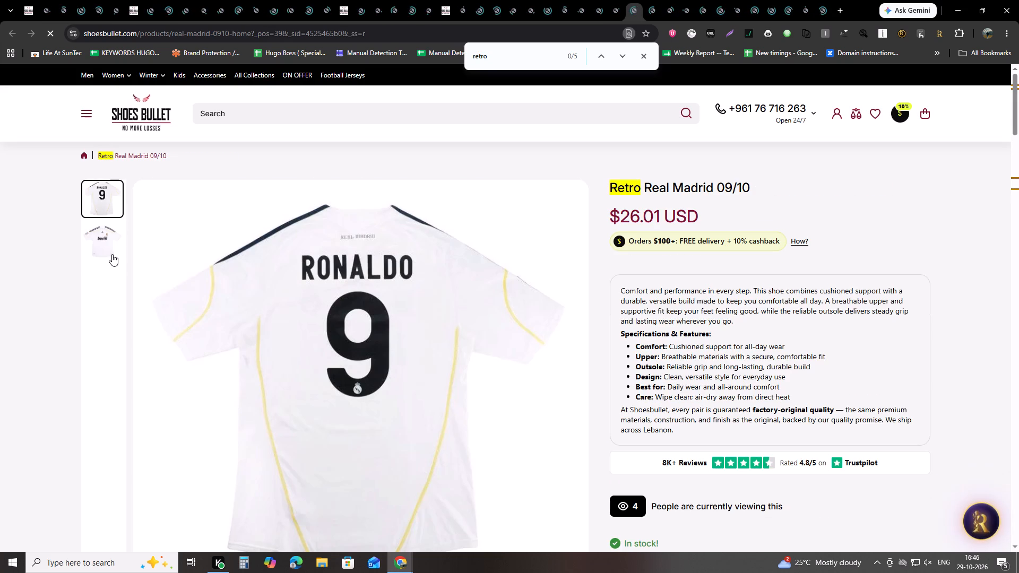
{"action": "left_click", "coordinate": [113, 247]}
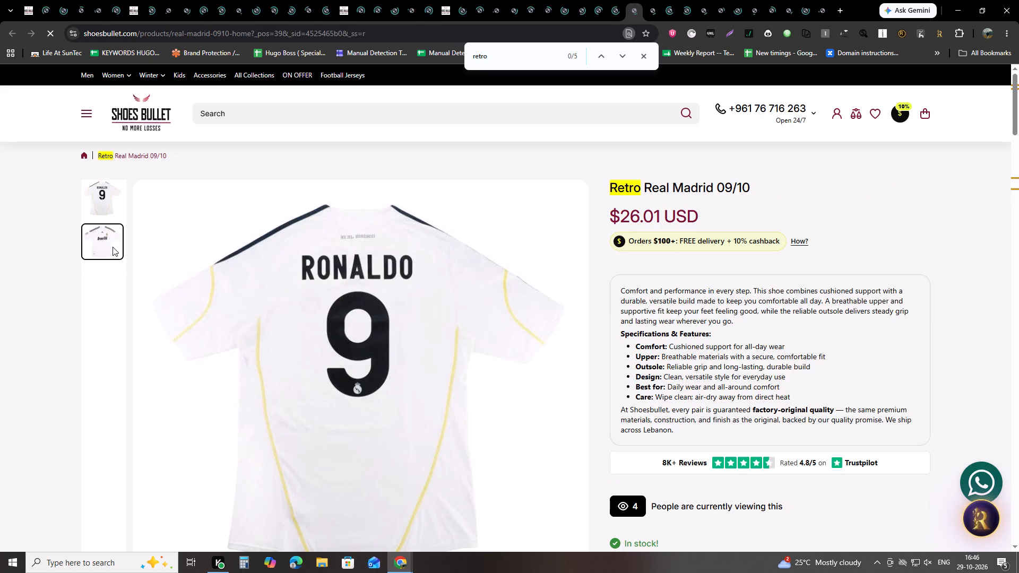
Examine the remaining listing tabs from the 11/12 long-sleeve home shirt through the 1997/98 home shirt.
{"action": "key", "text": "ctrl+Tab"}
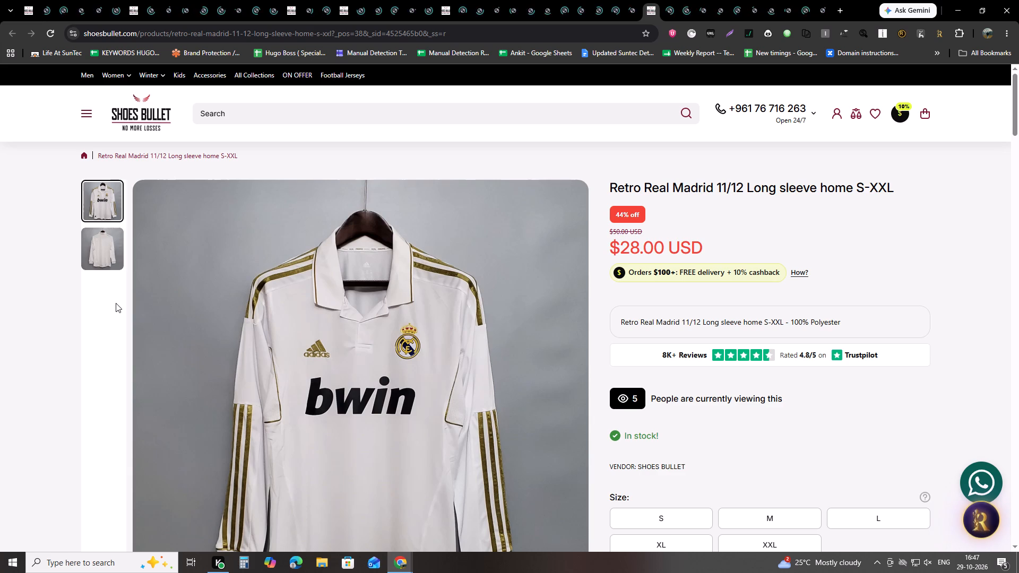
{"action": "key", "text": "ctrl+Tab"}
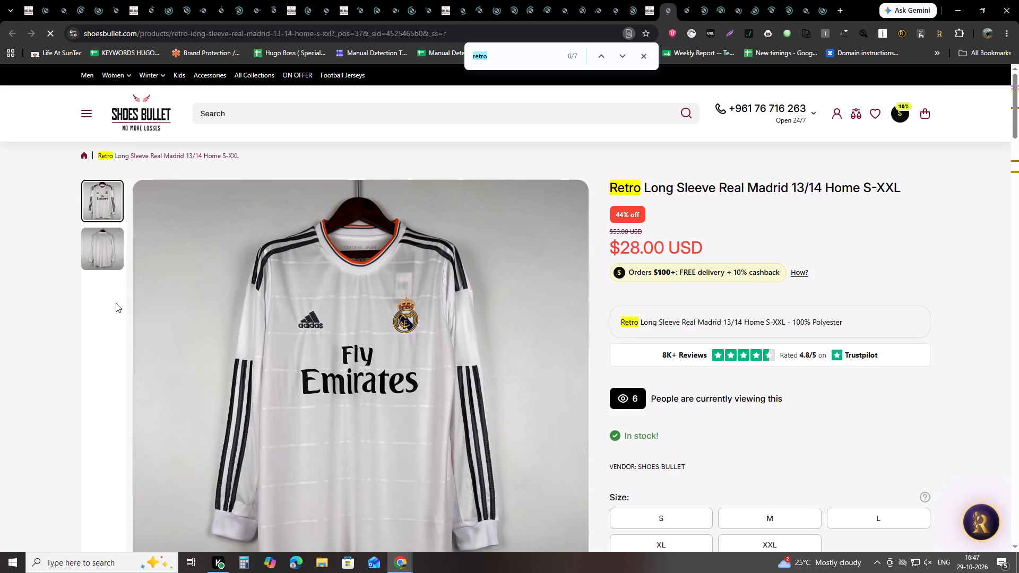
{"action": "key", "text": "ctrl+Tab"}
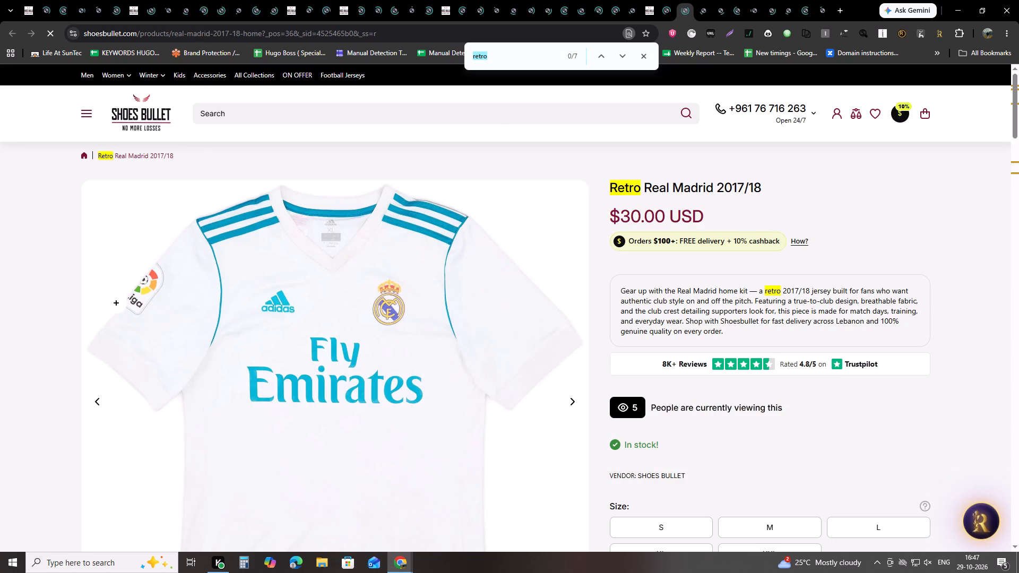
{"action": "key", "text": "ctrl+Tab"}
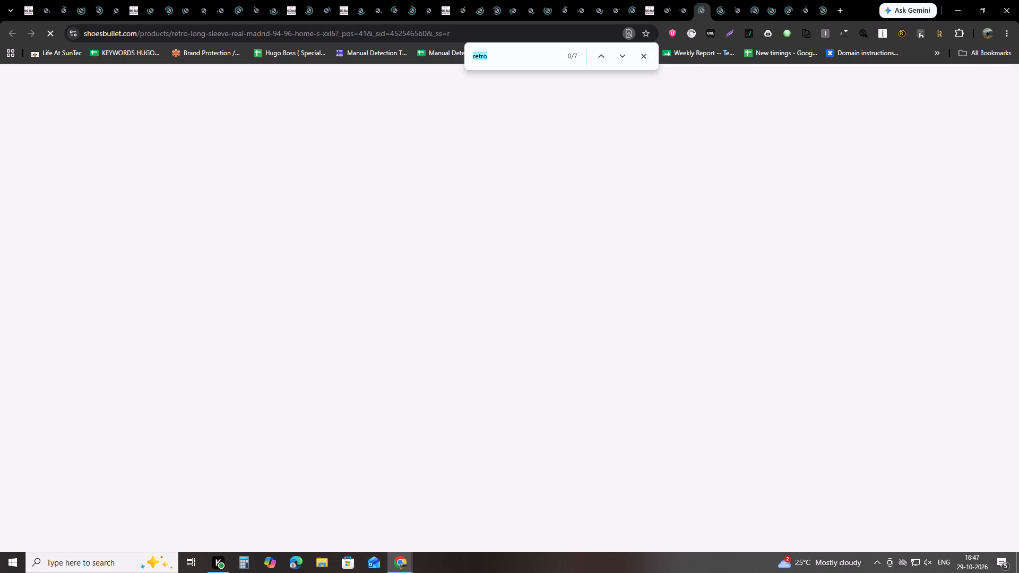
{"action": "key", "text": "ctrl+Tab"}
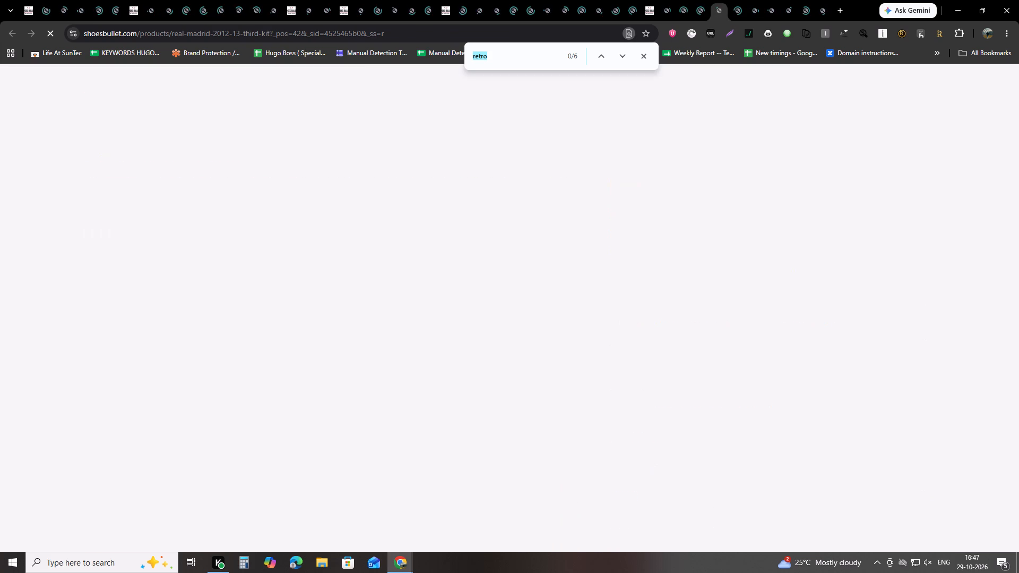
{"action": "key", "text": "ctrl+Tab"}
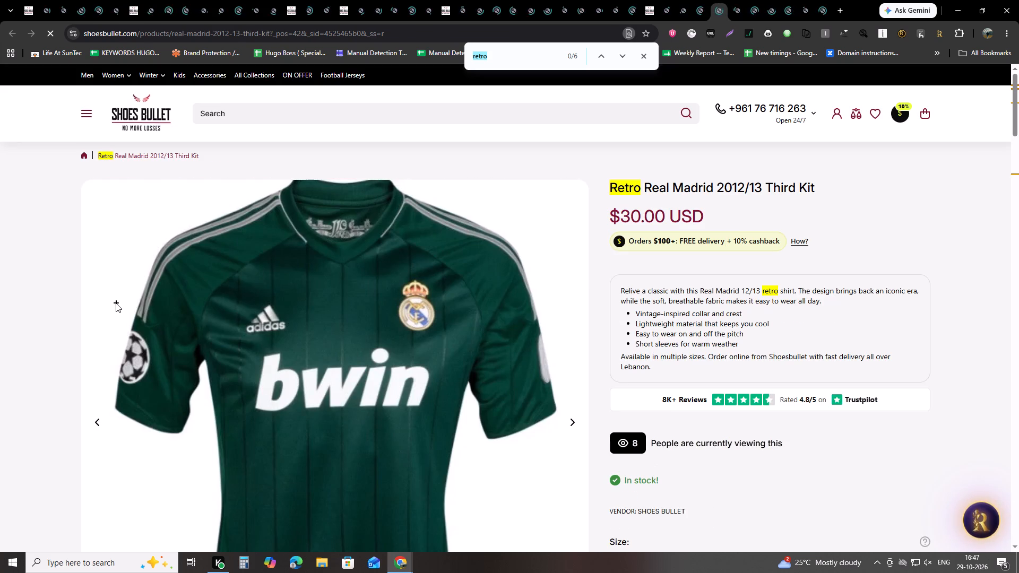
{"action": "key", "text": "ctrl+Tab"}
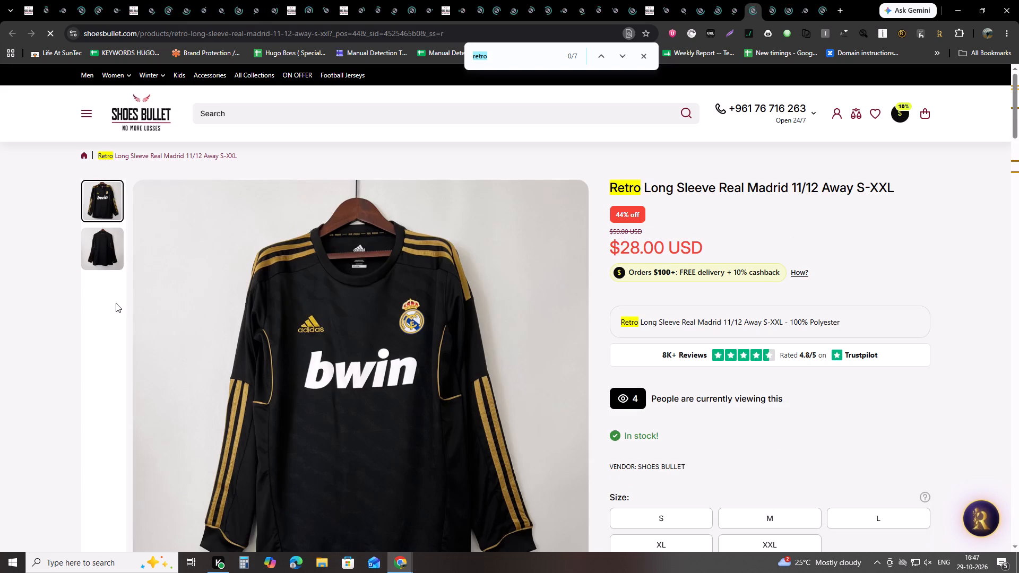
{"action": "key", "text": "ctrl+Tab"}
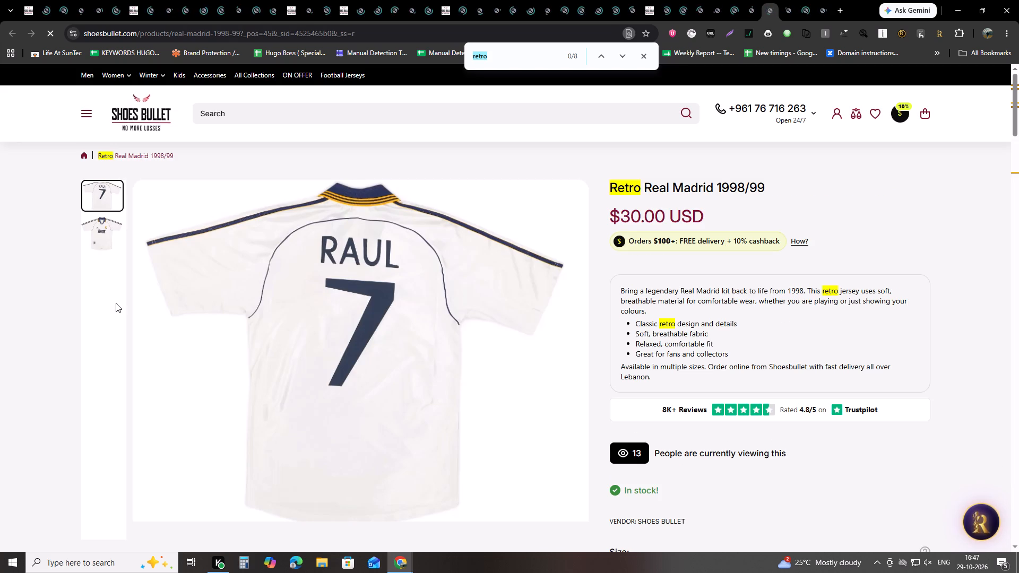
{"action": "key", "text": "ctrl+Tab"}
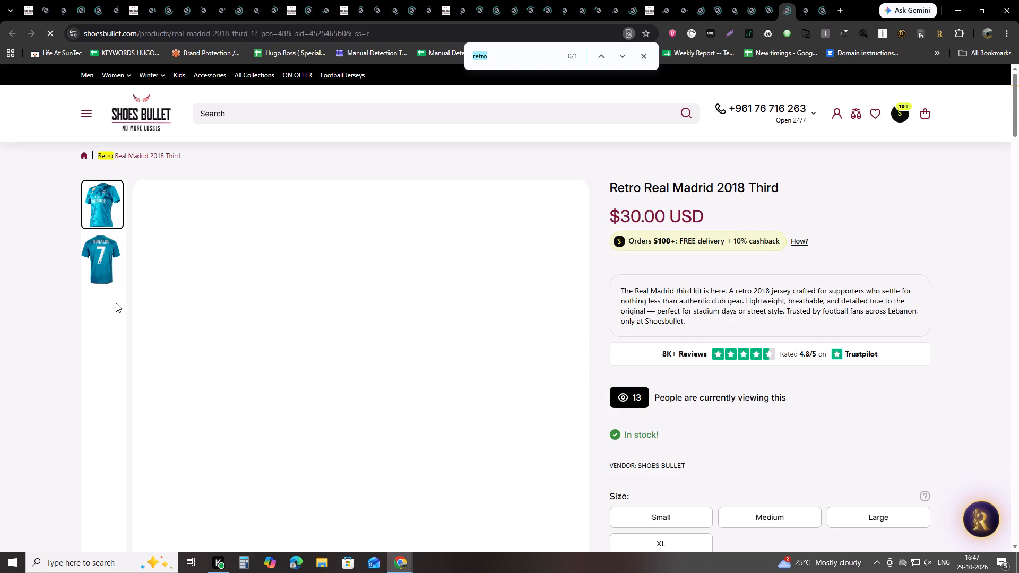
{"action": "key", "text": "ctrl+Tab"}
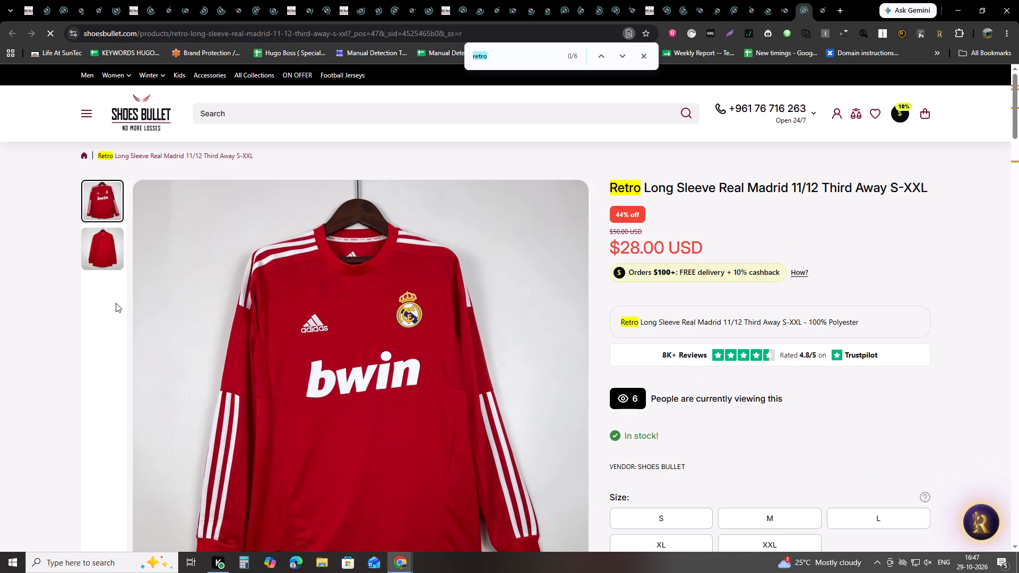
{"action": "key", "text": "ctrl+Tab"}
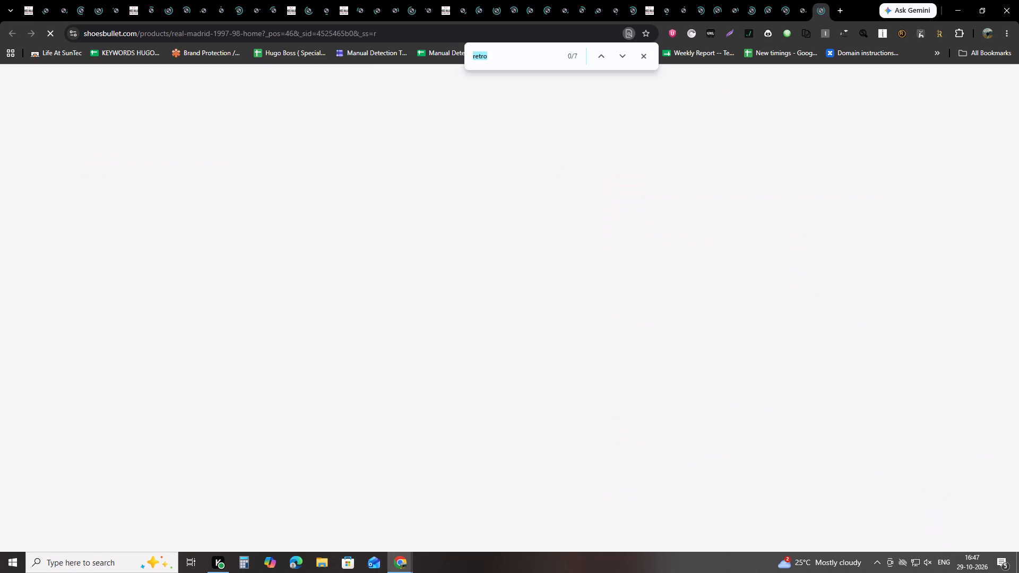
Return to the Retro Real Madrid 09/10 Long Sleeve Home S-XXL listing near the first tabs and open a browser extension there.
{"action": "key", "text": "ctrl+Tab"}
{"action": "key", "text": "ctrl+Tab"}
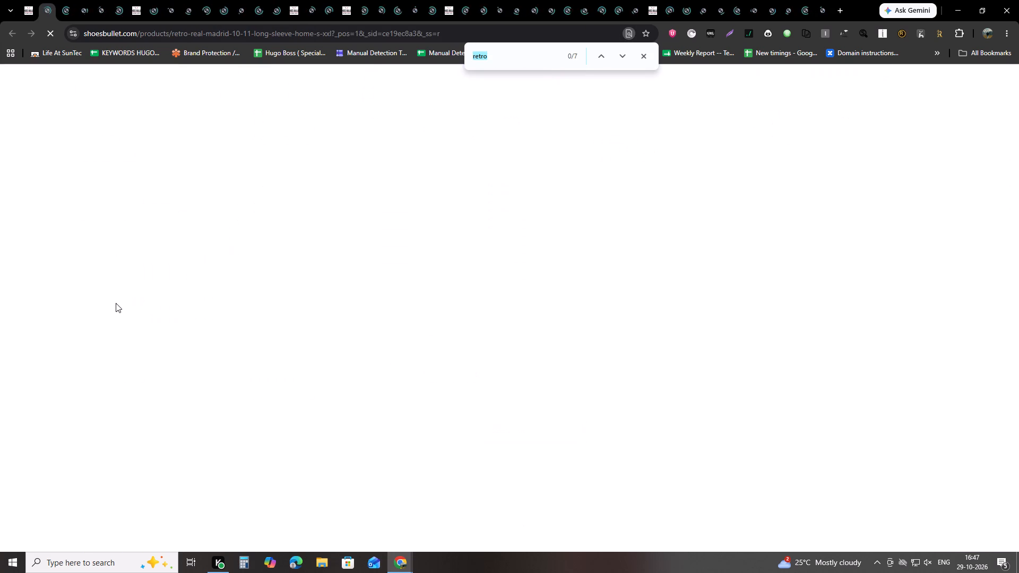
{"action": "key", "text": "ctrl+Tab"}
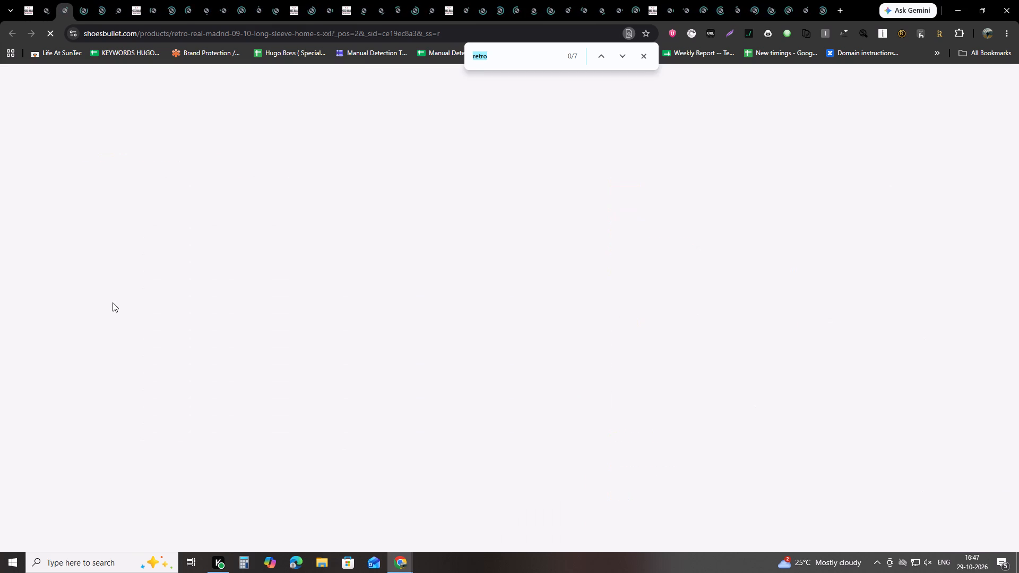
{"action": "left_click", "coordinate": [712, 31]}
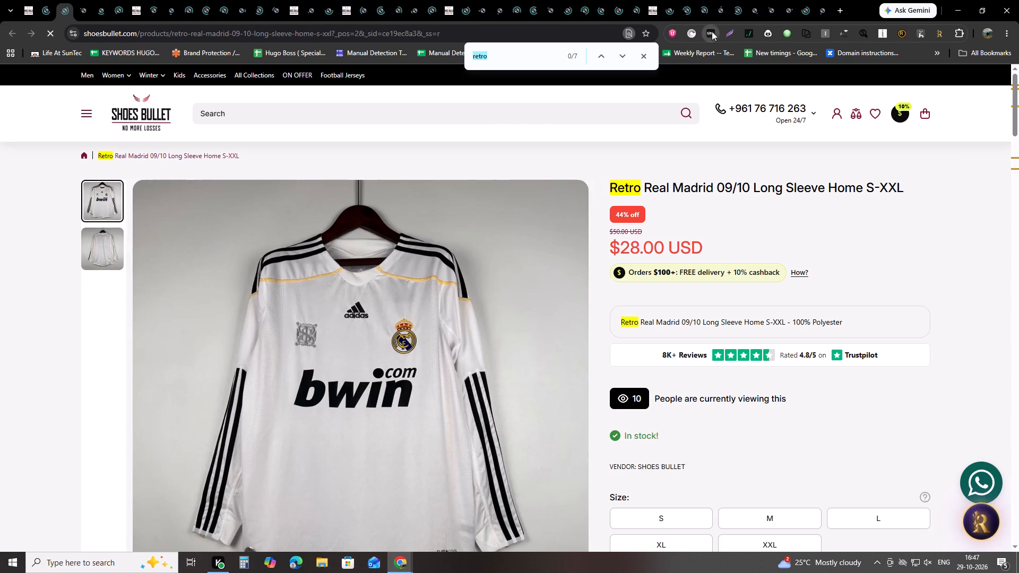
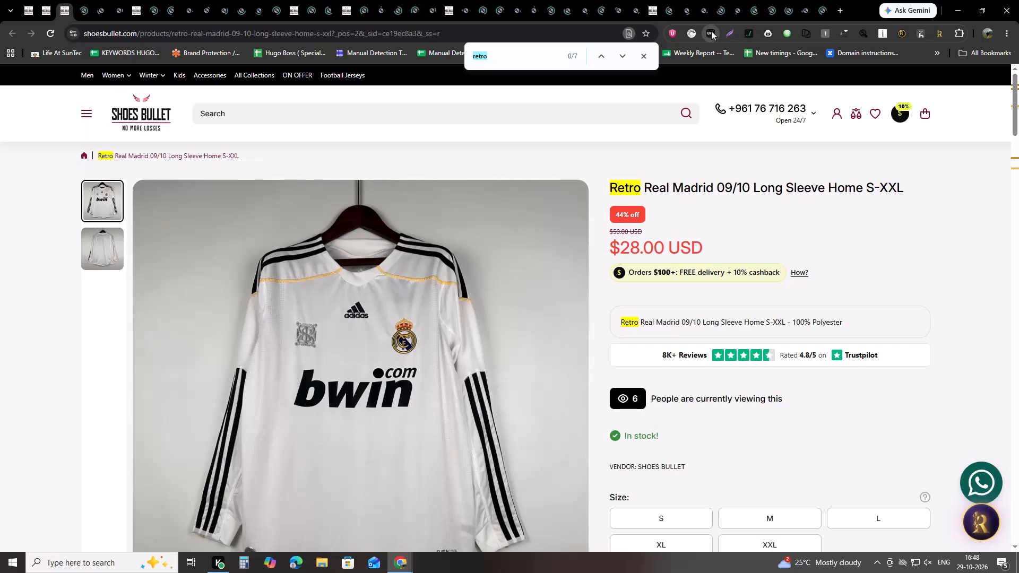
Check the open shoesbullet.com tabs for the Retro Real Madrid 2012/13 Third Kit, 2012 home and 2003 listings.
{"action": "left_click", "coordinate": [626, 0]}
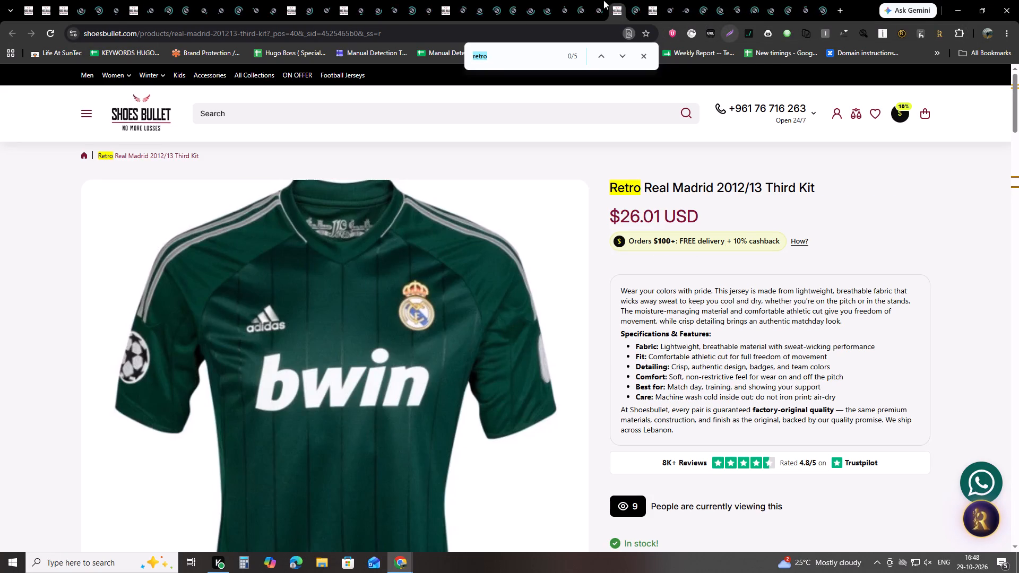
{"action": "left_click", "coordinate": [390, 0]}
{"action": "left_click", "coordinate": [413, 0]}
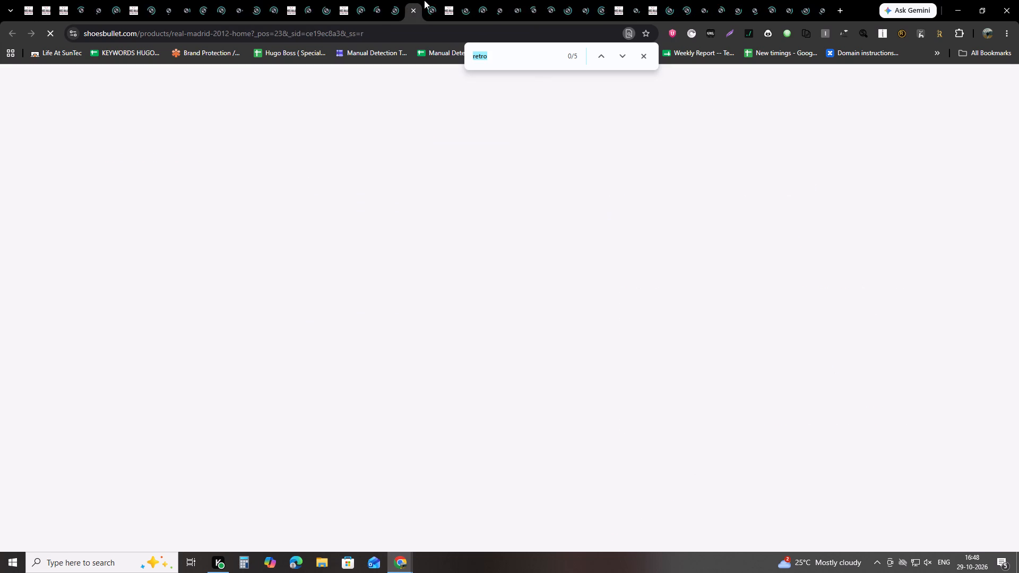
{"action": "left_click", "coordinate": [429, 0]}
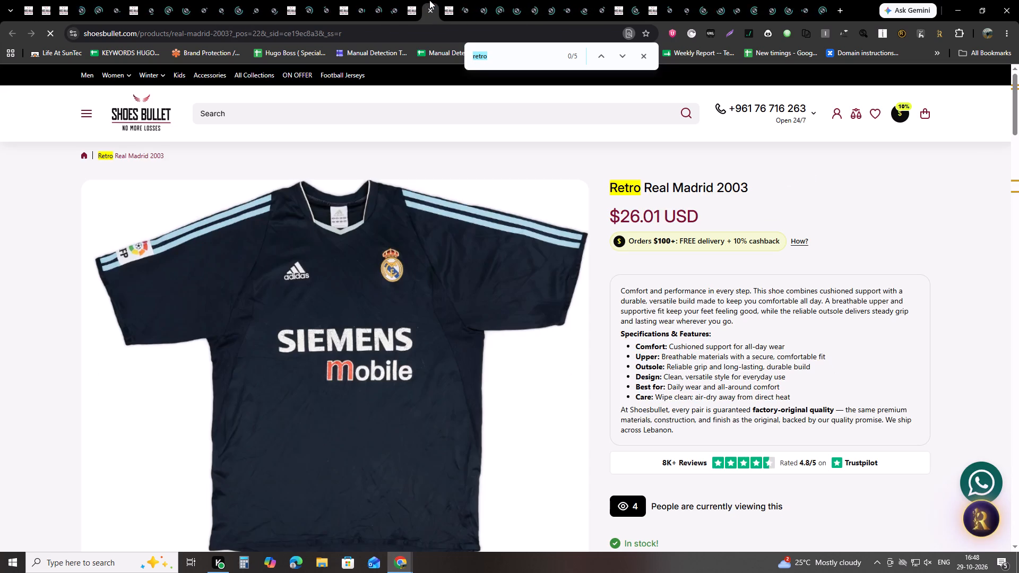
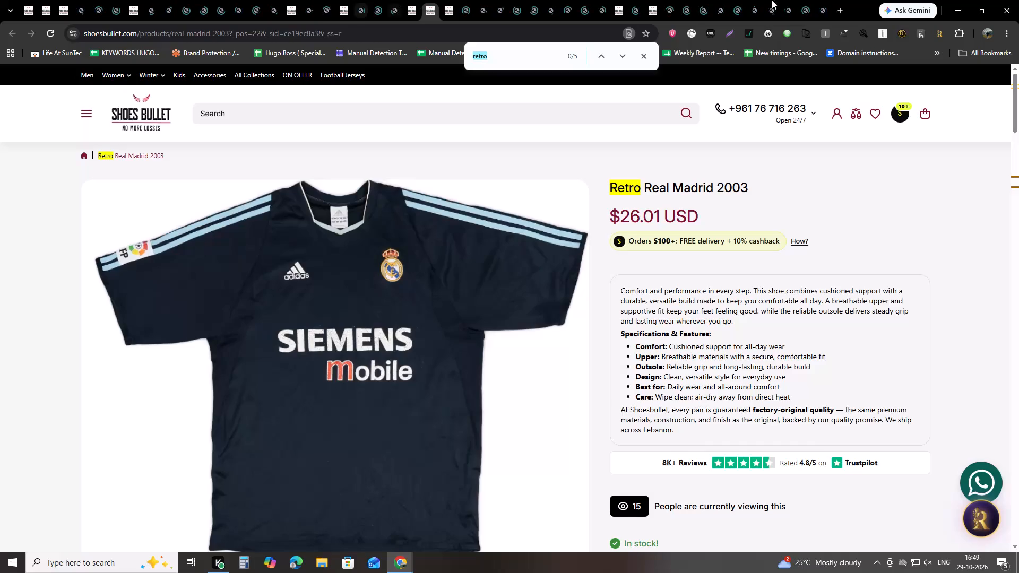
Open the shoesbullet.com listing for the Retro long sleeve Real Madrid 94/96 home shirt and copy the open tabs' URLs.
{"action": "left_click", "coordinate": [567, 0]}
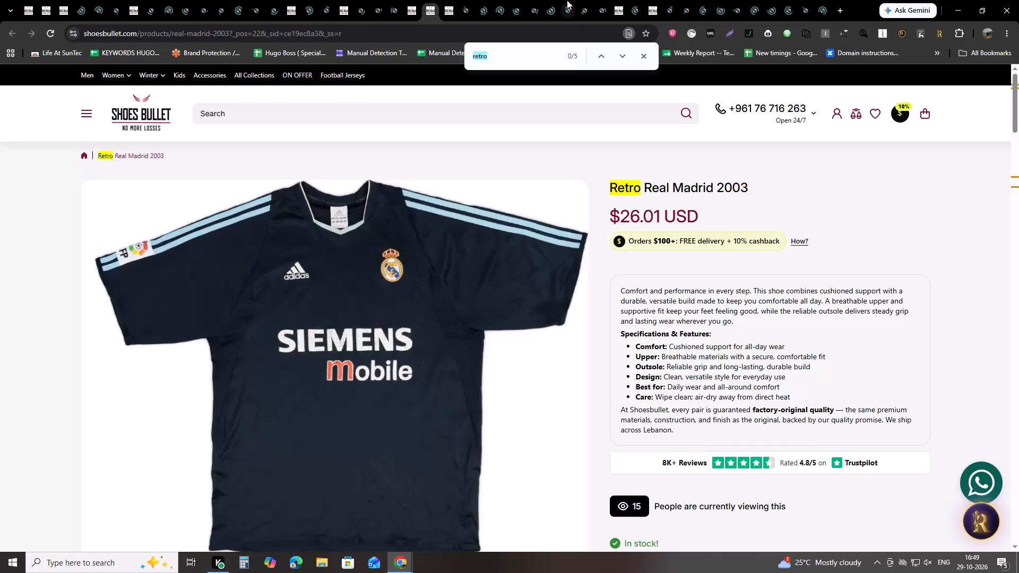
{"action": "left_click", "coordinate": [696, 0]}
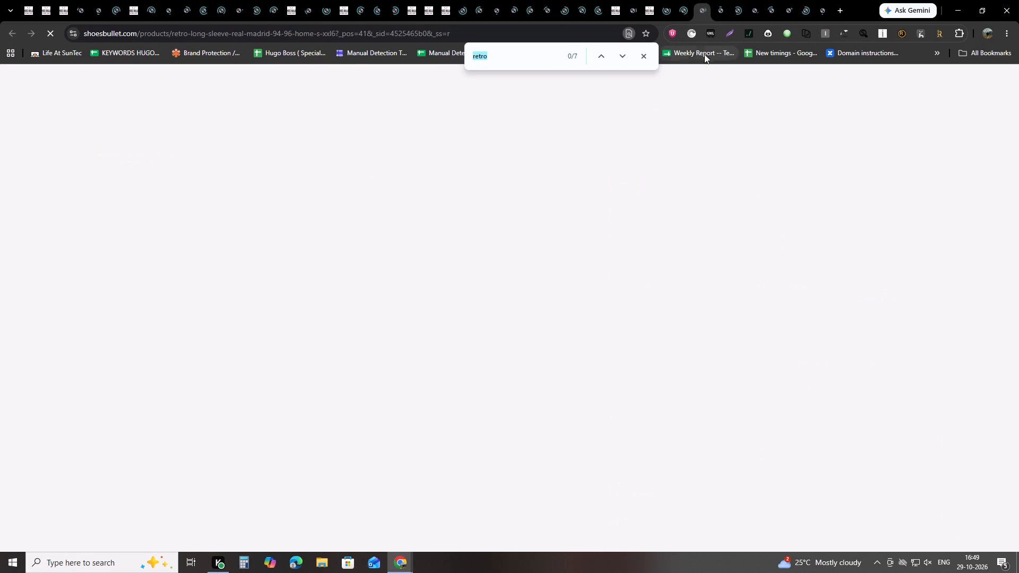
{"action": "left_click", "coordinate": [713, 27]}
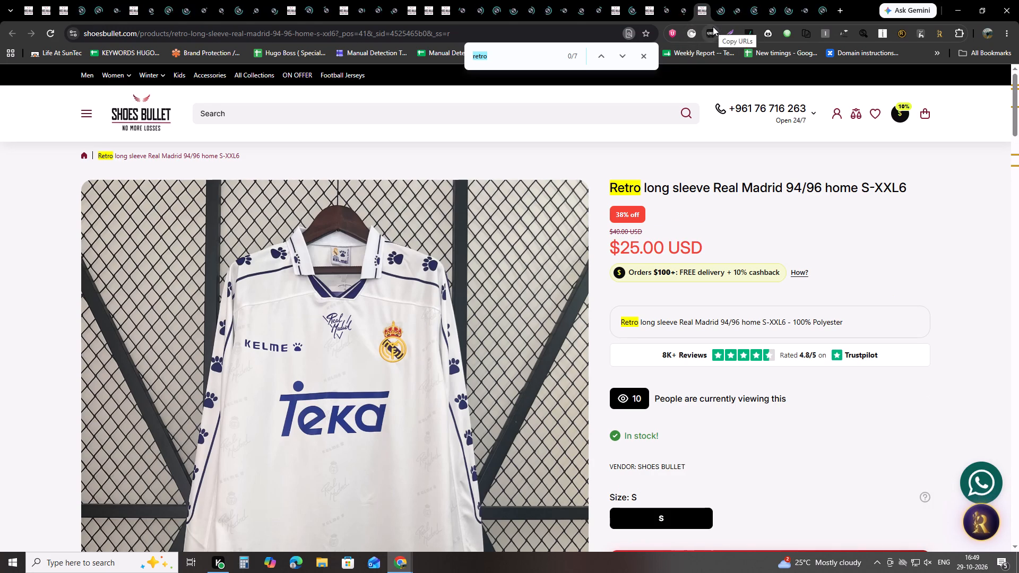
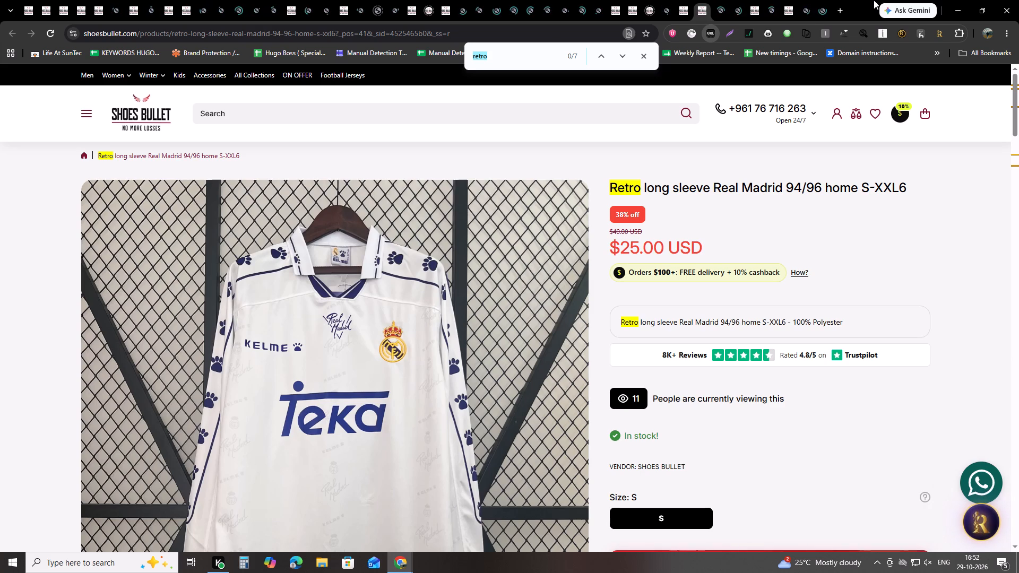
Duplicate the shoesbullet.com search results tab for "real madrid retro".
{"action": "key", "text": "ctrl+Tab"}
{"action": "key", "text": "ctrl+Tab"}
{"action": "key", "text": "ctrl+Tab"}
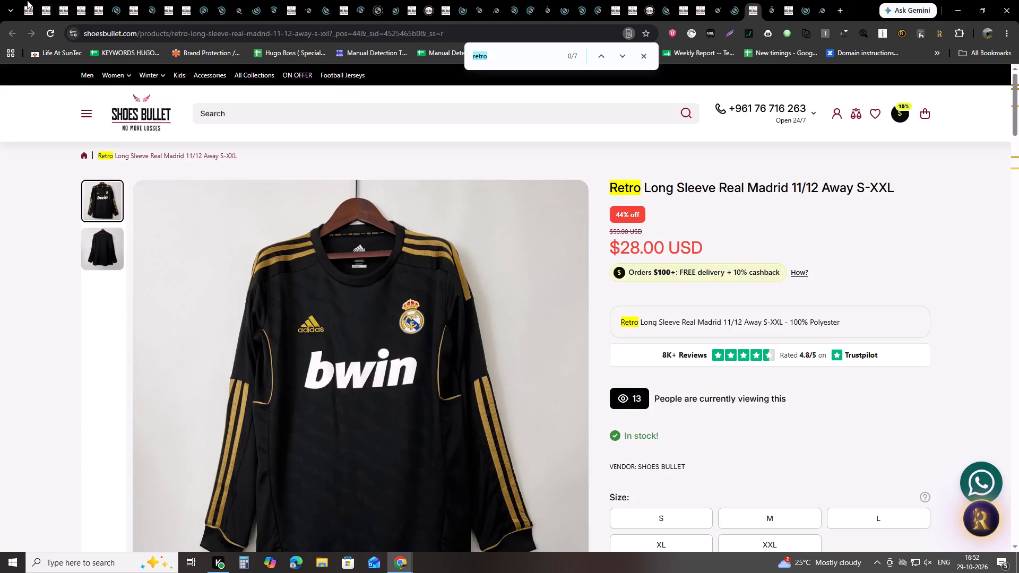
{"action": "left_click", "coordinate": [27, 0]}
{"action": "right_click", "coordinate": [27, 0]}
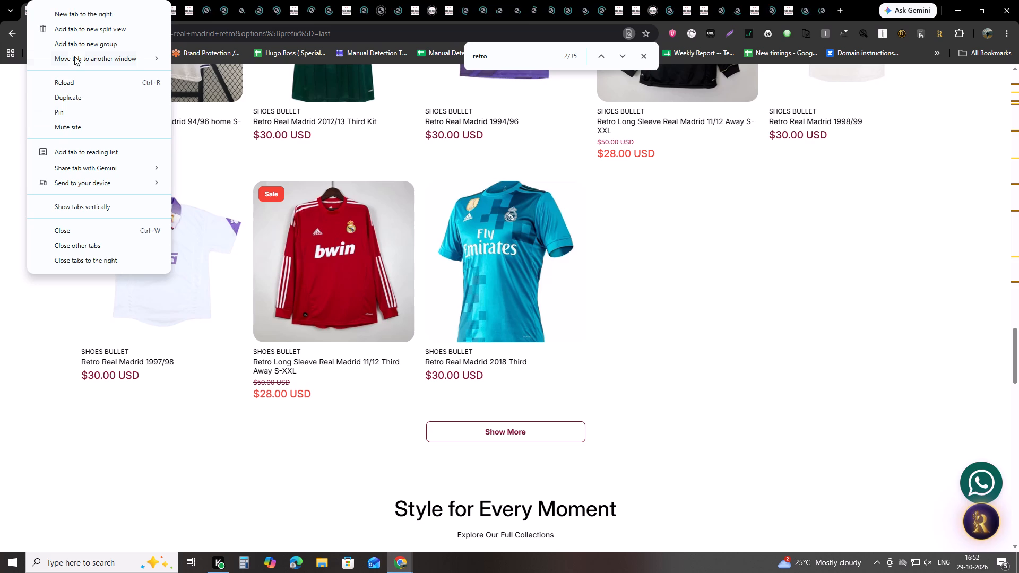
{"action": "left_click", "coordinate": [77, 95]}
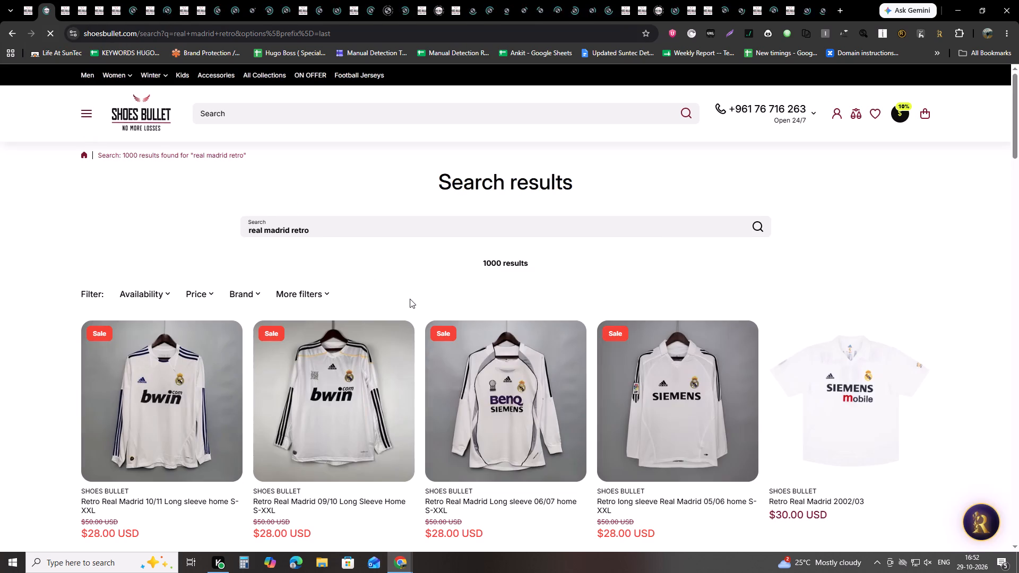
Find "retro" on the duplicated search results page and look over the listed shirts.
{"action": "key", "text": "ctrl+f"}
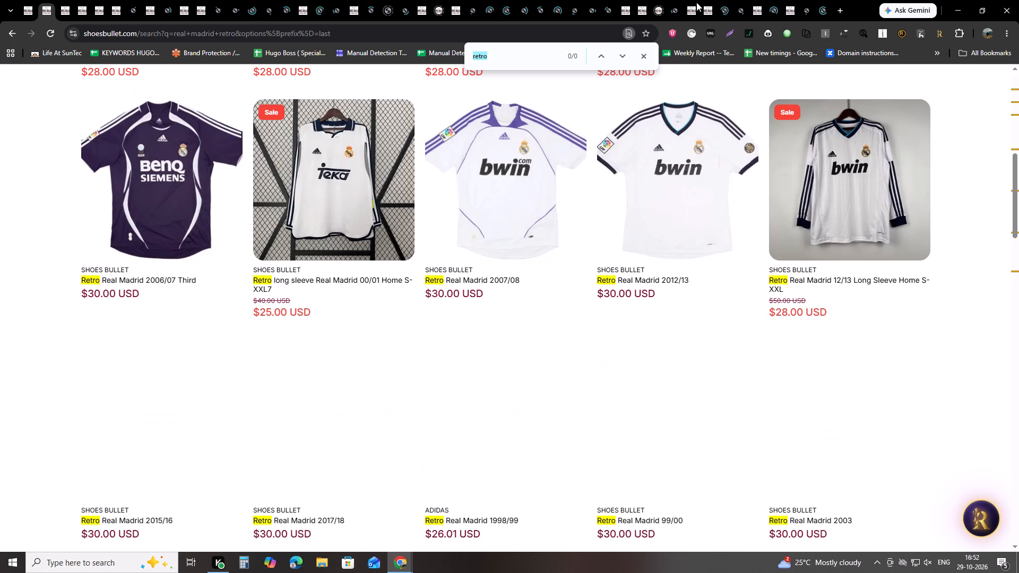
{"action": "scroll", "coordinate": [577, 193], "scroll_direction": "up", "scroll_amount": 20}
{"action": "scroll", "coordinate": [577, 193], "scroll_direction": "up", "scroll_amount": 5}
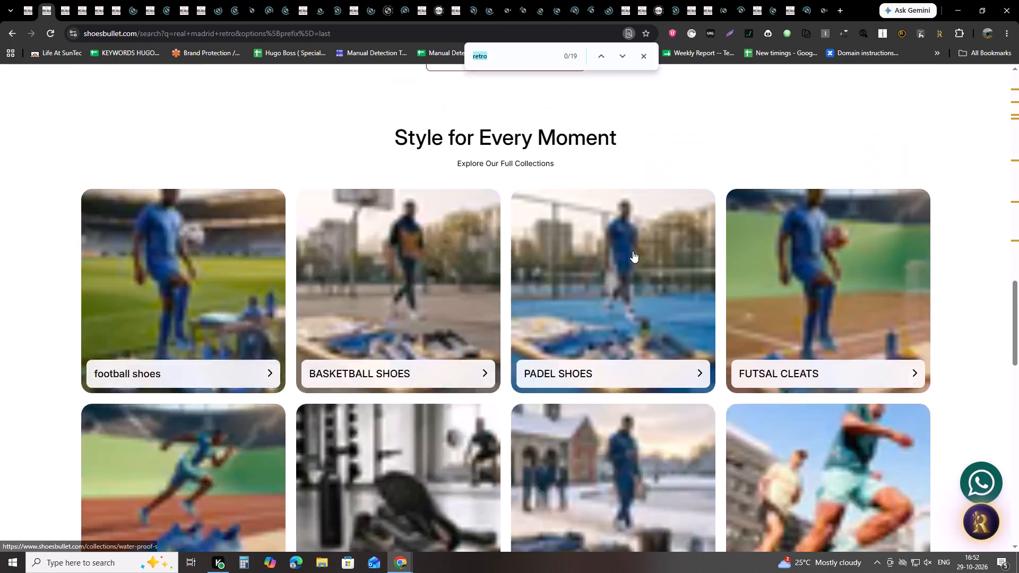
{"action": "scroll", "coordinate": [633, 251], "scroll_direction": "up", "scroll_amount": 20}
{"action": "scroll", "coordinate": [633, 251], "scroll_direction": "up", "scroll_amount": 9}
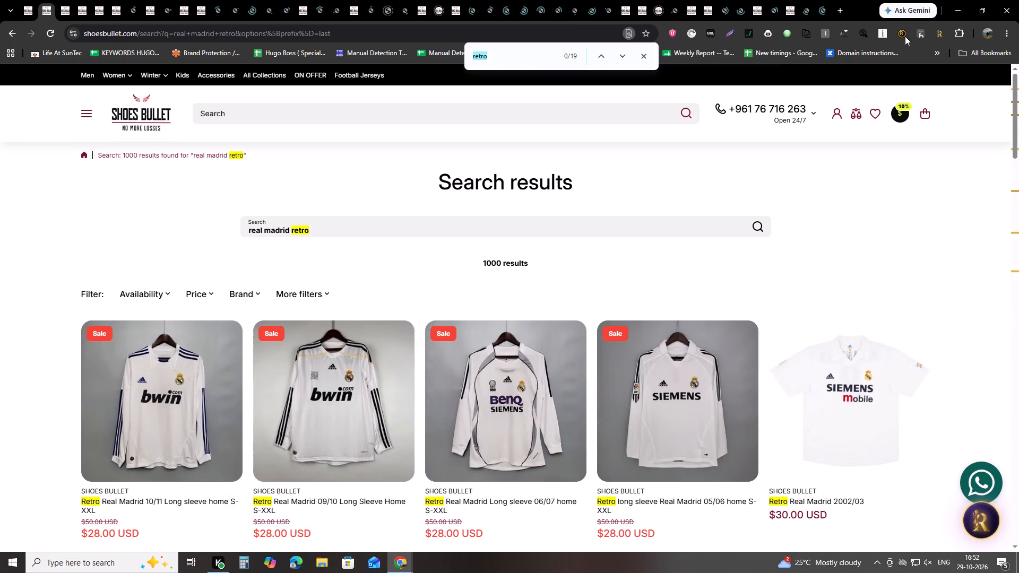
{"action": "left_click", "coordinate": [899, 34]}
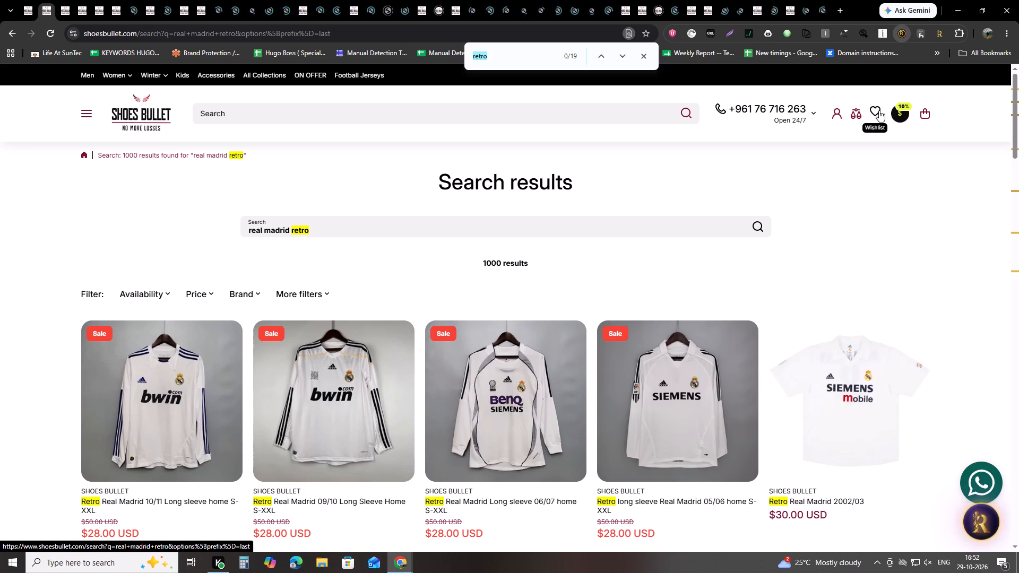
Examine the opened listing tabs, including the 2026/27 Purple And Black, 11/12 Away long sleeve, 1997/98 and 2017/18 shirts.
{"action": "left_click", "coordinate": [393, 0]}
{"action": "left_click", "coordinate": [431, 0]}
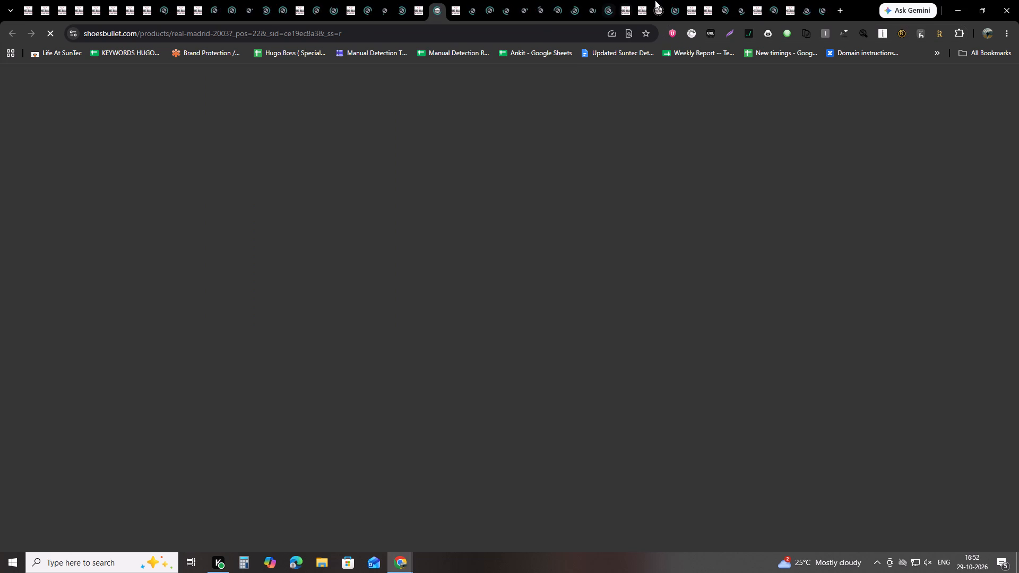
{"action": "left_click", "coordinate": [655, 0]}
{"action": "left_click", "coordinate": [352, 0]}
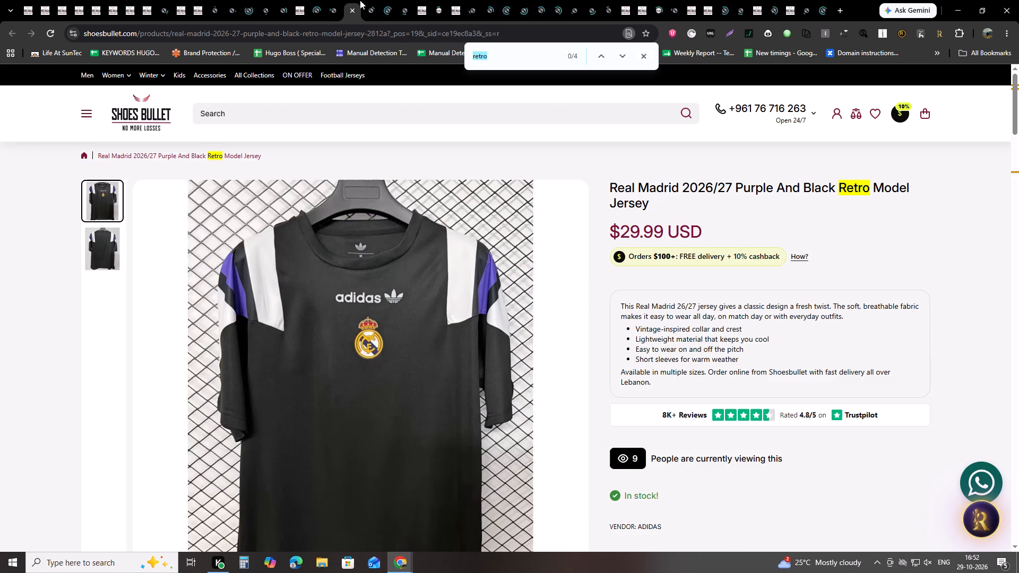
{"action": "left_click", "coordinate": [752, 0]}
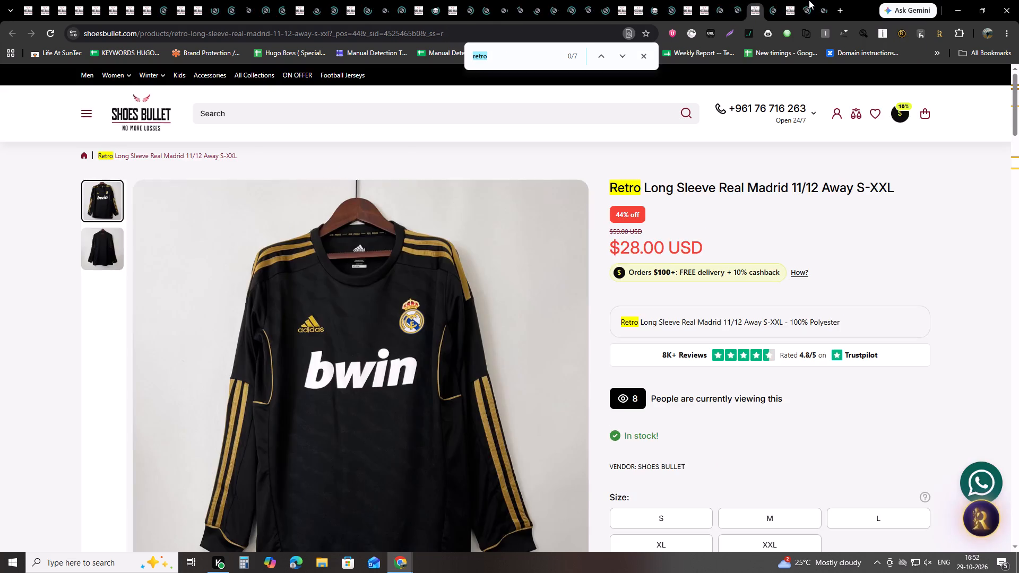
{"action": "left_click", "coordinate": [809, 0]}
{"action": "left_click", "coordinate": [816, 0]}
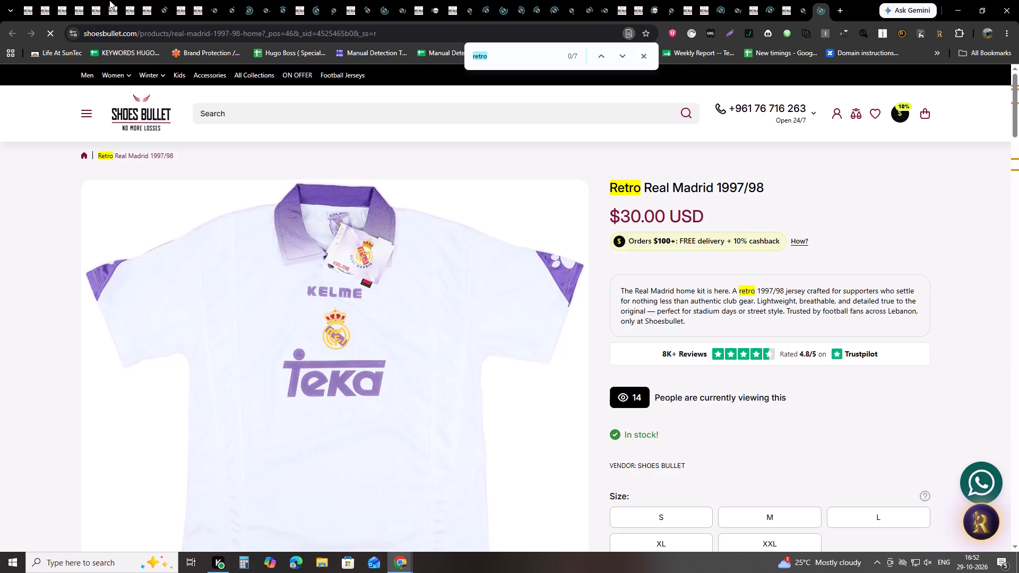
{"action": "left_click", "coordinate": [165, 0]}
{"action": "left_click", "coordinate": [211, 0]}
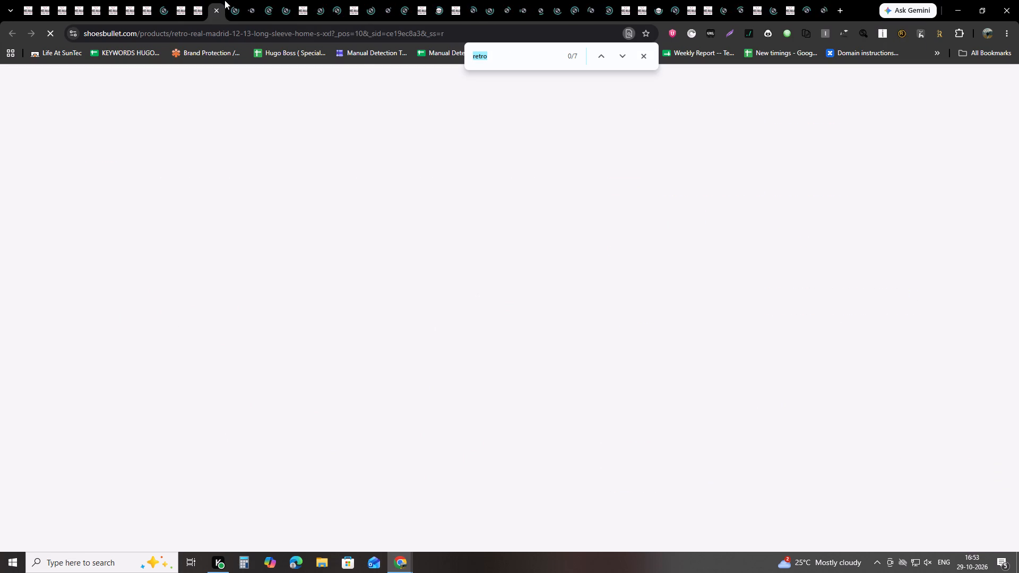
{"action": "left_click", "coordinate": [229, 0]}
{"action": "left_click", "coordinate": [256, 0]}
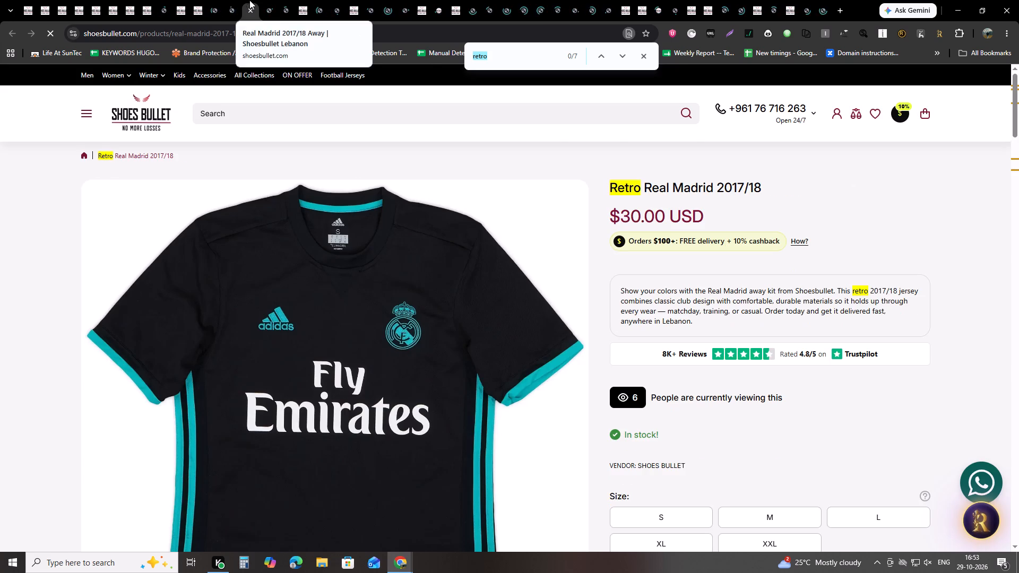
Examine the listing tabs for the 11/12 Third Away, 1994/96, 2012/13 Third Kit, 1998/99, 2006/07 and 2000/01 retro shirts.
{"action": "left_click", "coordinate": [802, 0]}
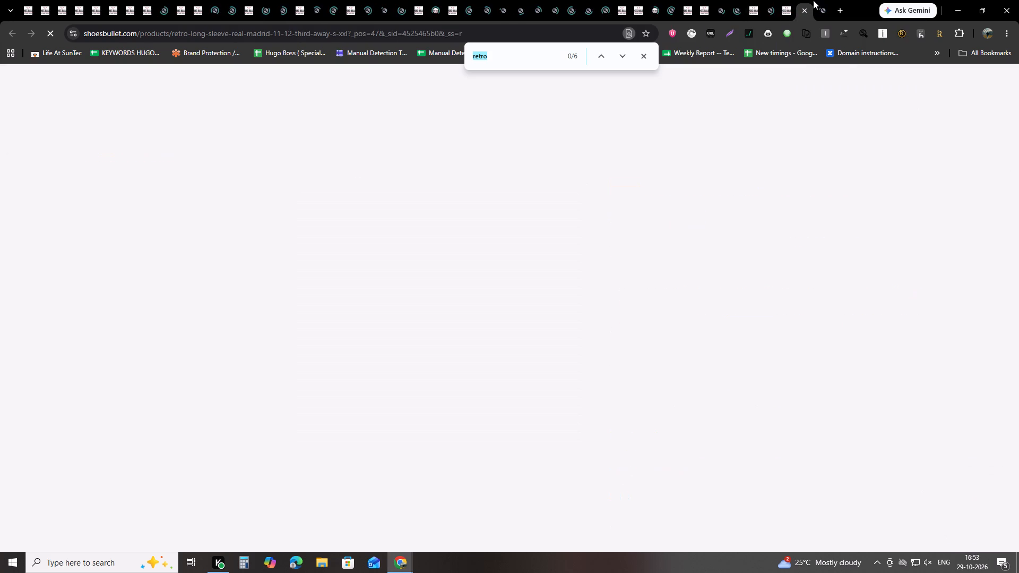
{"action": "left_click", "coordinate": [821, 0]}
{"action": "left_click", "coordinate": [711, 0]}
{"action": "left_click", "coordinate": [740, 0]}
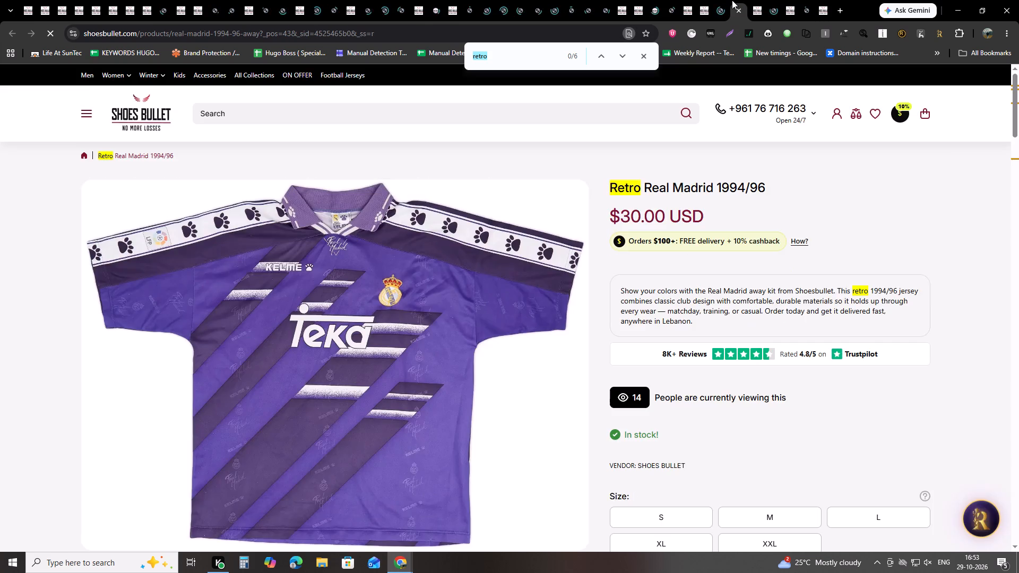
{"action": "left_click", "coordinate": [725, 0]}
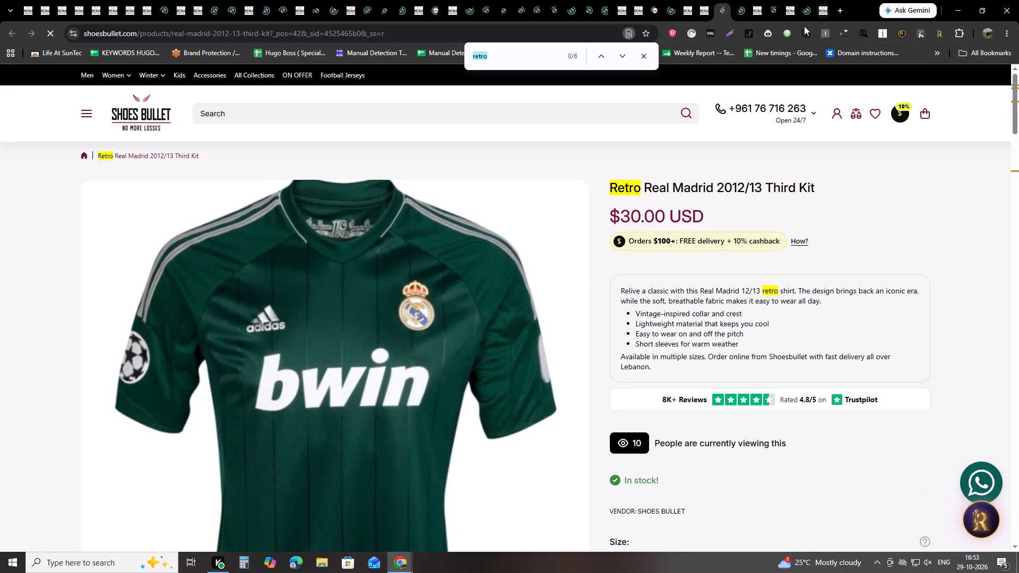
{"action": "left_click", "coordinate": [741, 5]}
{"action": "left_click", "coordinate": [767, 0]}
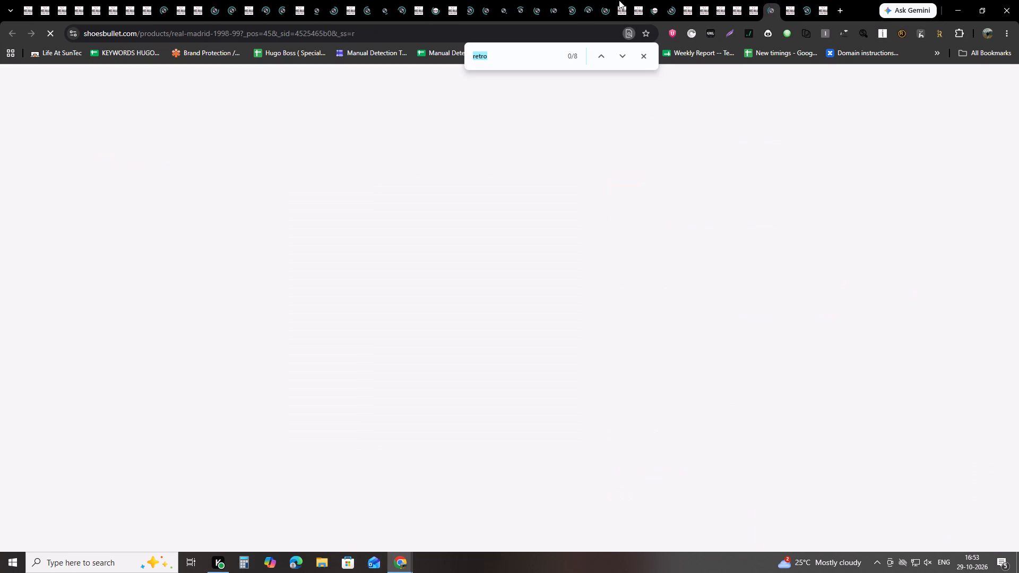
{"action": "left_click", "coordinate": [564, 0]}
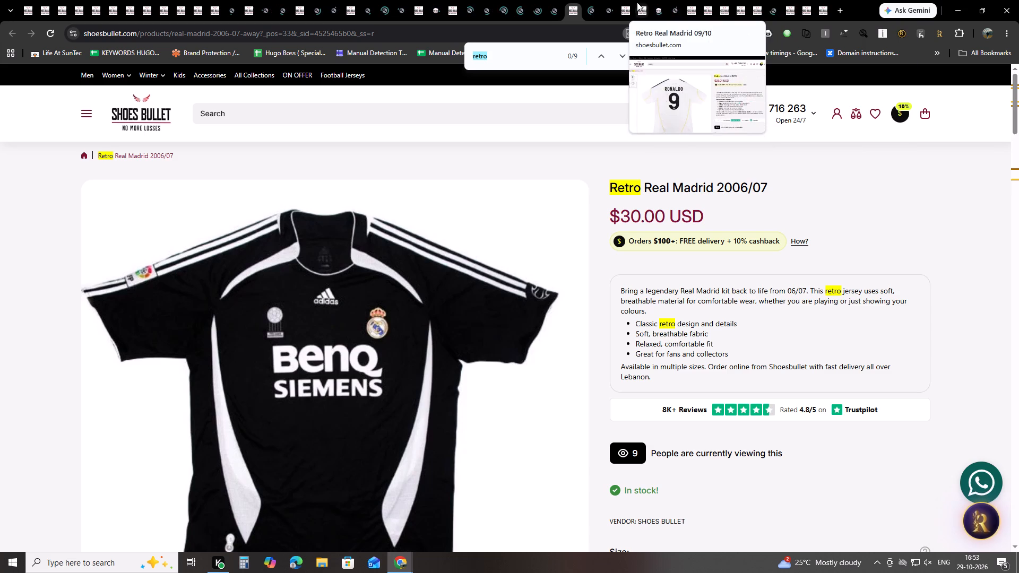
{"action": "left_click", "coordinate": [608, 0]}
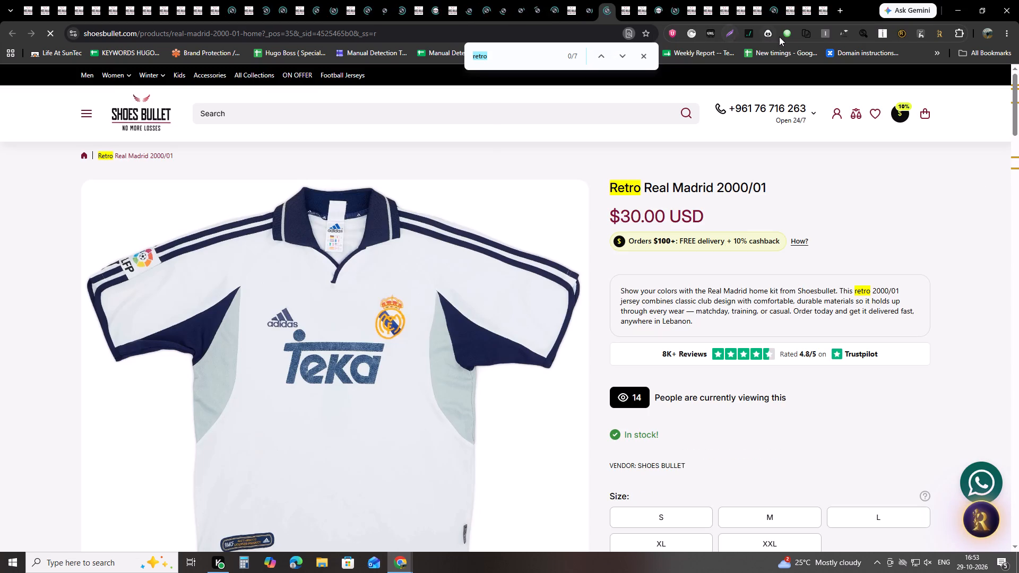
Copy the URLs of the open listing tabs.
{"action": "left_click", "coordinate": [805, 34]}
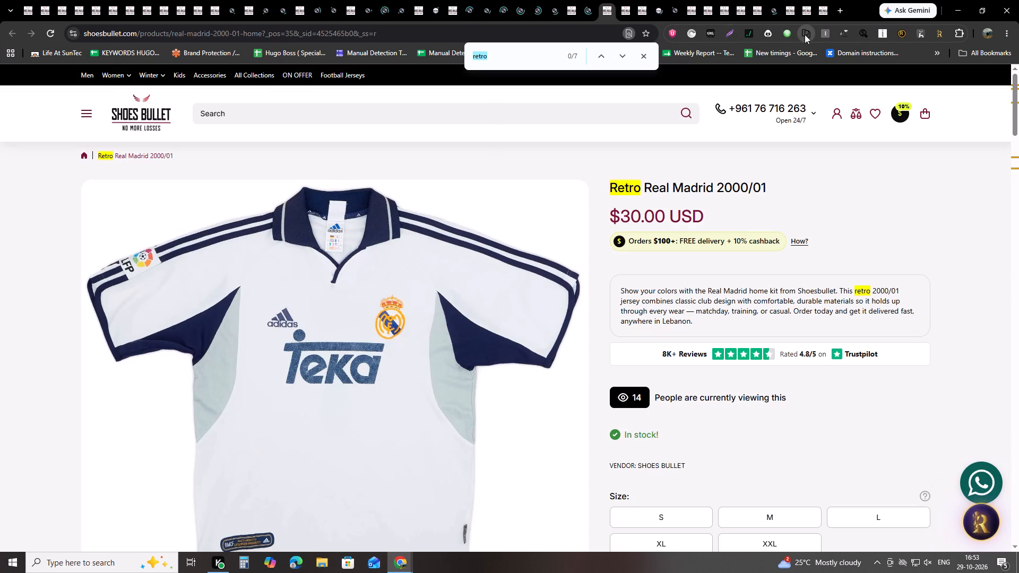
Examine the listing tabs still loading, including the 2011/12 away, 2012/13 home and 1998 special edition shirts.
{"action": "left_click", "coordinate": [544, 0]}
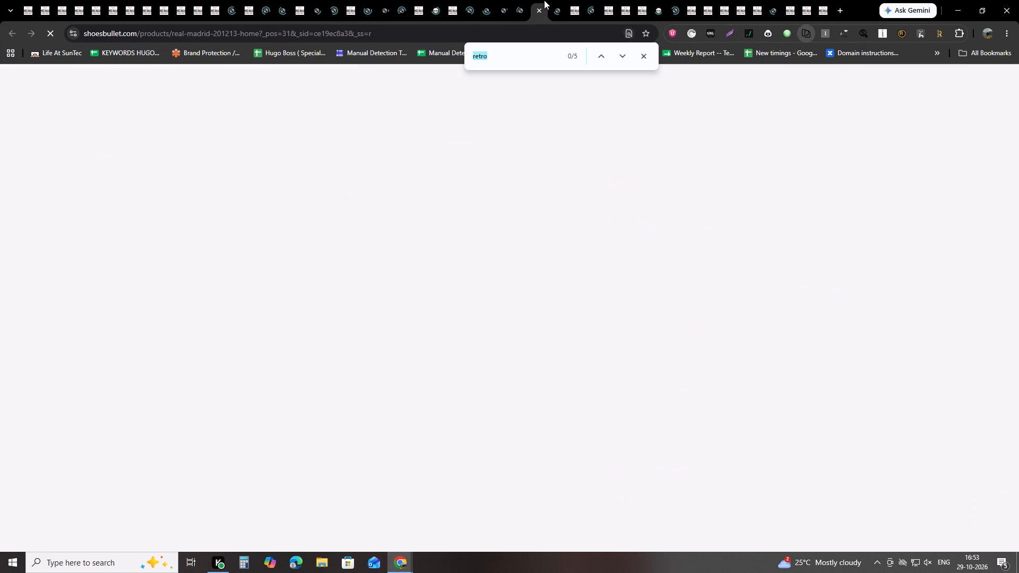
{"action": "left_click", "coordinate": [507, 0]}
{"action": "left_click", "coordinate": [487, 0]}
{"action": "left_click", "coordinate": [476, 0]}
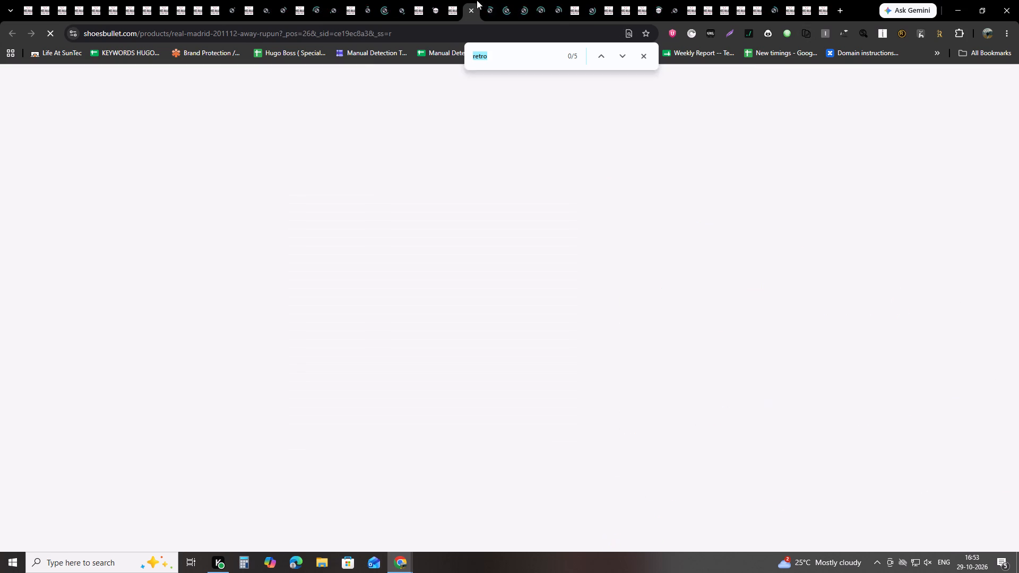
{"action": "left_click", "coordinate": [502, 0]}
{"action": "left_click", "coordinate": [526, 0]}
{"action": "left_click", "coordinate": [532, 0]}
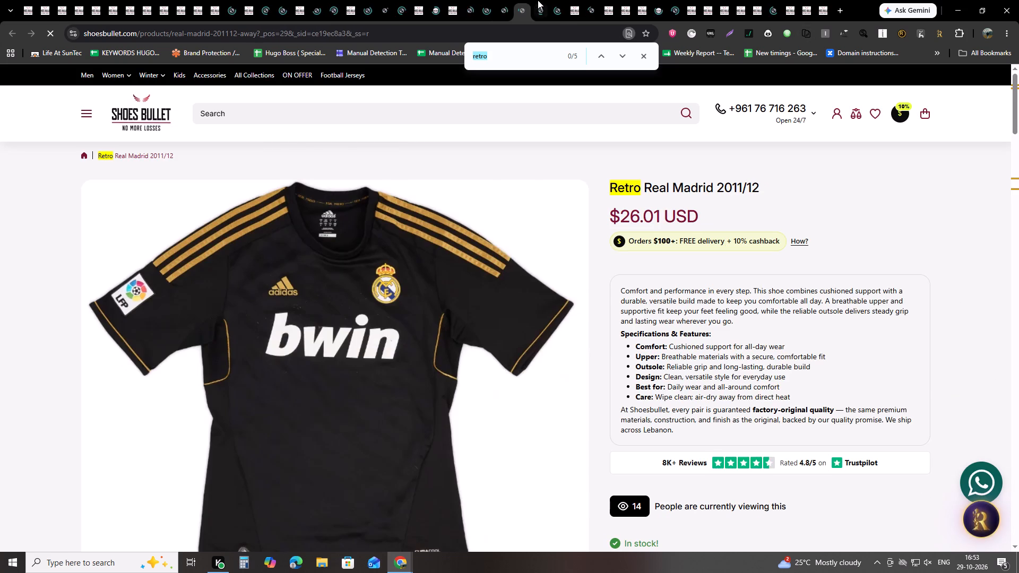
{"action": "left_click", "coordinate": [554, 0]}
{"action": "left_click", "coordinate": [539, 2]}
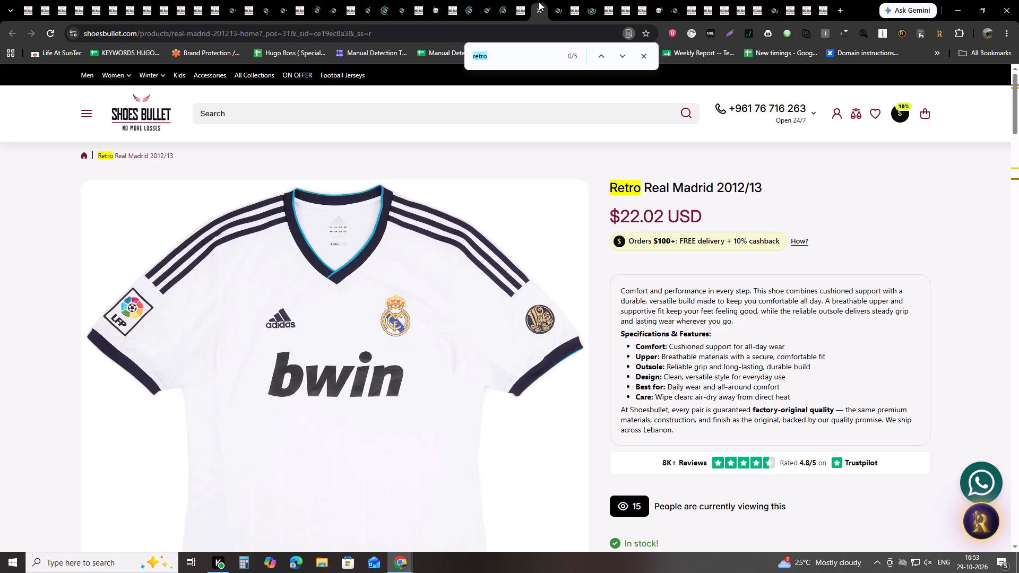
{"action": "left_click", "coordinate": [487, 0]}
{"action": "left_click", "coordinate": [407, 0]}
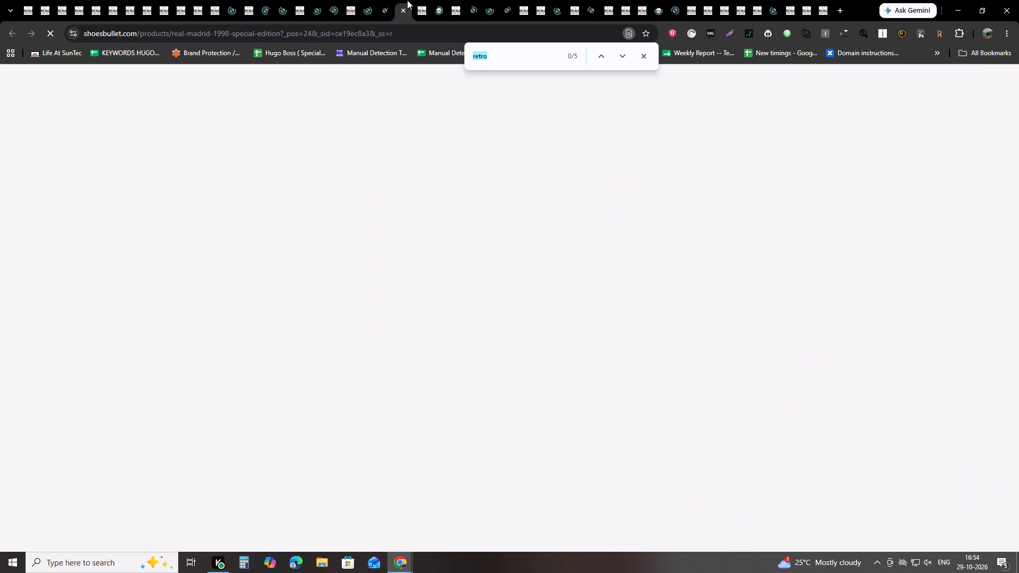
{"action": "left_click", "coordinate": [361, 0]}
Go back through the unloaded listing tabs, from the 1998/99 shirt to the 2017/18 away shirt, to check each product page.
{"action": "left_click", "coordinate": [768, 0]}
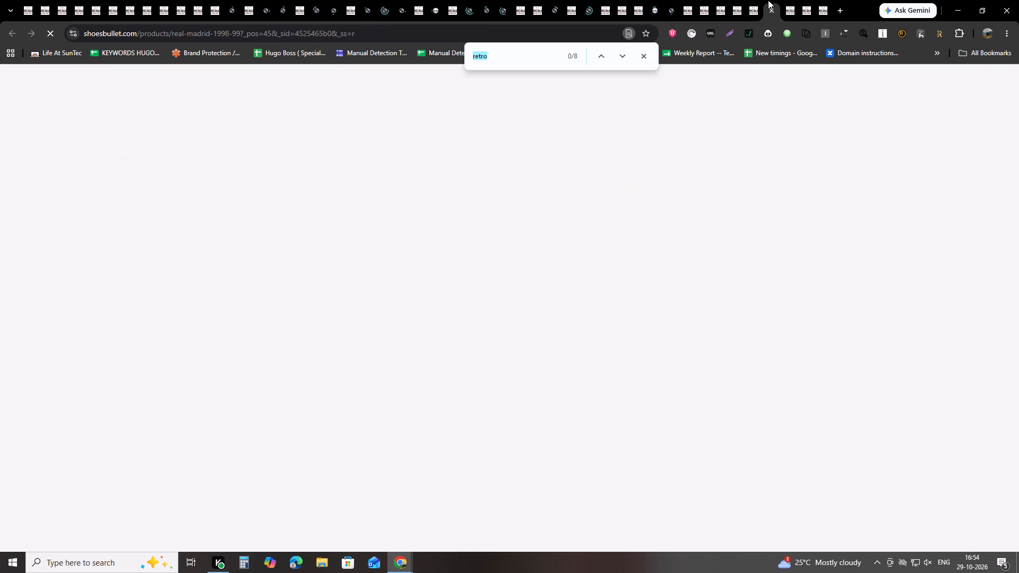
{"action": "left_click", "coordinate": [723, 0]}
{"action": "left_click", "coordinate": [673, 0]}
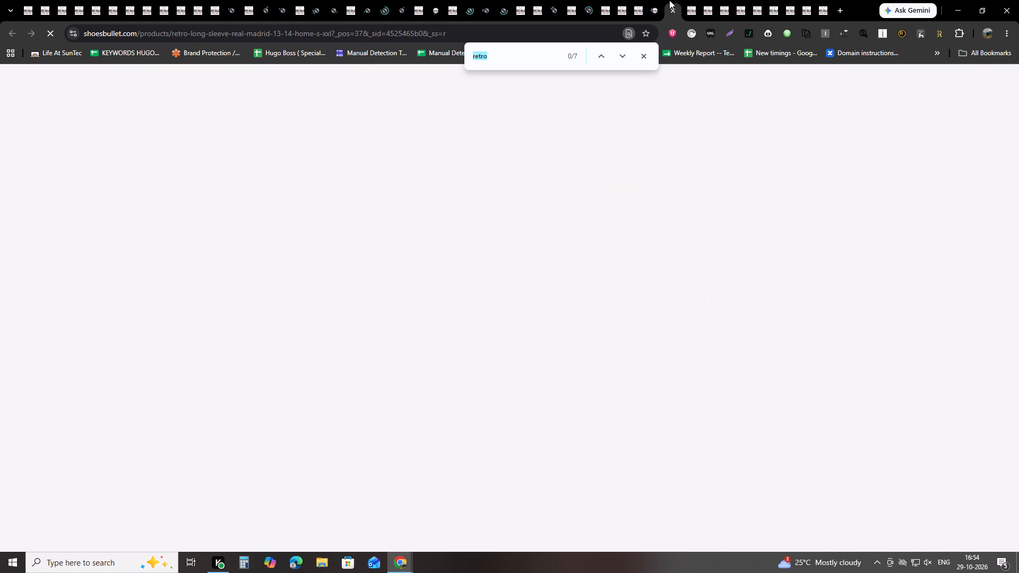
{"action": "left_click", "coordinate": [652, 0]}
{"action": "left_click", "coordinate": [592, 0]}
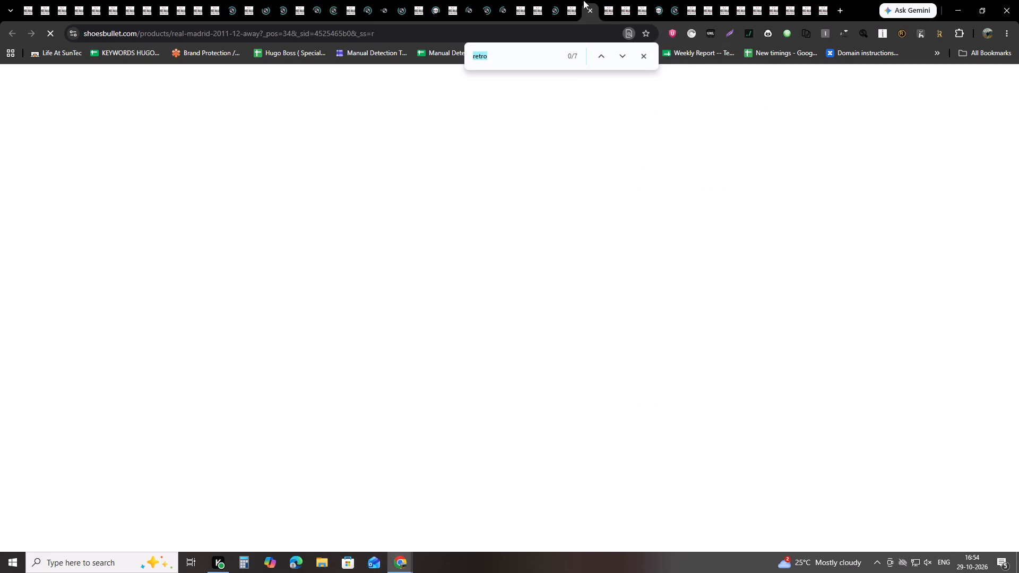
{"action": "left_click", "coordinate": [547, 0]}
{"action": "left_click", "coordinate": [504, 0]}
{"action": "left_click", "coordinate": [460, 0]}
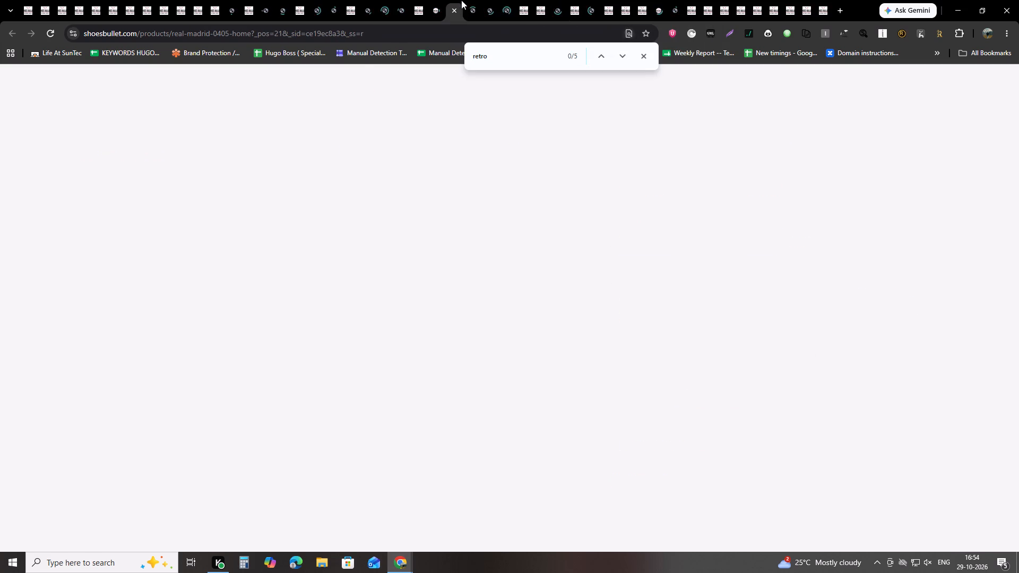
{"action": "left_click", "coordinate": [482, 0]}
{"action": "left_click", "coordinate": [468, 0]}
{"action": "left_click", "coordinate": [429, 0]}
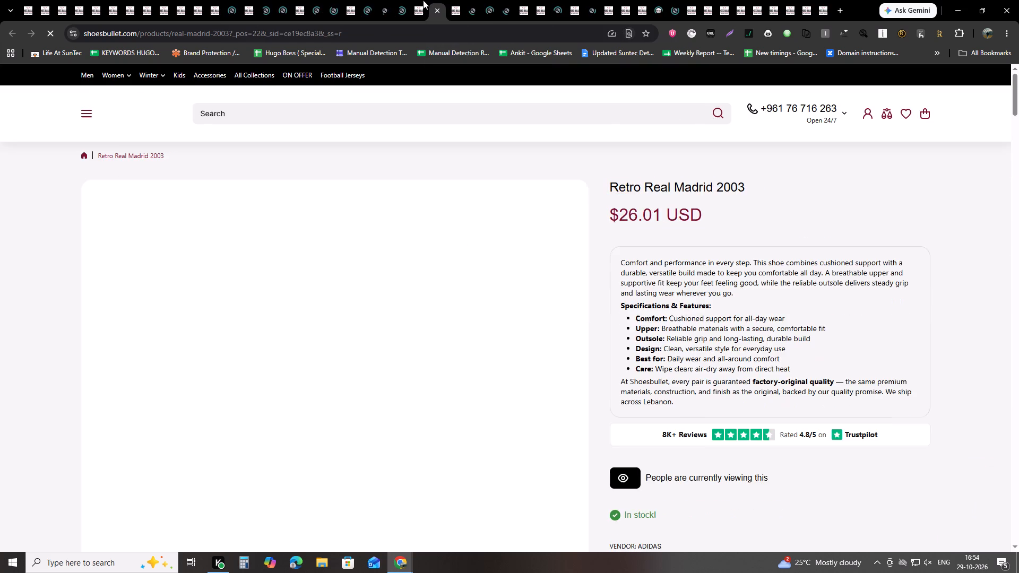
{"action": "left_click", "coordinate": [408, 0]}
{"action": "left_click", "coordinate": [394, 0]}
{"action": "left_click", "coordinate": [387, 0]}
{"action": "left_click", "coordinate": [369, 0]}
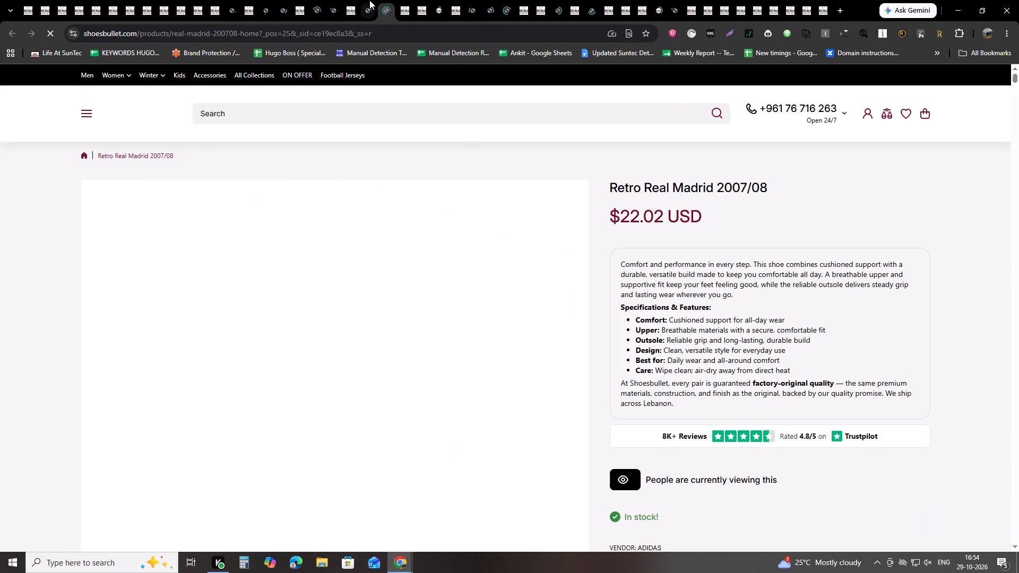
{"action": "left_click", "coordinate": [334, 0]}
{"action": "left_click", "coordinate": [319, 0]}
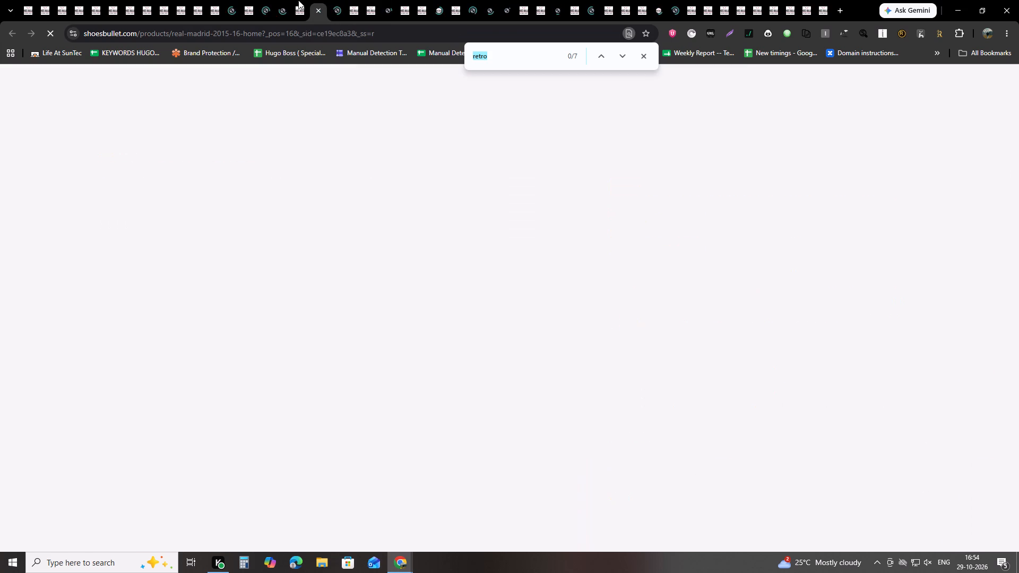
{"action": "left_click", "coordinate": [281, 0]}
{"action": "left_click", "coordinate": [240, 0]}
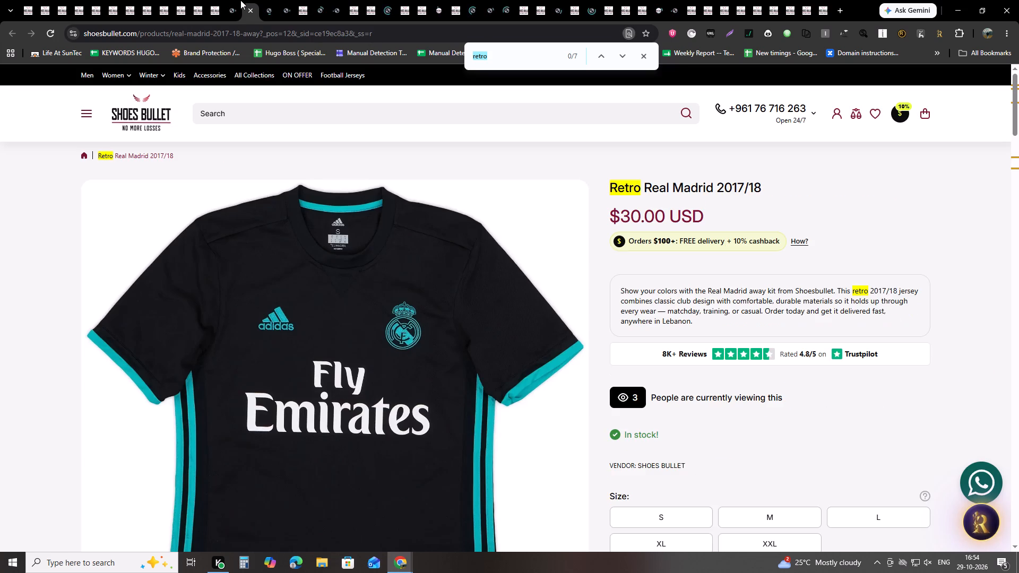
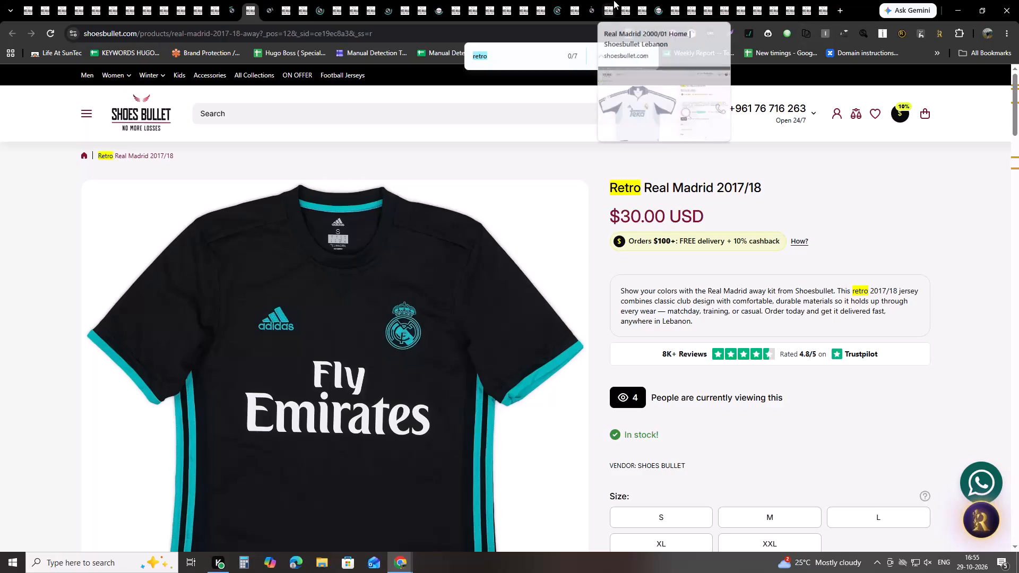
Examine the listing tabs that are still loading, including the 2017 Third, 2007/08, 2003, 2011/12 and 11/12 long-sleeve home retro shirts.
{"action": "left_click", "coordinate": [558, 0]}
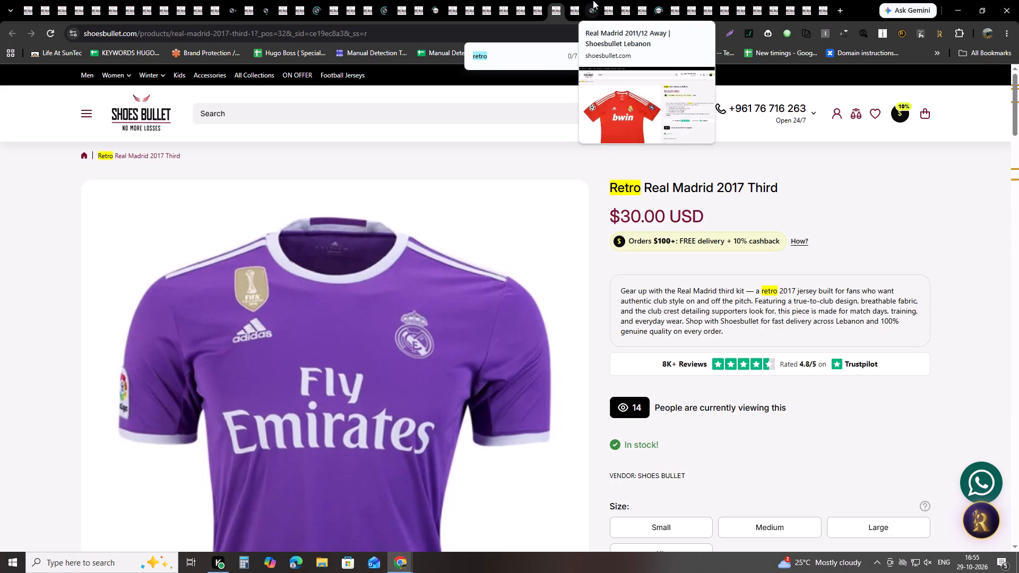
{"action": "left_click", "coordinate": [593, 0]}
{"action": "left_click", "coordinate": [659, 0]}
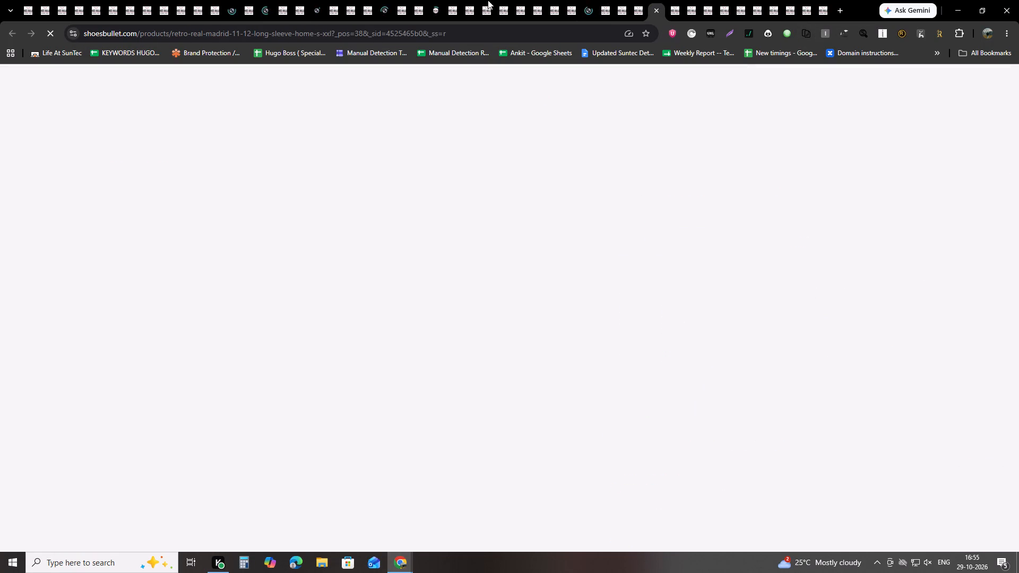
{"action": "left_click", "coordinate": [388, 0]}
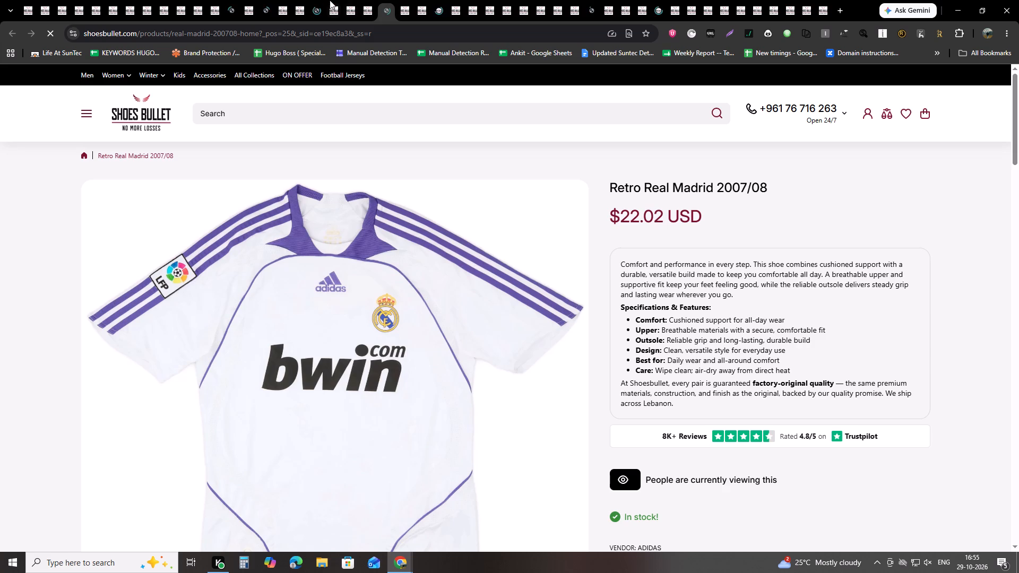
{"action": "left_click", "coordinate": [318, 0]}
{"action": "left_click", "coordinate": [257, 0]}
{"action": "left_click", "coordinate": [238, 0]}
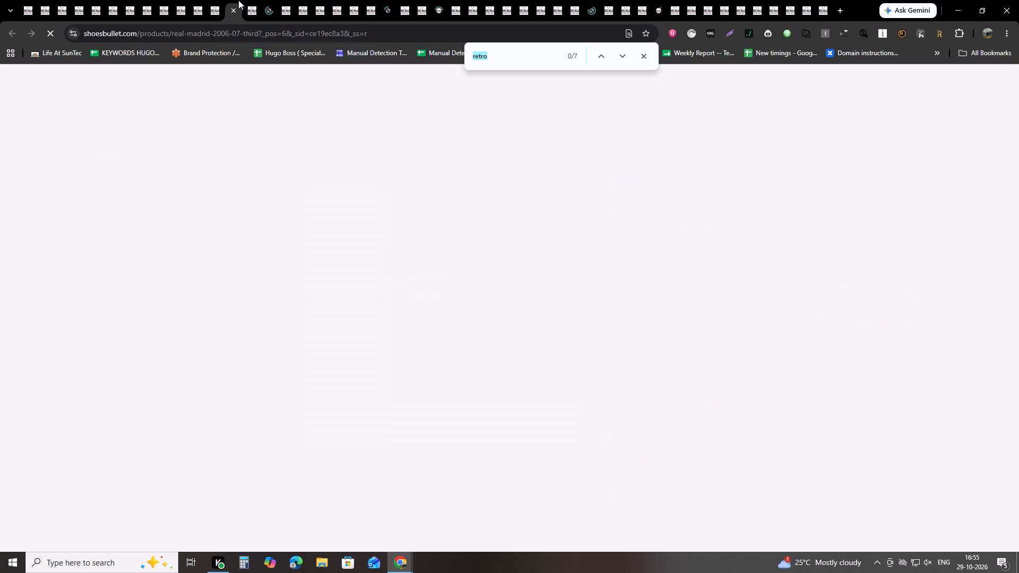
{"action": "left_click", "coordinate": [266, 0]}
{"action": "left_click", "coordinate": [385, 0]}
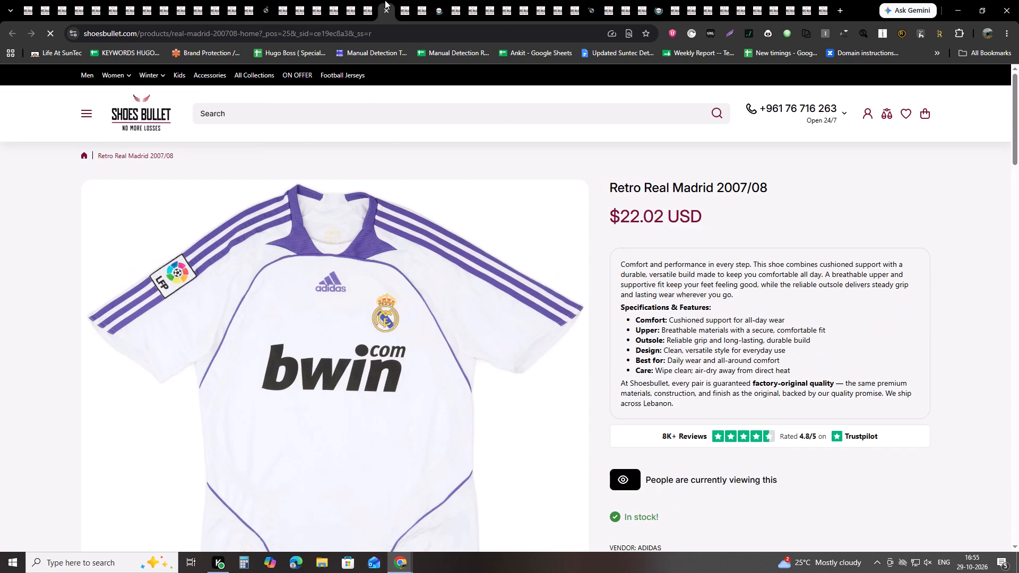
{"action": "left_click", "coordinate": [437, 0]}
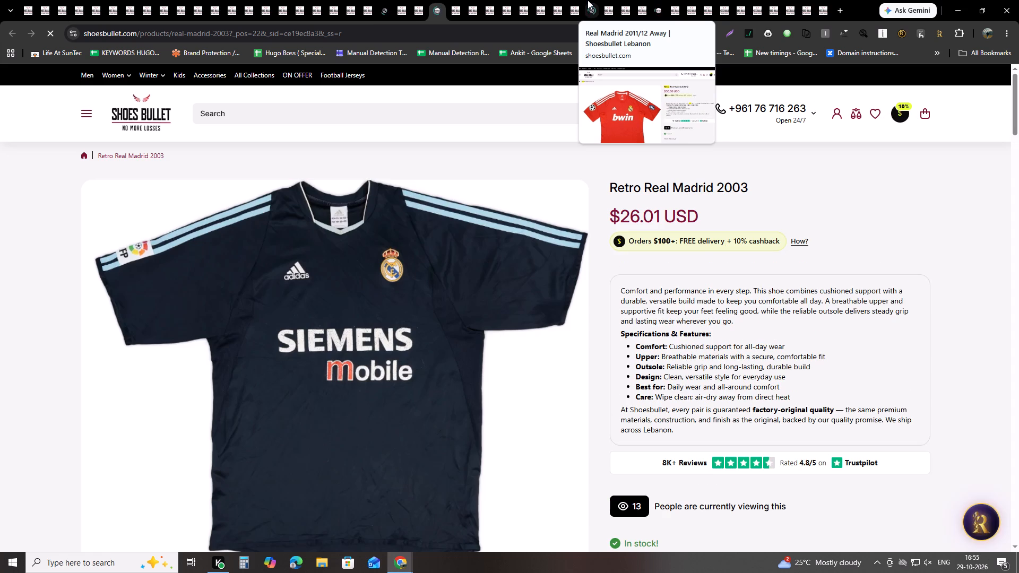
{"action": "left_click", "coordinate": [389, 0]}
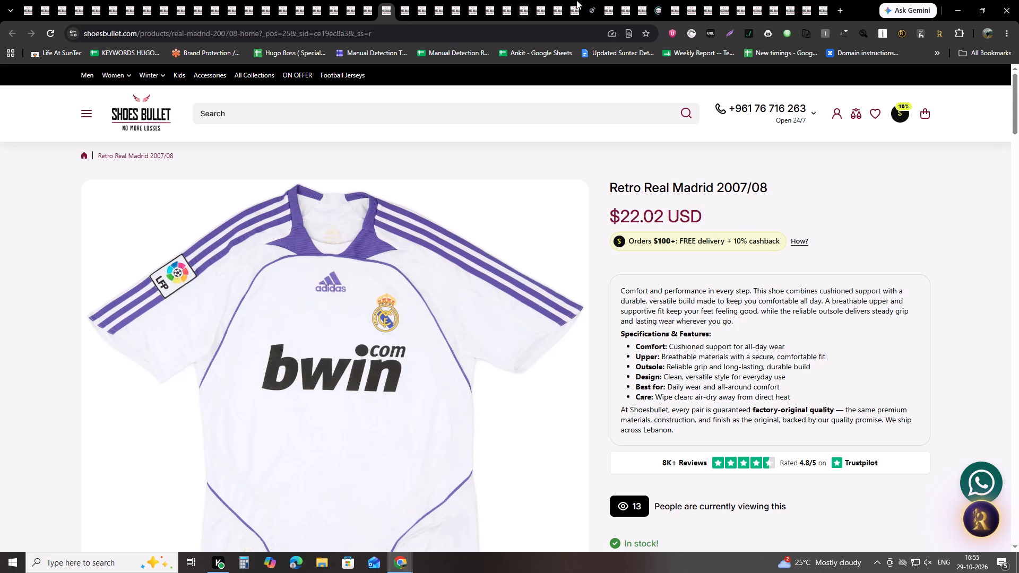
{"action": "left_click", "coordinate": [593, 0]}
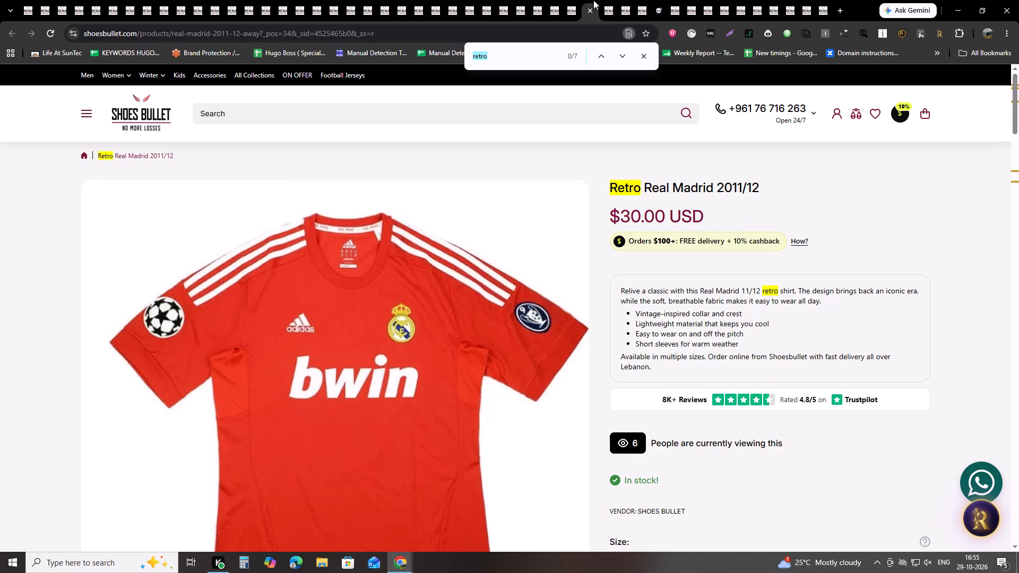
{"action": "left_click", "coordinate": [661, 0]}
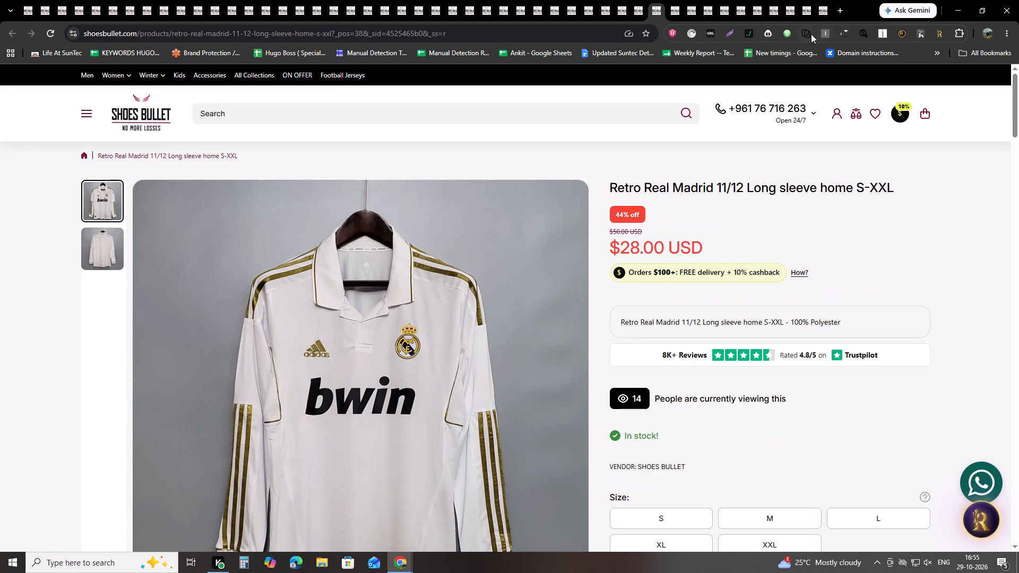
Copy the URLs of the open listing tabs.
{"action": "left_click", "coordinate": [800, 29]}
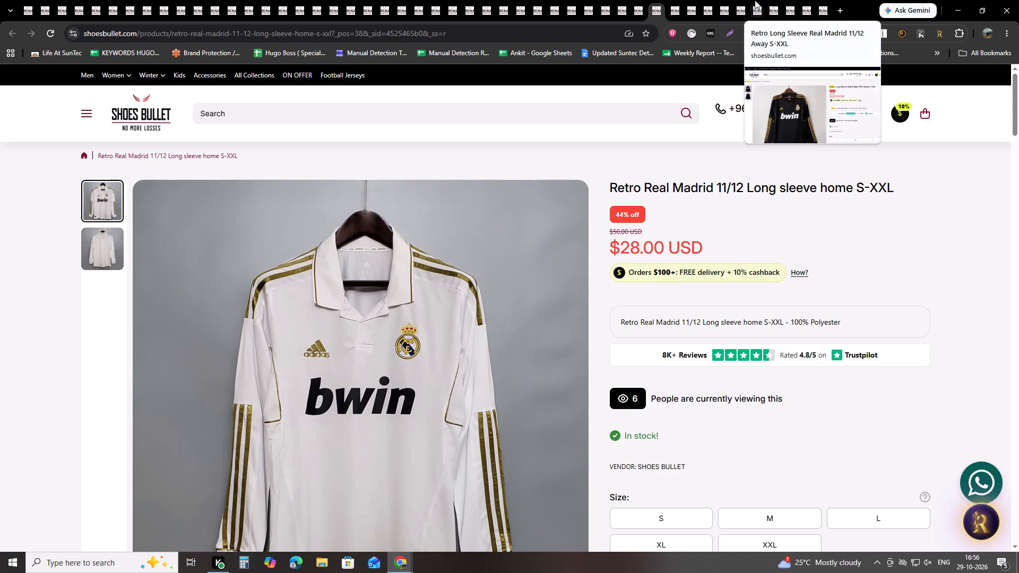
Recheck the 2012/13 Third Kit, 94/96 long-sleeve, 2012 and 11/12 long-sleeve listings, and copy the open tabs' URLs again.
{"action": "left_click", "coordinate": [625, 0]}
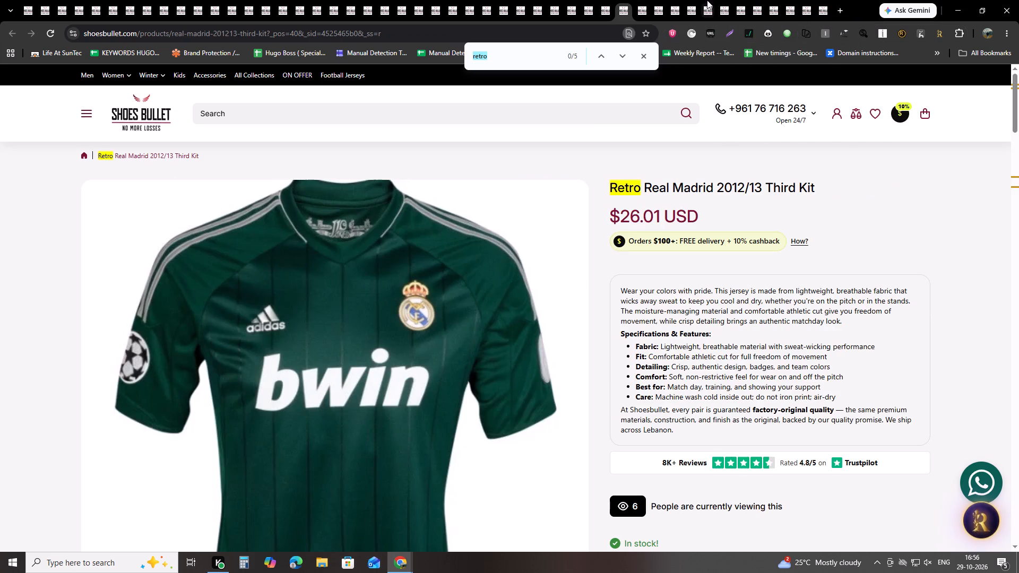
{"action": "left_click", "coordinate": [707, 0]}
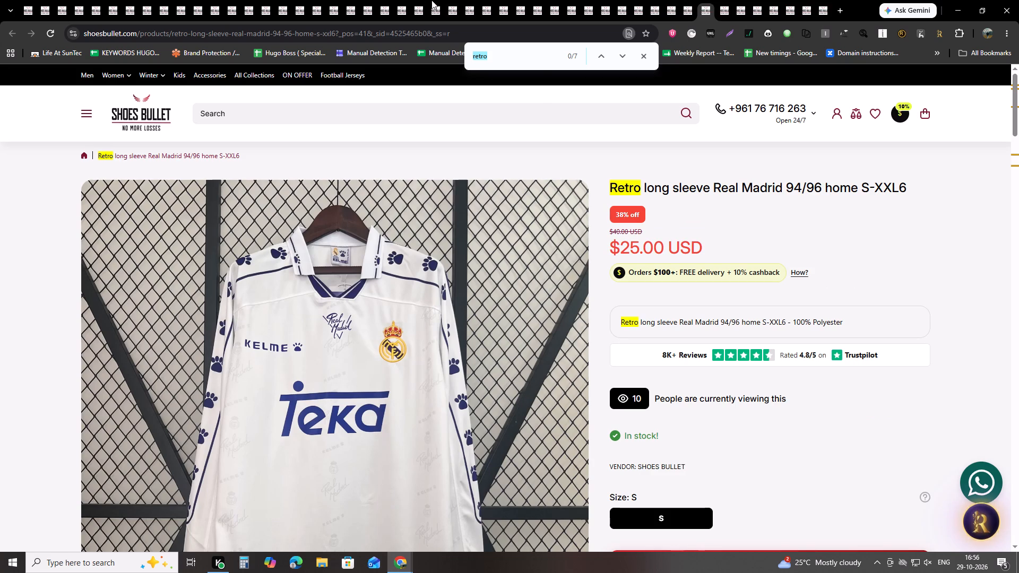
{"action": "left_click", "coordinate": [416, 0]}
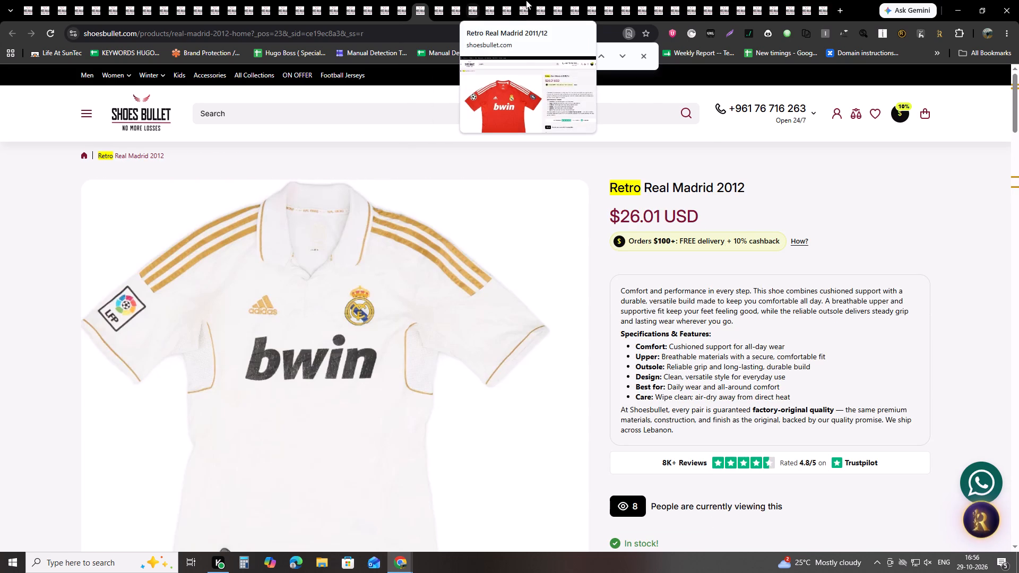
{"action": "left_click", "coordinate": [664, 0]}
{"action": "left_click", "coordinate": [806, 38]}
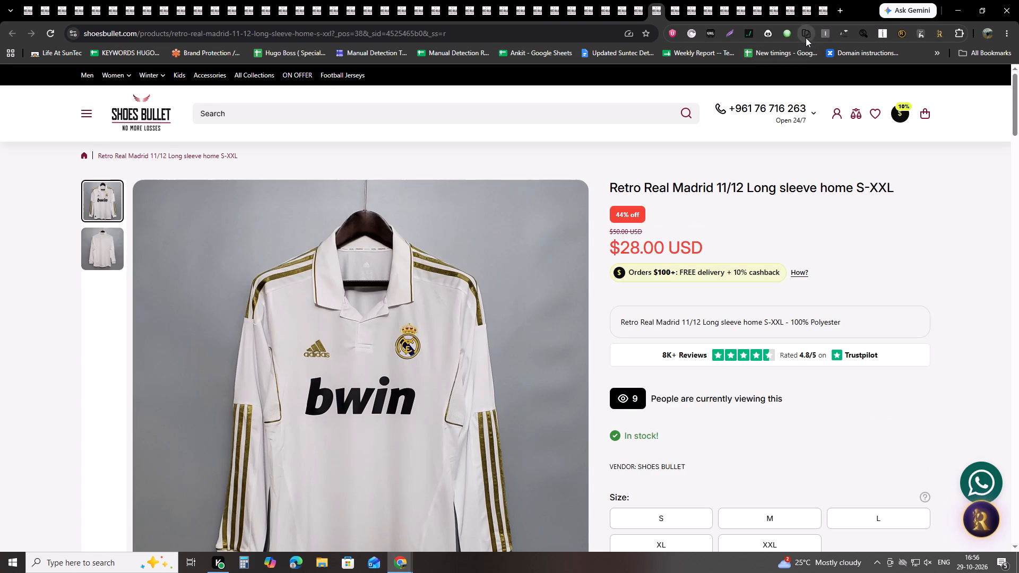
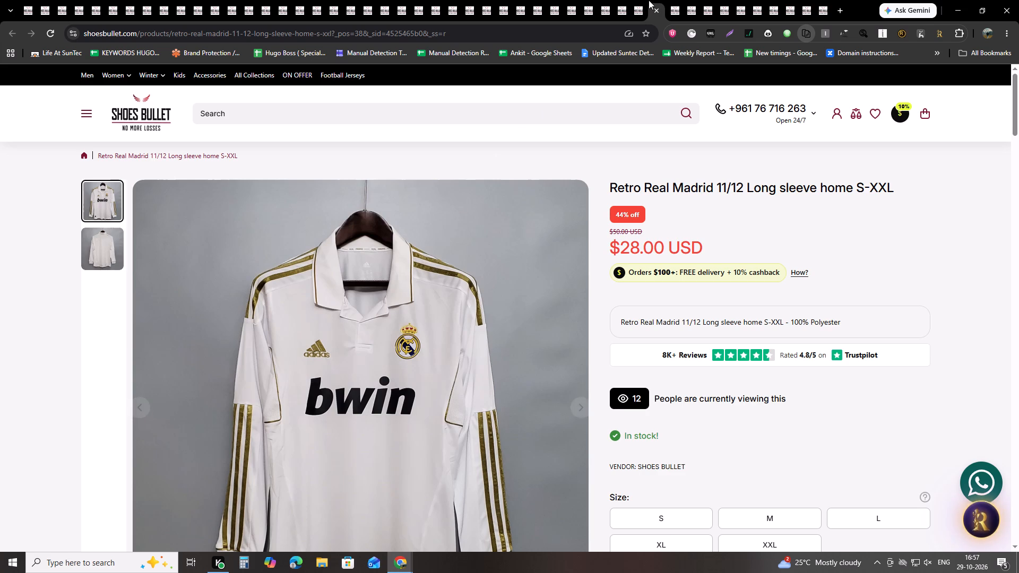
Switch to the open Retro Real Madrid 2000/01 home shirt listing to check it.
{"action": "left_click", "coordinate": [605, 0]}
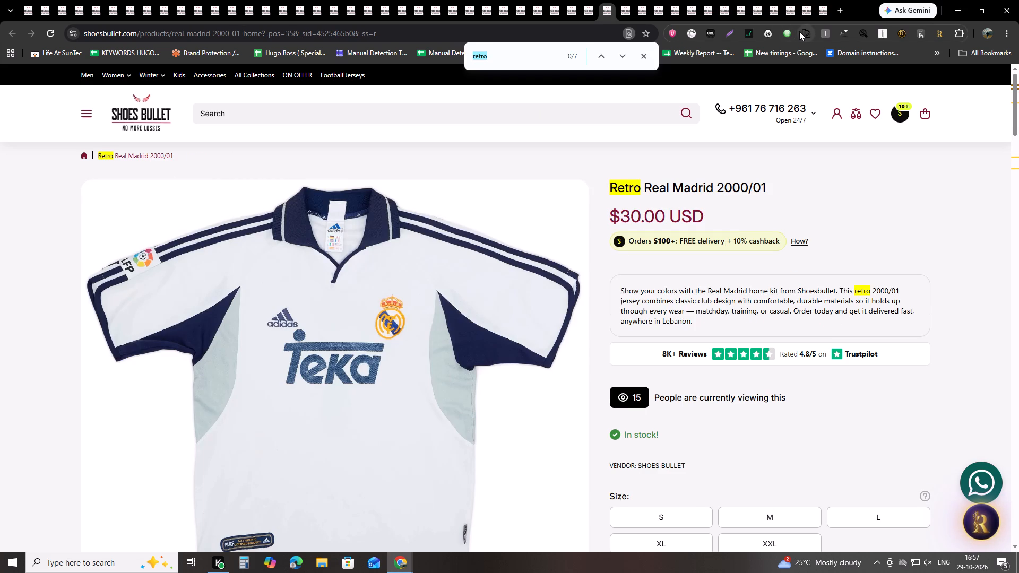
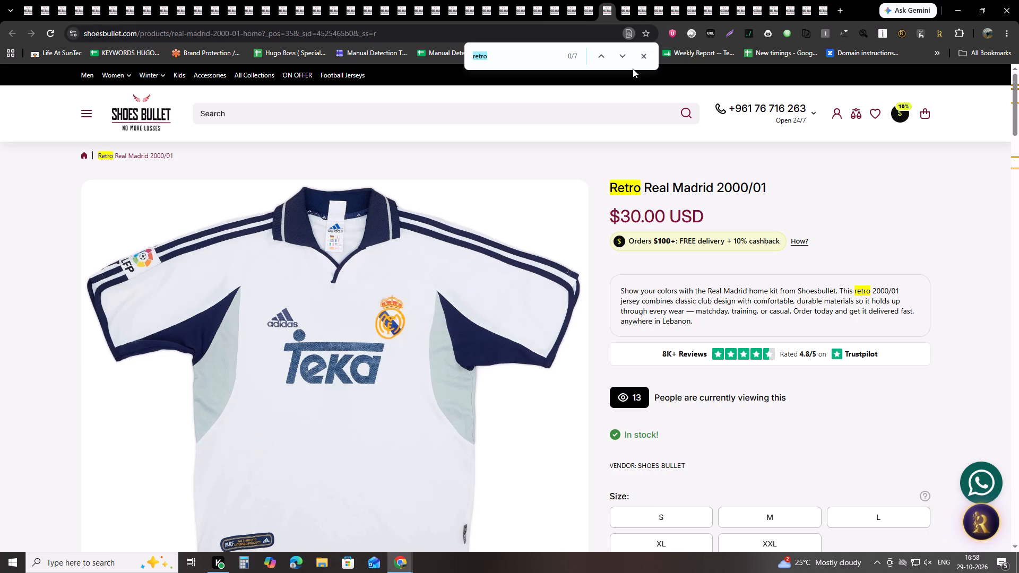
Copy the URLs of all open shoesbullet.com tabs at once.
{"action": "left_click", "coordinate": [496, 0]}
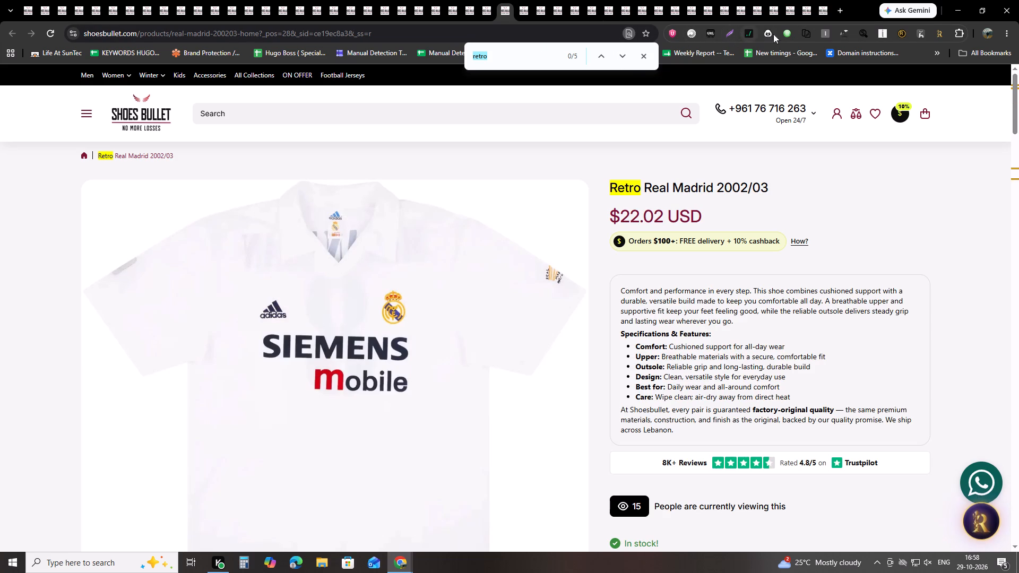
{"action": "left_click", "coordinate": [807, 30]}
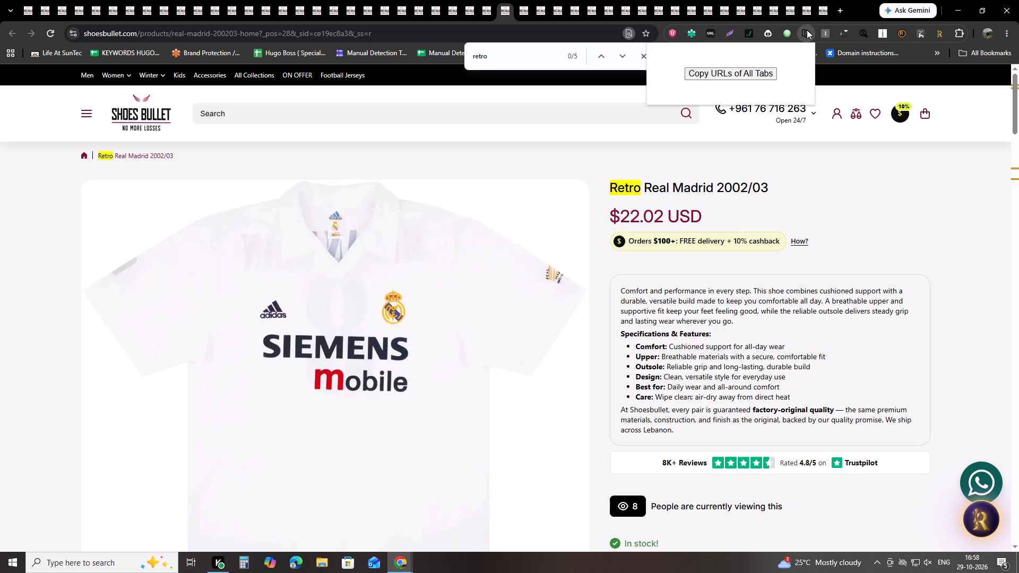
{"action": "double_click", "coordinate": [738, 76]}
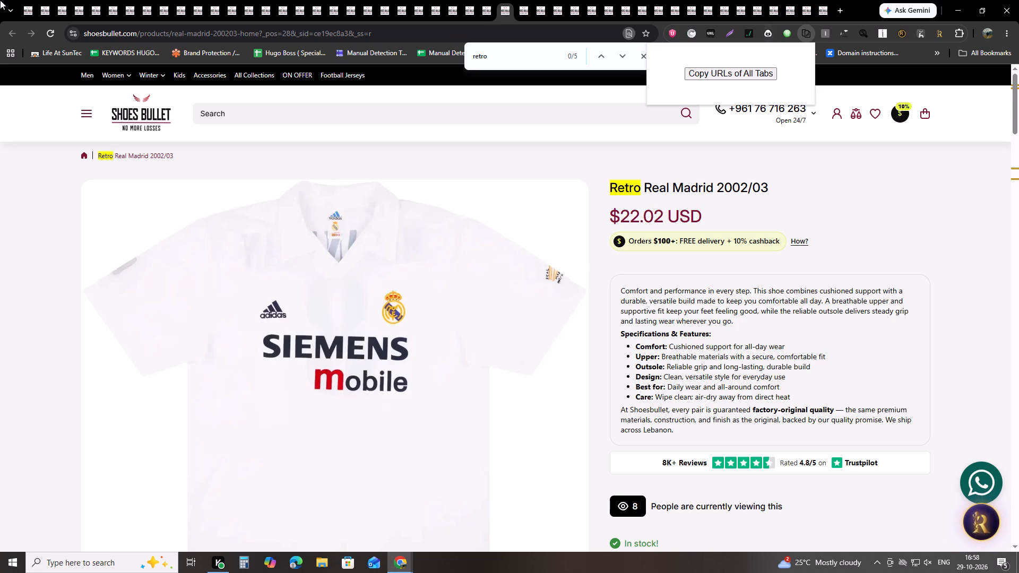
Close all product tabs after the Real Madrid retro search results, and duplicate the search results tab.
{"action": "left_click", "coordinate": [25, 0]}
{"action": "right_click", "coordinate": [24, 0]}
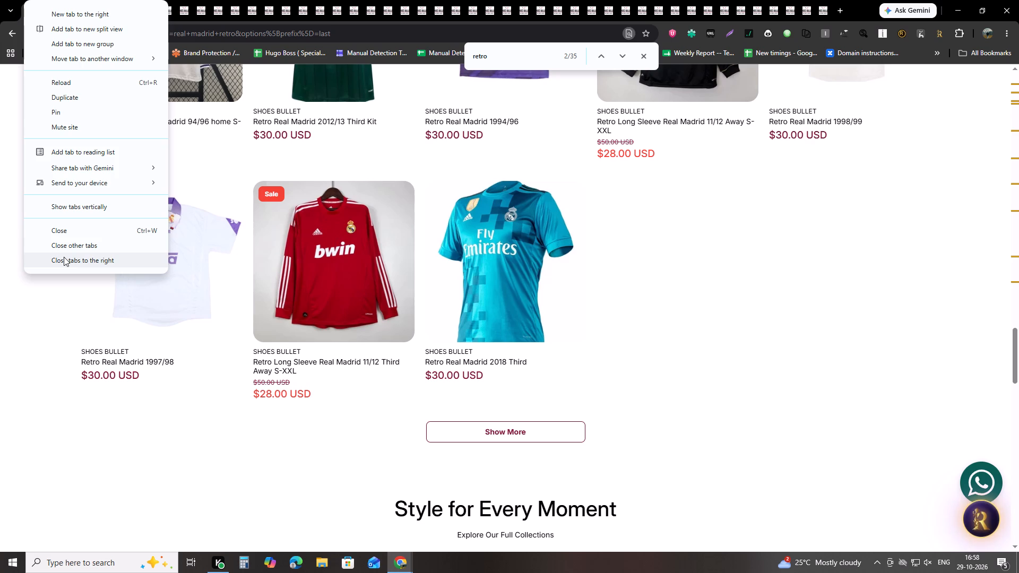
{"action": "left_click", "coordinate": [64, 257]}
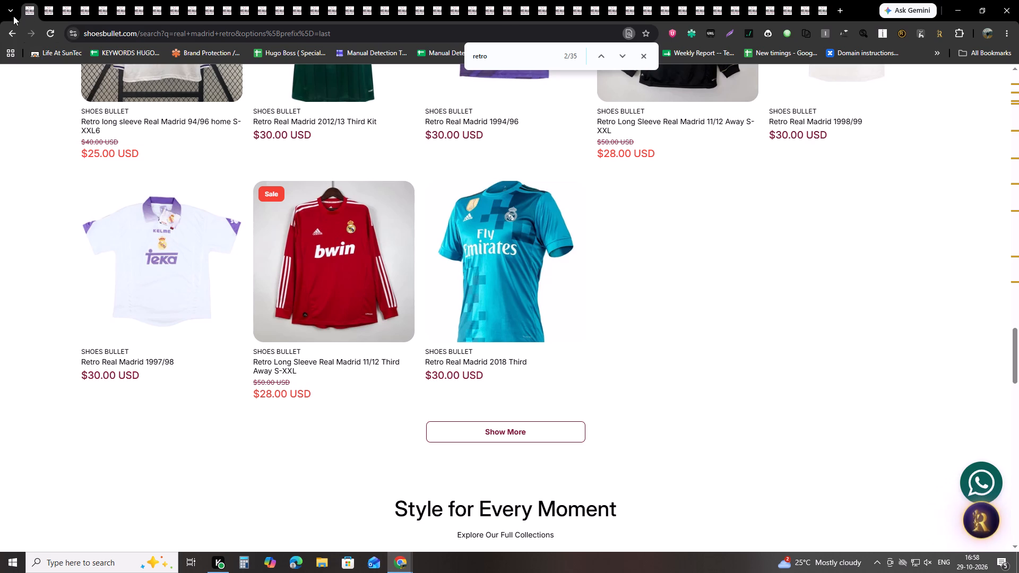
{"action": "right_click", "coordinate": [24, 17]}
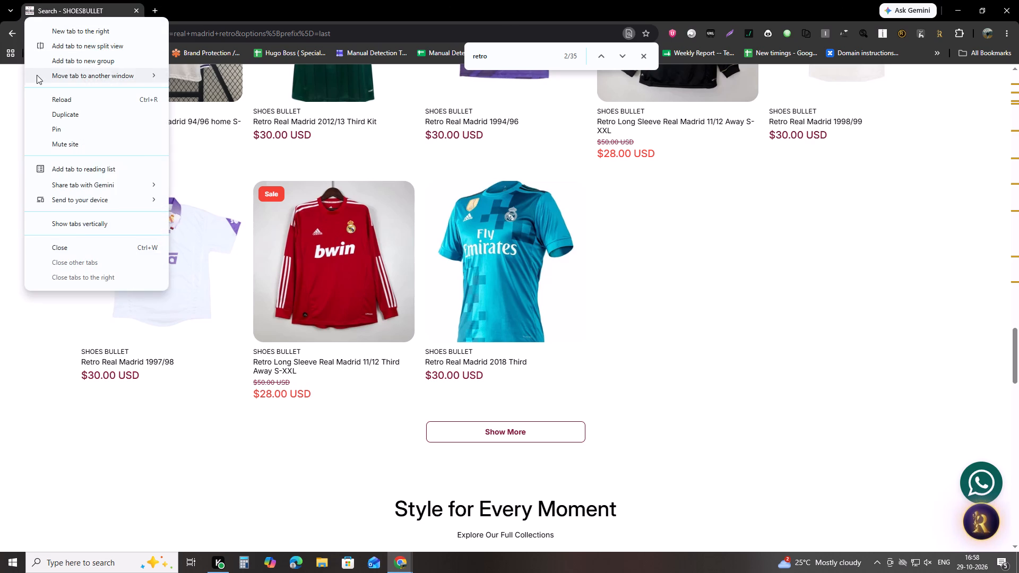
{"action": "left_click", "coordinate": [65, 114]}
Switch to the Manual Detection Records spreadsheet and paste the copied URLs into the Link column from row 82723.
{"action": "key", "text": "alt+Tab"}
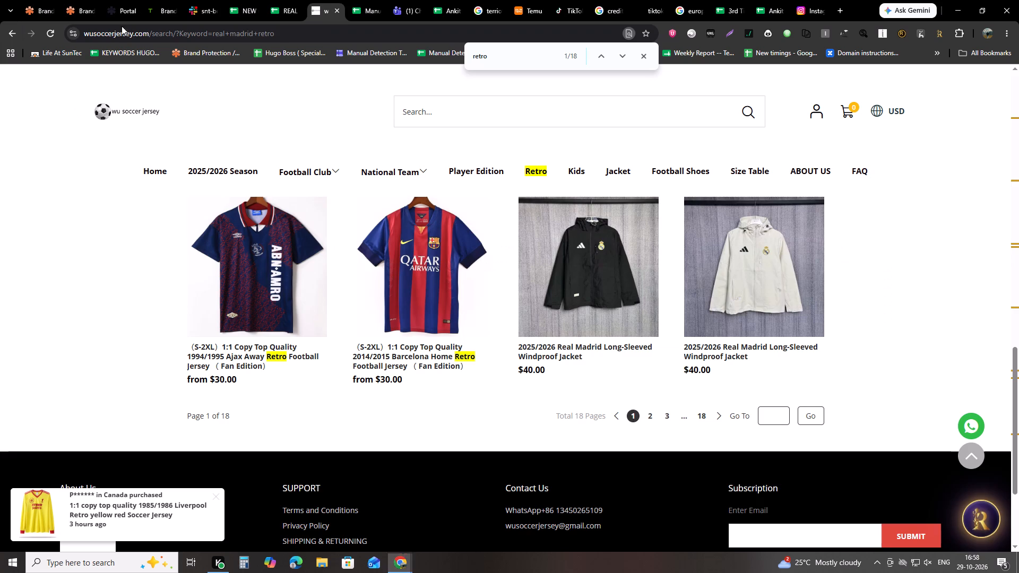
{"action": "left_click", "coordinate": [358, 0]}
{"action": "scroll", "coordinate": [320, 310], "scroll_direction": "down", "scroll_amount": 3}
{"action": "key", "text": "ctrl+v"}
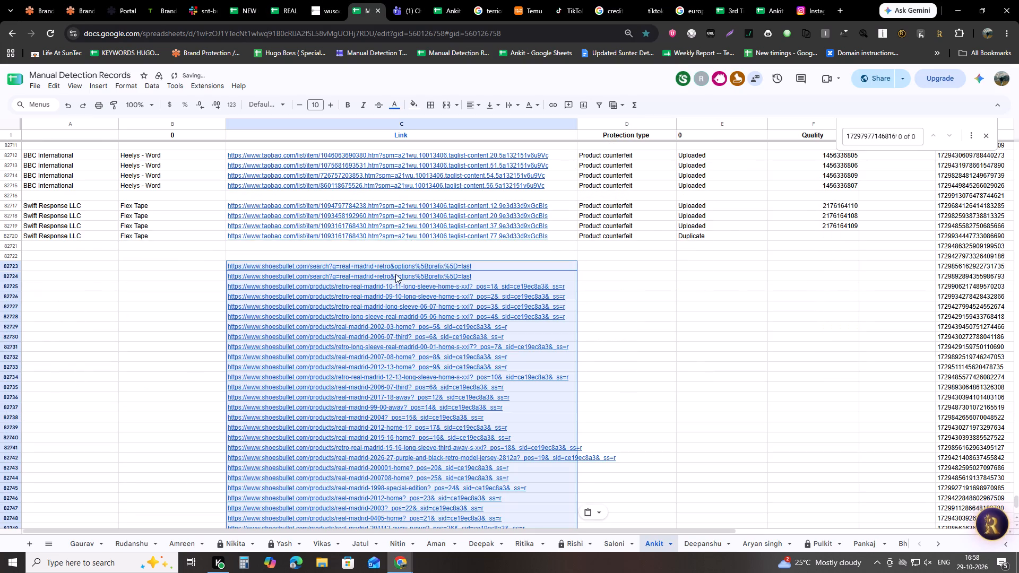
Delete the two search-page URLs from rows 82723 and 82724 of the Link column.
{"action": "left_click_drag", "start_coordinate": [398, 266], "coordinate": [448, 275]}
{"action": "right_click", "coordinate": [448, 275]}
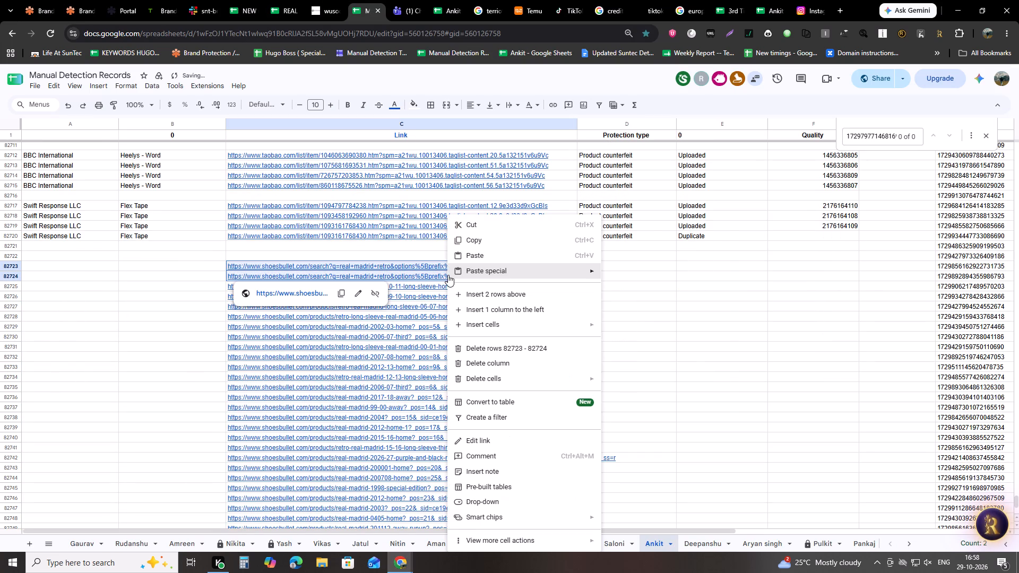
{"action": "left_click", "coordinate": [413, 277]}
{"action": "left_click_drag", "start_coordinate": [413, 276], "coordinate": [413, 264]}
{"action": "key", "text": "Delete"}
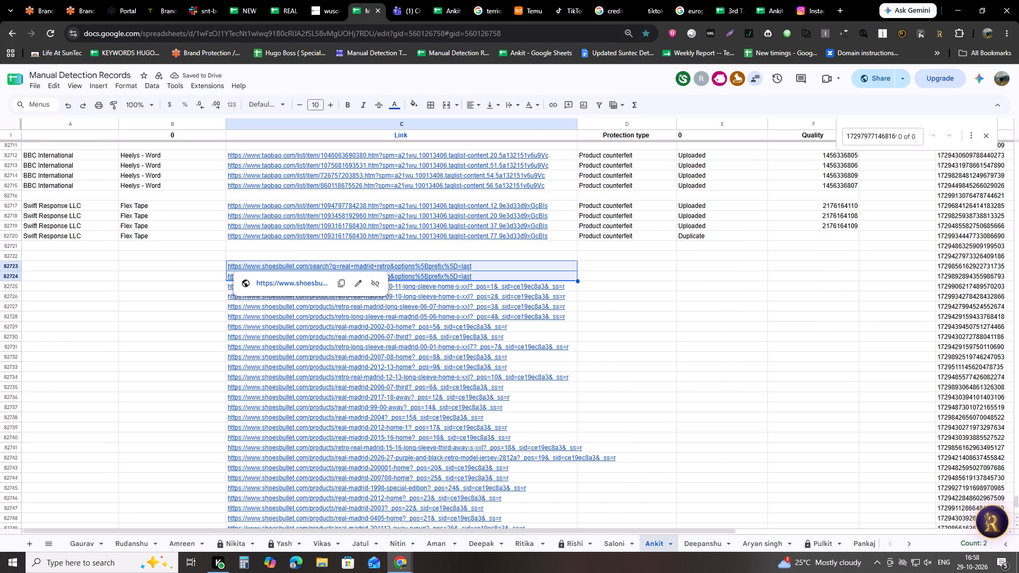
Check the pasted shoesbullet.com product URLs through to the end of the list.
{"action": "scroll", "coordinate": [618, 308], "scroll_direction": "up", "scroll_amount": 3}
{"action": "scroll", "coordinate": [575, 315], "scroll_direction": "down", "scroll_amount": 3}
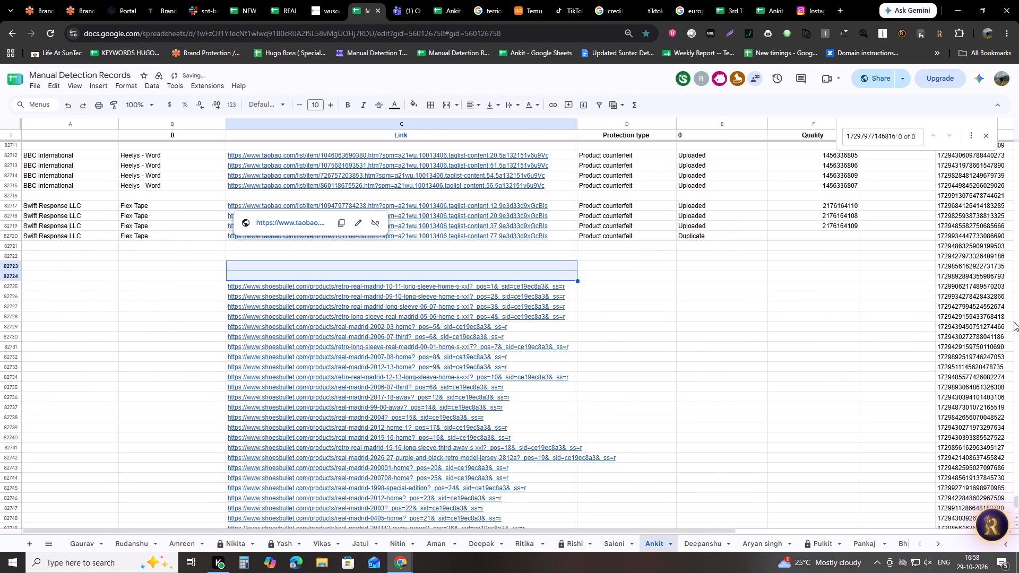
{"action": "left_click", "coordinate": [984, 312]}
{"action": "key", "text": "ctrl+space"}
{"action": "left_click", "coordinate": [408, 360]}
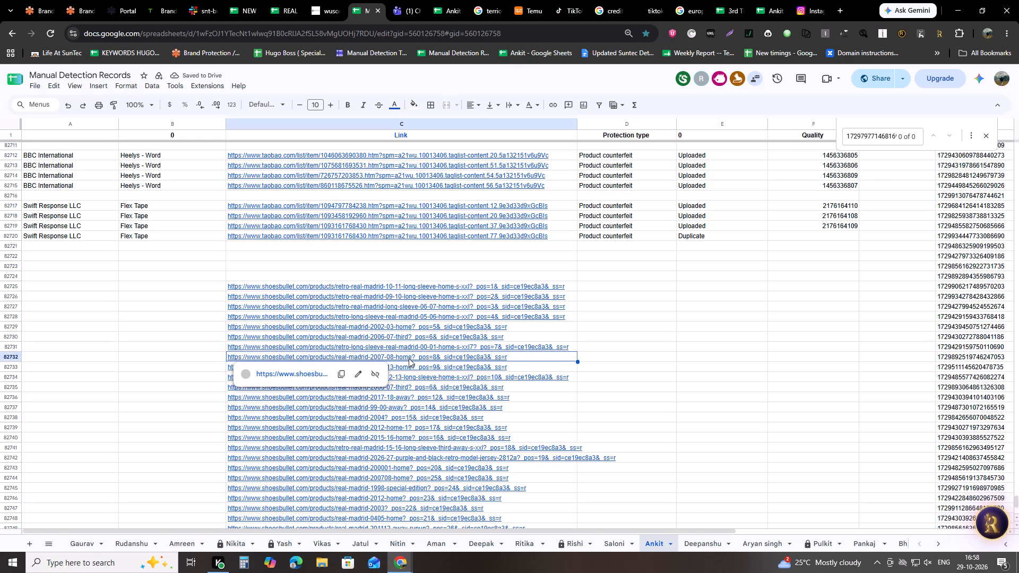
{"action": "scroll", "coordinate": [409, 358], "scroll_direction": "down", "scroll_amount": 6}
{"action": "key", "text": "ctrl+space"}
{"action": "left_click", "coordinate": [402, 440]}
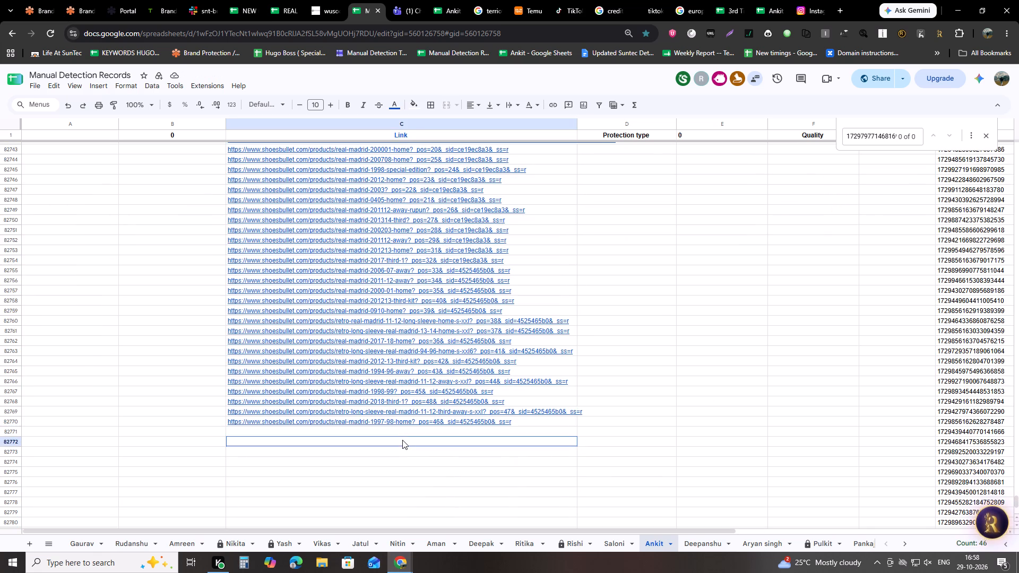
Return to the duplicated shoesbullet.com tab and rerun the search for "real madrid retro".
{"action": "key", "text": "alt+Tab"}
{"action": "scroll", "coordinate": [235, 166], "scroll_direction": "up", "scroll_amount": 9}
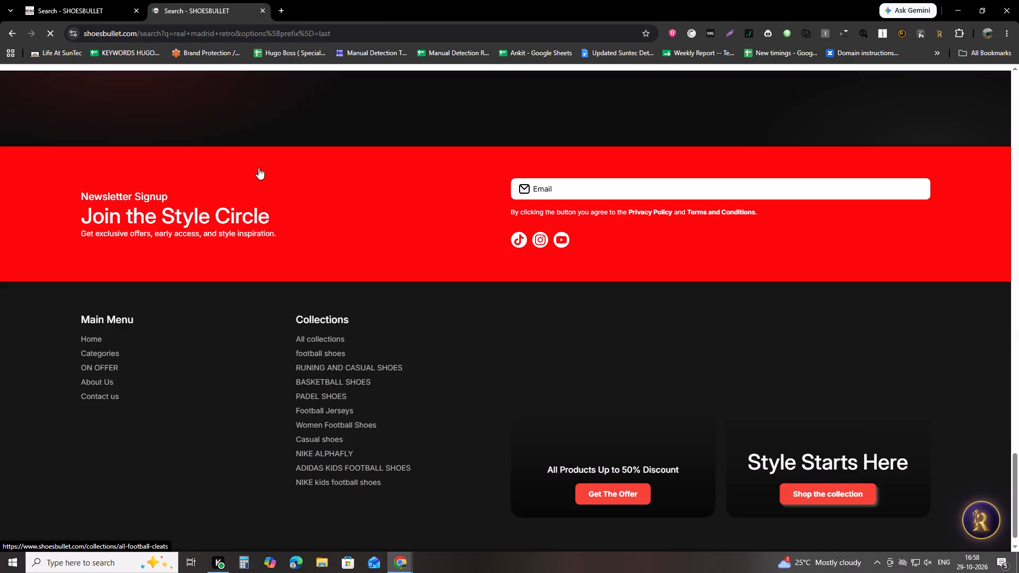
{"action": "scroll", "coordinate": [258, 168], "scroll_direction": "up", "scroll_amount": 4}
{"action": "scroll", "coordinate": [879, 45], "scroll_direction": "up", "scroll_amount": 8}
{"action": "scroll", "coordinate": [765, 314], "scroll_direction": "up", "scroll_amount": 17}
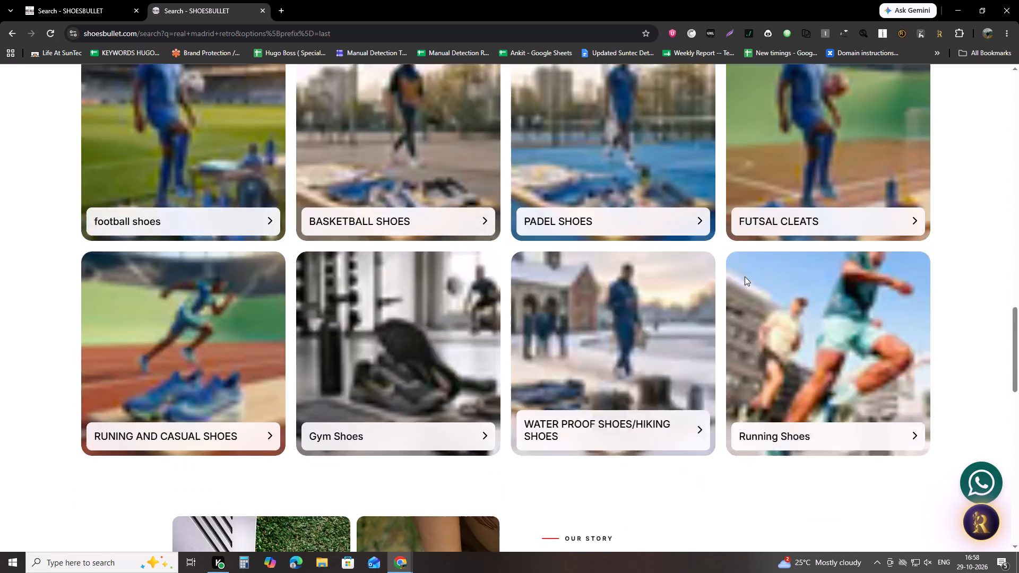
{"action": "scroll", "coordinate": [745, 276], "scroll_direction": "up", "scroll_amount": 20}
{"action": "scroll", "coordinate": [745, 276], "scroll_direction": "up", "scroll_amount": 8}
{"action": "scroll", "coordinate": [422, 276], "scroll_direction": "down", "scroll_amount": 2}
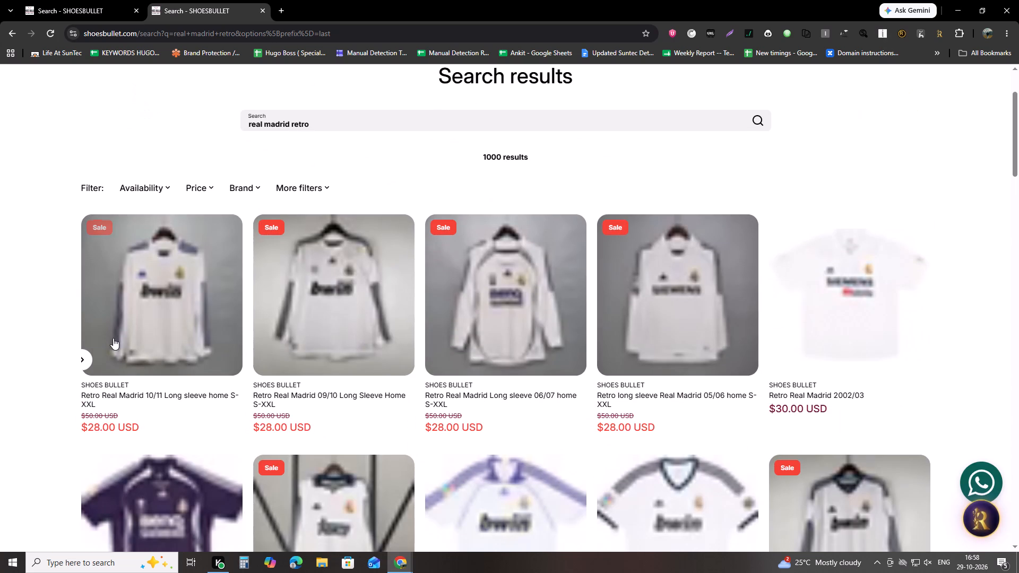
{"action": "left_click", "coordinate": [348, 128]}
{"action": "key", "text": "Return"}
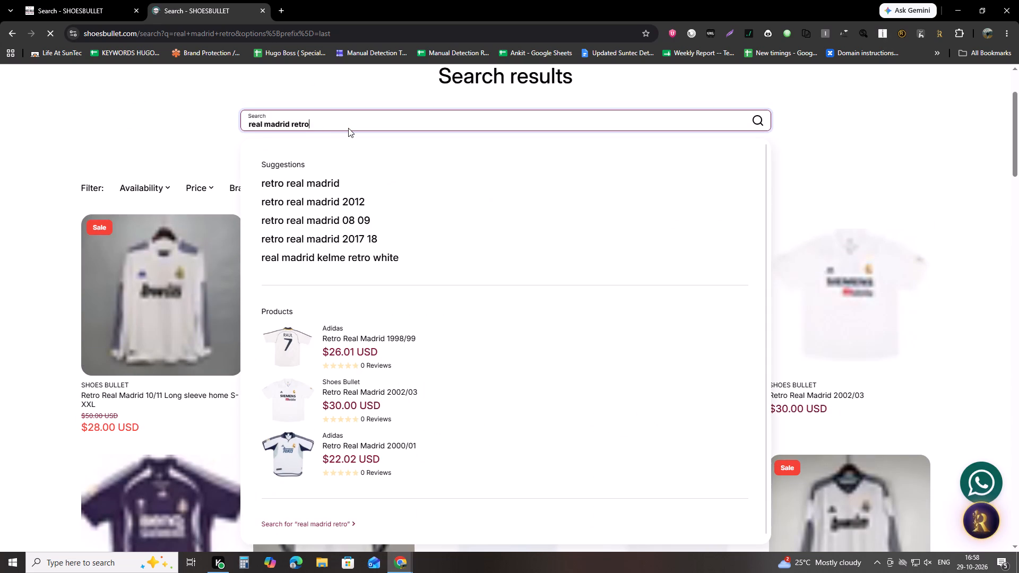
Open the Galaxy Grabber extractor on the search results page.
{"action": "scroll", "coordinate": [144, 284], "scroll_direction": "down", "scroll_amount": 2}
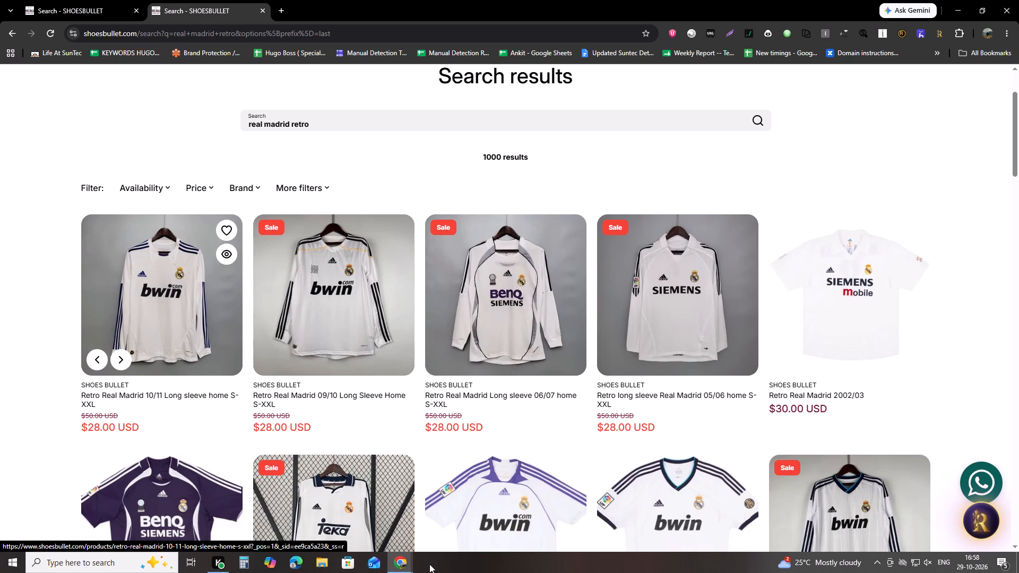
{"action": "left_click", "coordinate": [988, 516]}
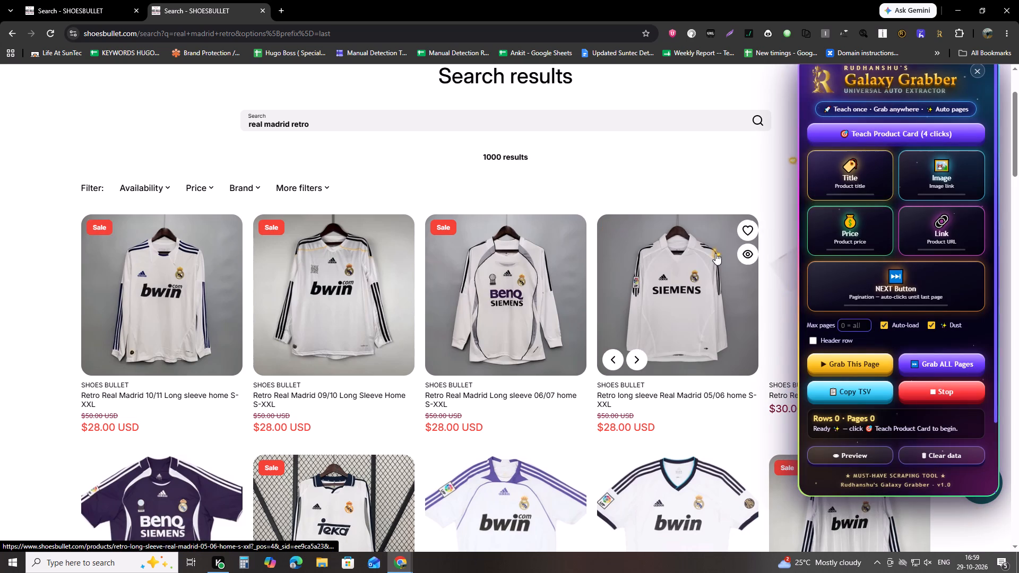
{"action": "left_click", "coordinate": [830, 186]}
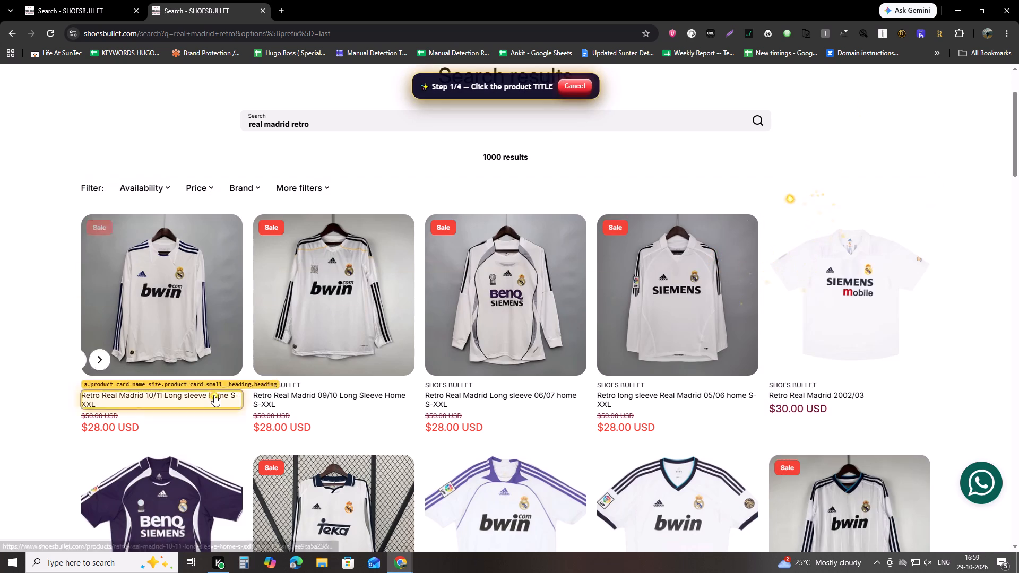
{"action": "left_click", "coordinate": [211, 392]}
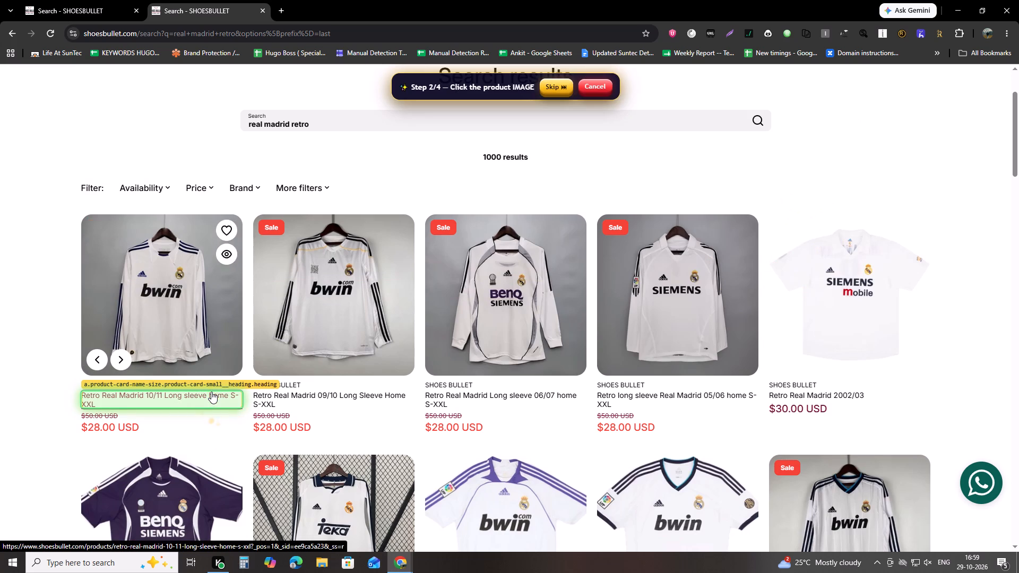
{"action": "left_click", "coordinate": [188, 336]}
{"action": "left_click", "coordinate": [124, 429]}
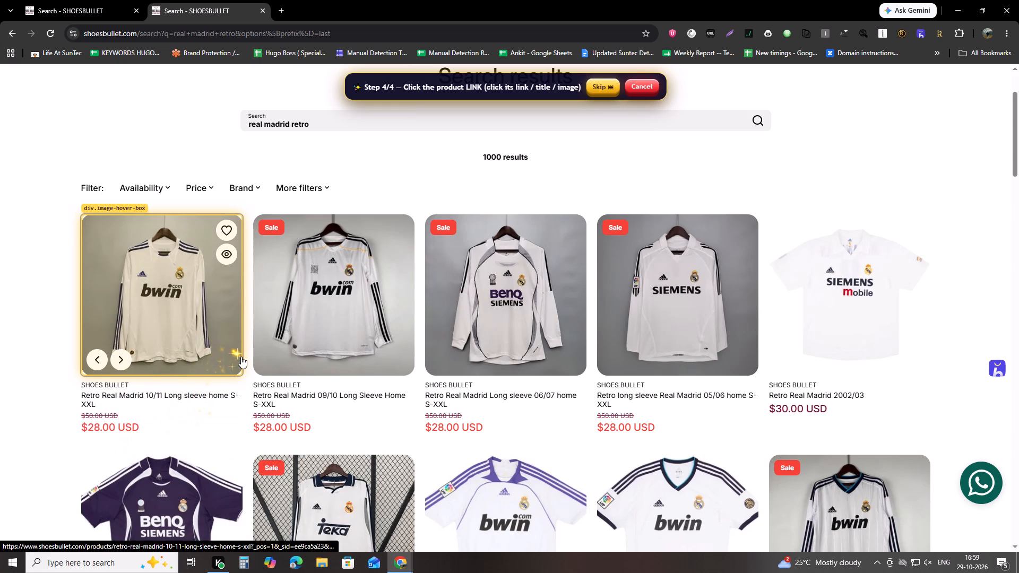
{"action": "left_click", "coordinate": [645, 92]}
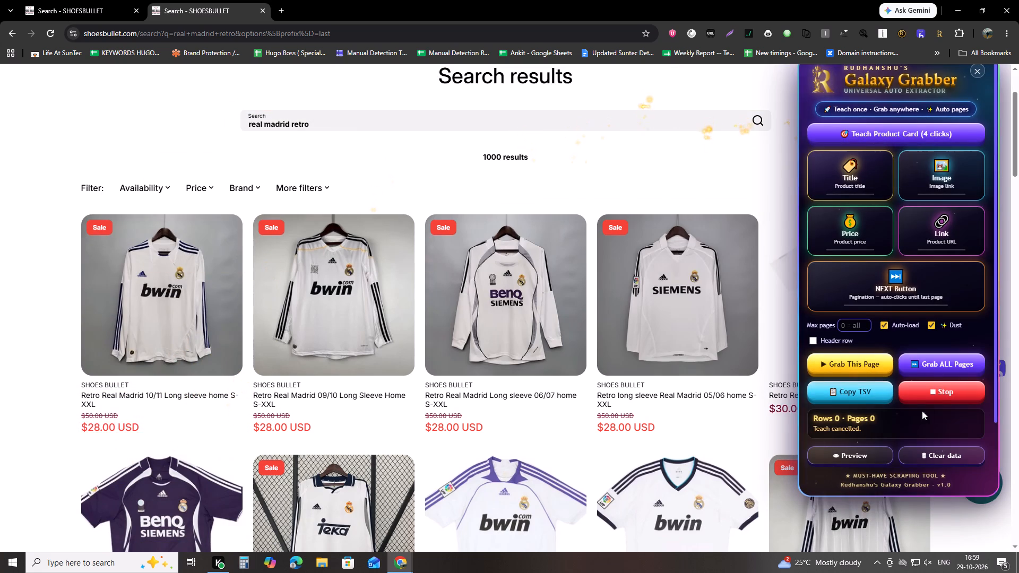
Clear the extractor's data and teach it the title, image, price and link from the Retro Real Madrid 10/11 long sleeve card.
{"action": "left_click", "coordinate": [938, 452]}
{"action": "left_click", "coordinate": [845, 169]}
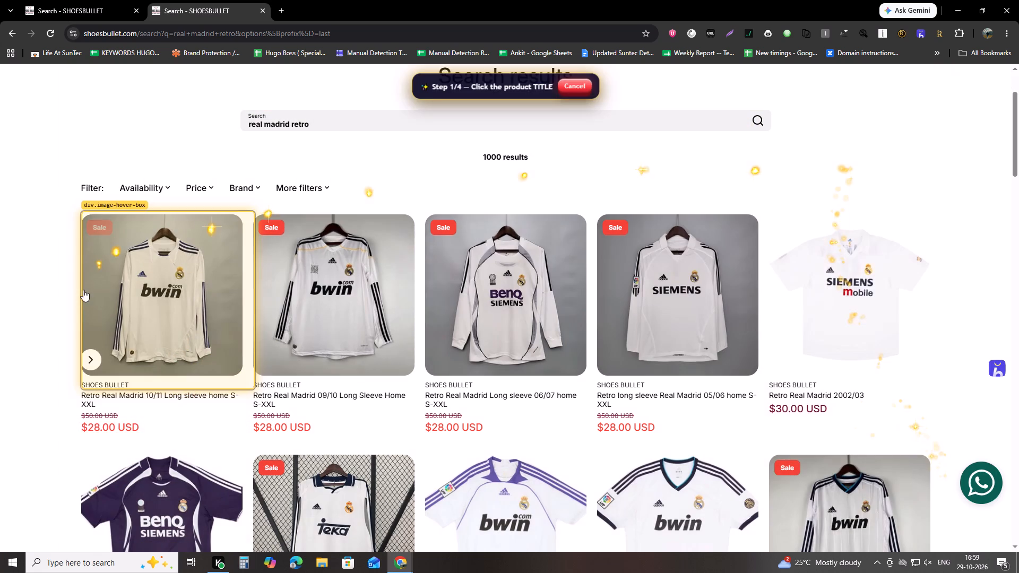
{"action": "left_click", "coordinate": [157, 395]}
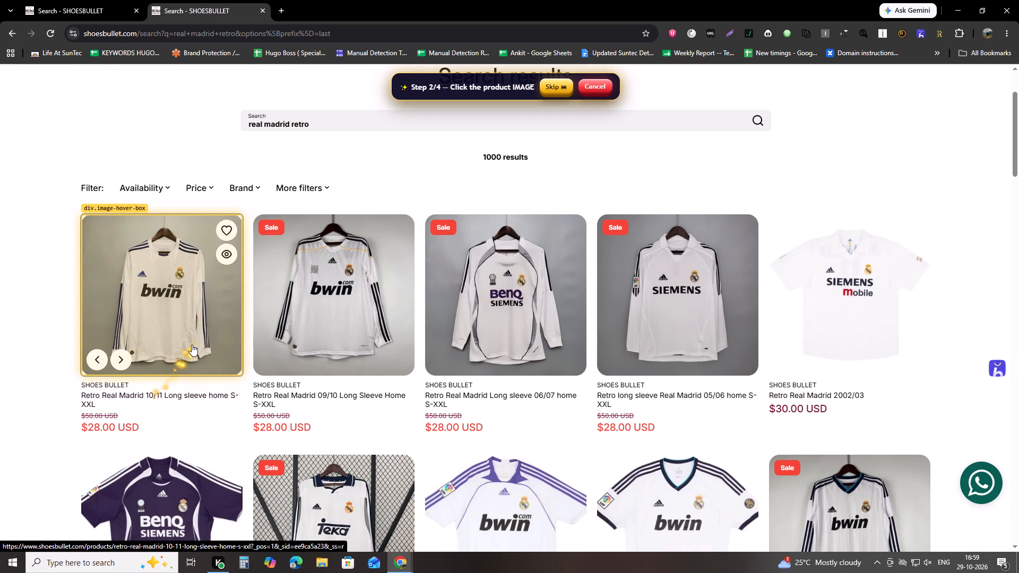
{"action": "left_click", "coordinate": [192, 344]}
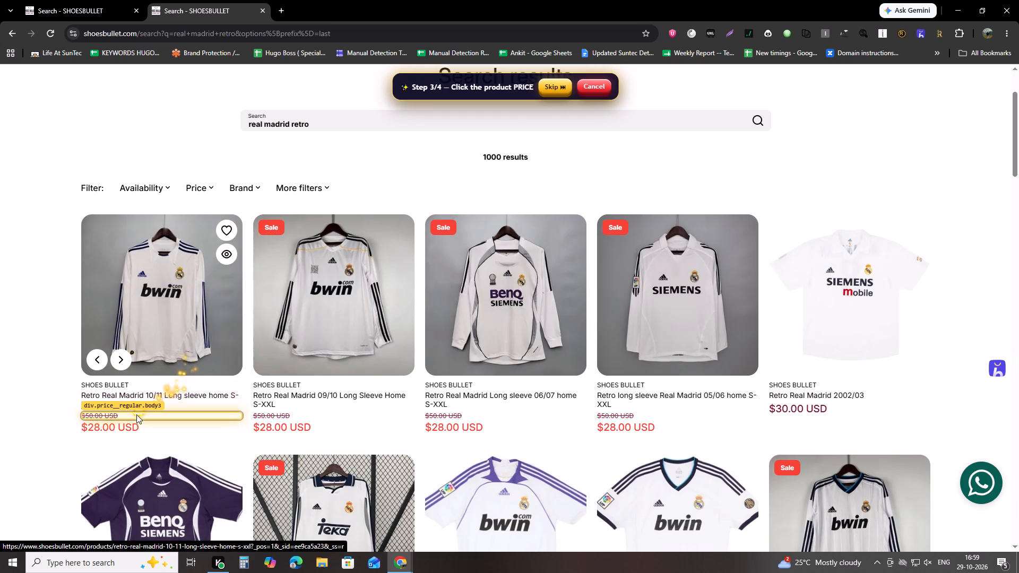
{"action": "left_click", "coordinate": [134, 424]}
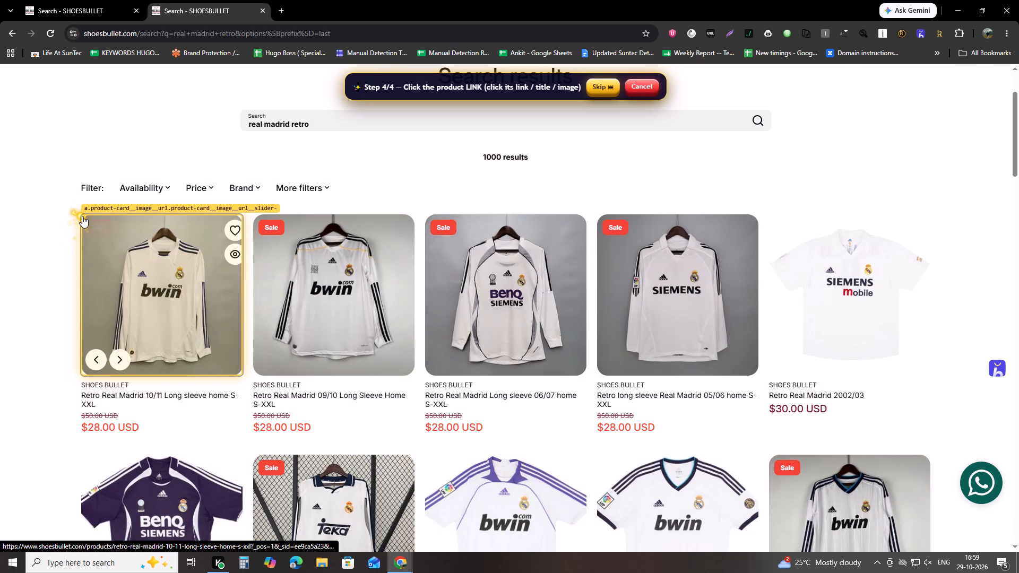
{"action": "left_click_drag", "start_coordinate": [84, 219], "coordinate": [84, 219]}
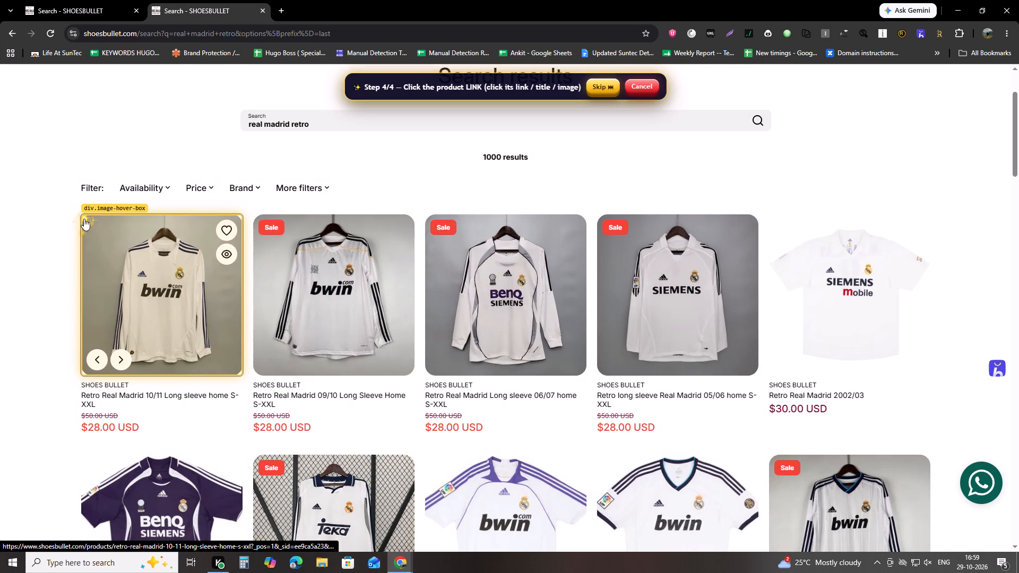
{"action": "left_click_drag", "start_coordinate": [84, 219], "coordinate": [48, 272]}
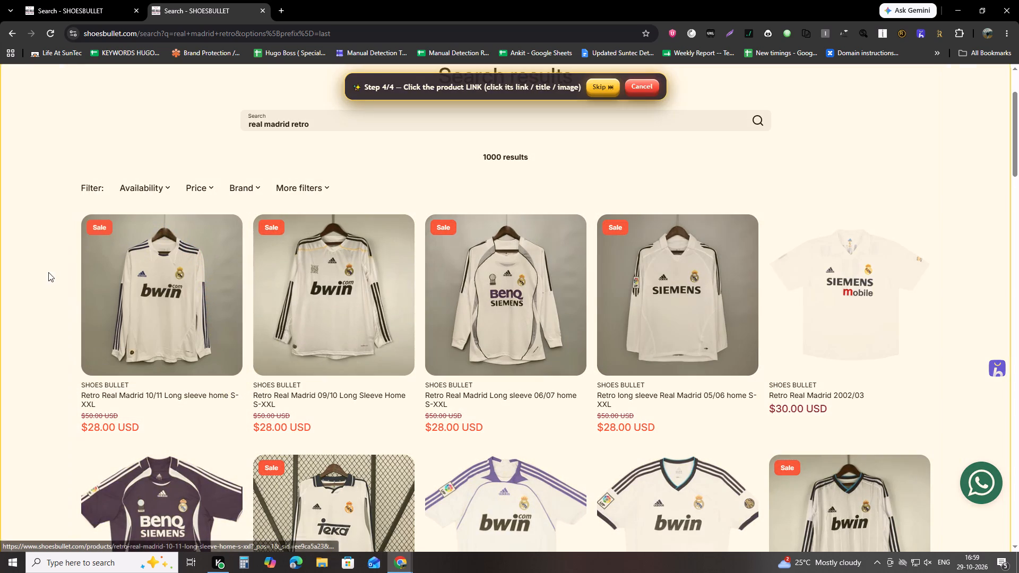
{"action": "left_click_drag", "start_coordinate": [48, 272], "coordinate": [168, 295]}
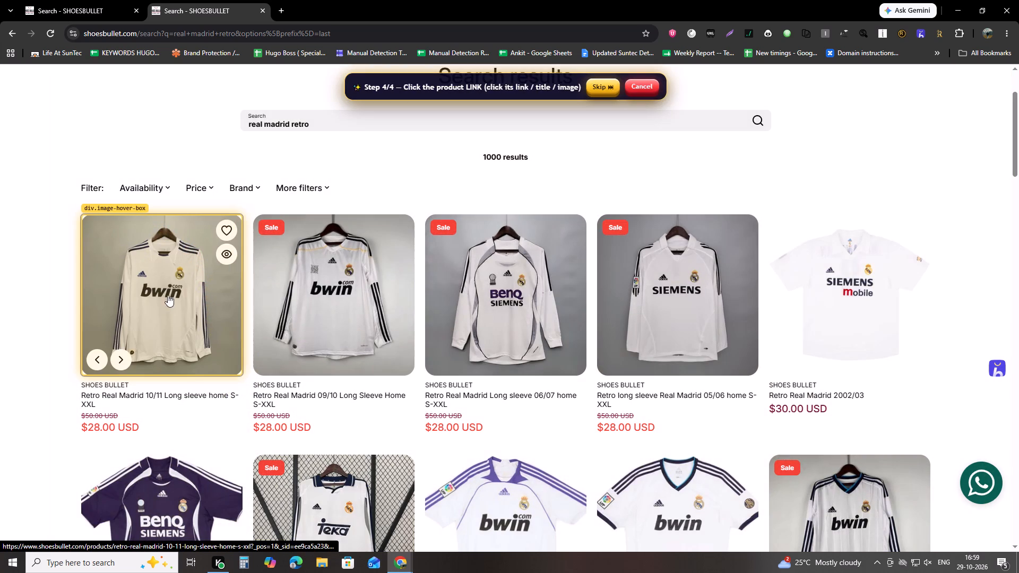
{"action": "left_click_drag", "start_coordinate": [168, 295], "coordinate": [241, 369]}
{"action": "left_click_drag", "start_coordinate": [241, 369], "coordinate": [243, 366]}
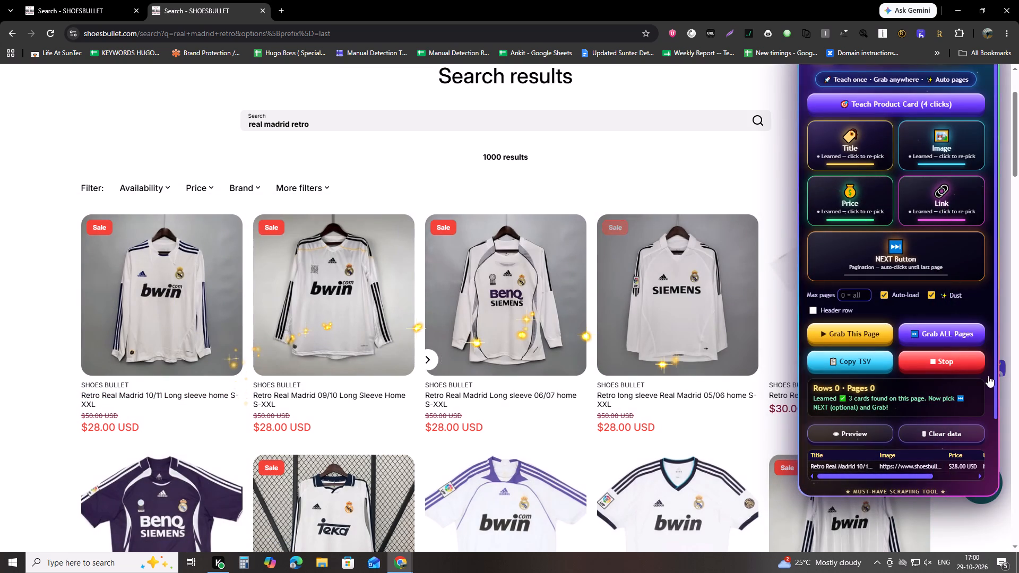
Clear the extractor's collected data after teaching it the product card.
{"action": "triple_click", "coordinate": [940, 434]}
{"action": "left_click", "coordinate": [939, 434]}
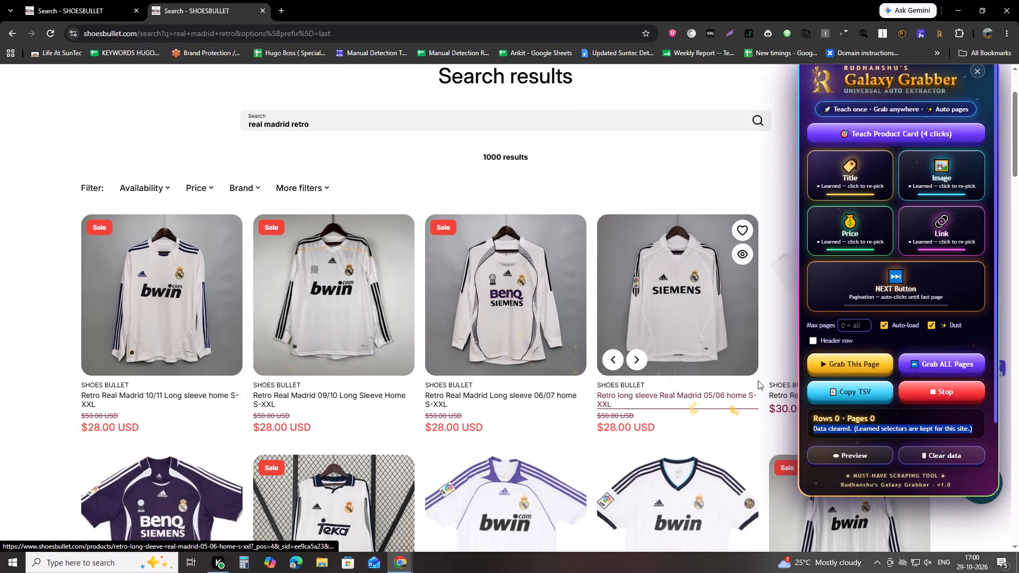
{"action": "double_click", "coordinate": [944, 462]}
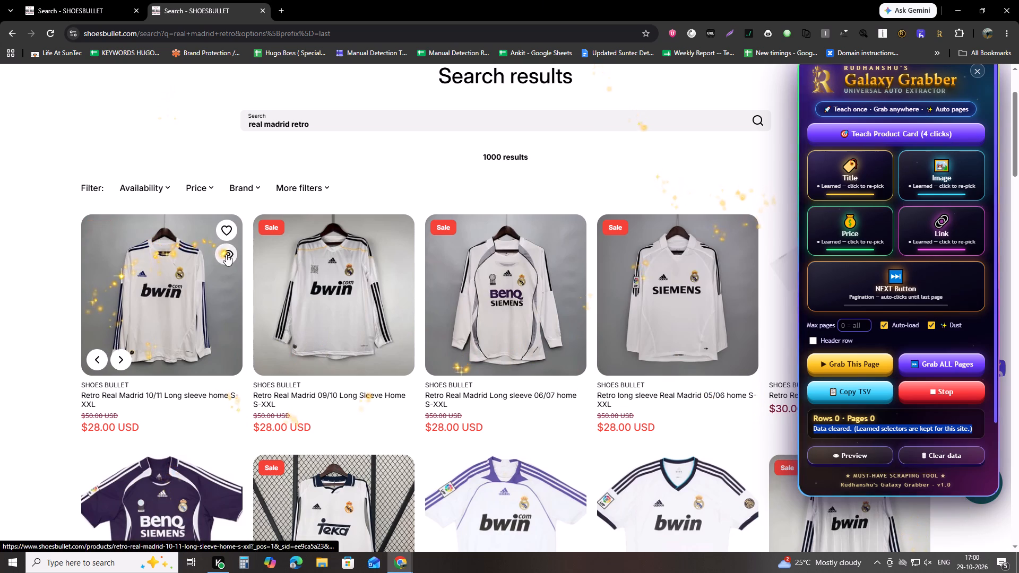
Open the quick view of the Retro Real Madrid 10/11 long sleeve home shirt.
{"action": "left_click", "coordinate": [226, 254]}
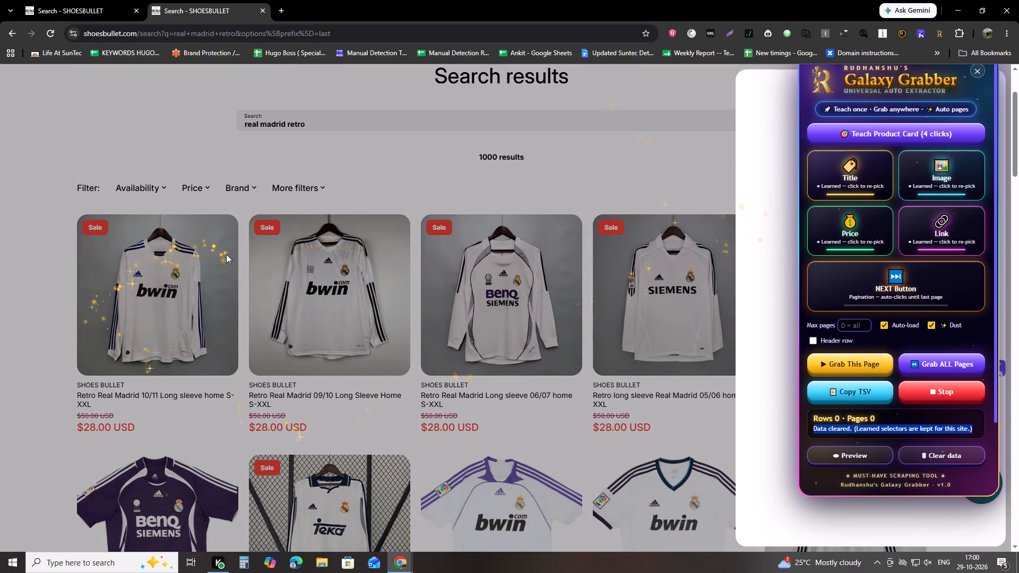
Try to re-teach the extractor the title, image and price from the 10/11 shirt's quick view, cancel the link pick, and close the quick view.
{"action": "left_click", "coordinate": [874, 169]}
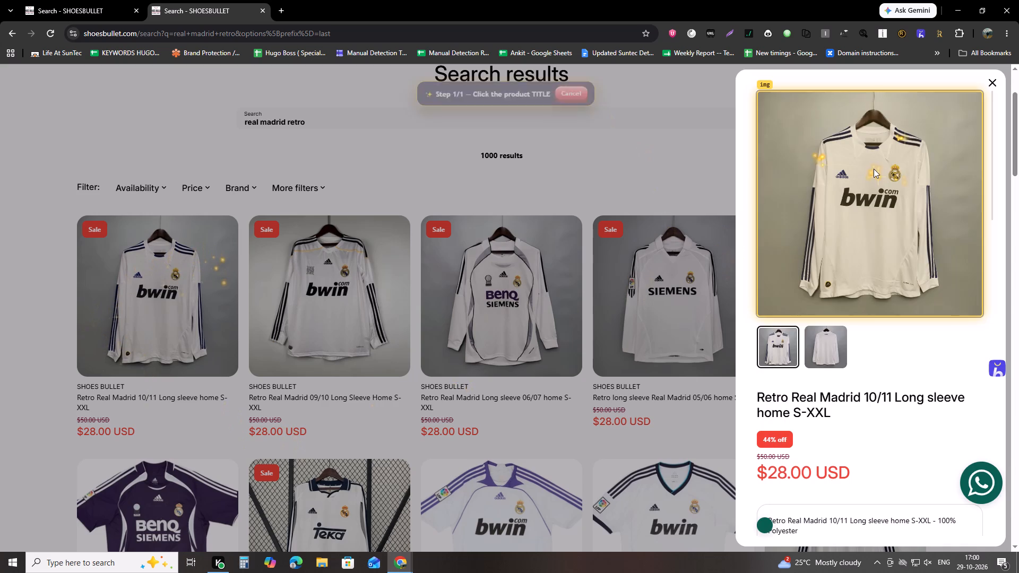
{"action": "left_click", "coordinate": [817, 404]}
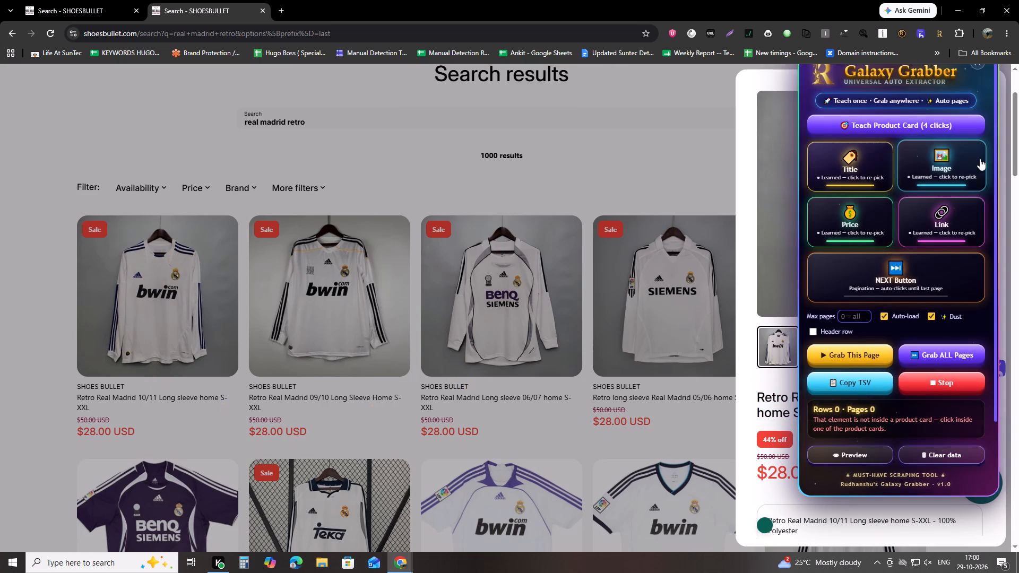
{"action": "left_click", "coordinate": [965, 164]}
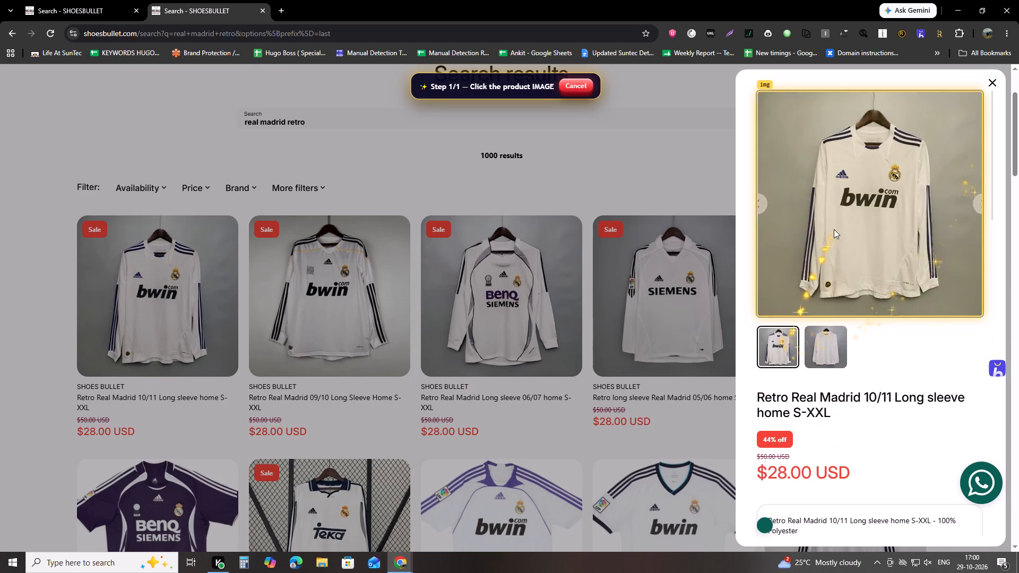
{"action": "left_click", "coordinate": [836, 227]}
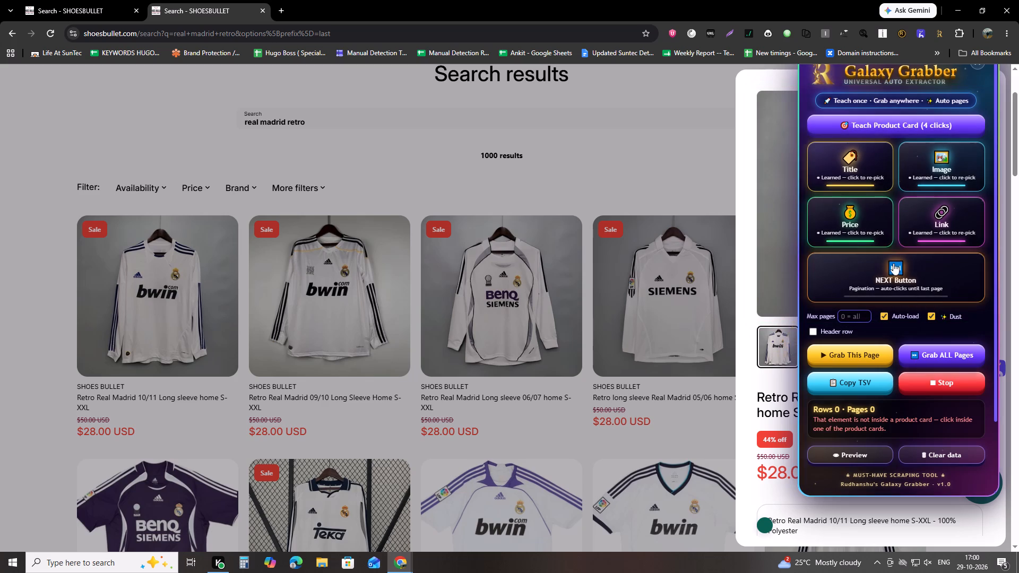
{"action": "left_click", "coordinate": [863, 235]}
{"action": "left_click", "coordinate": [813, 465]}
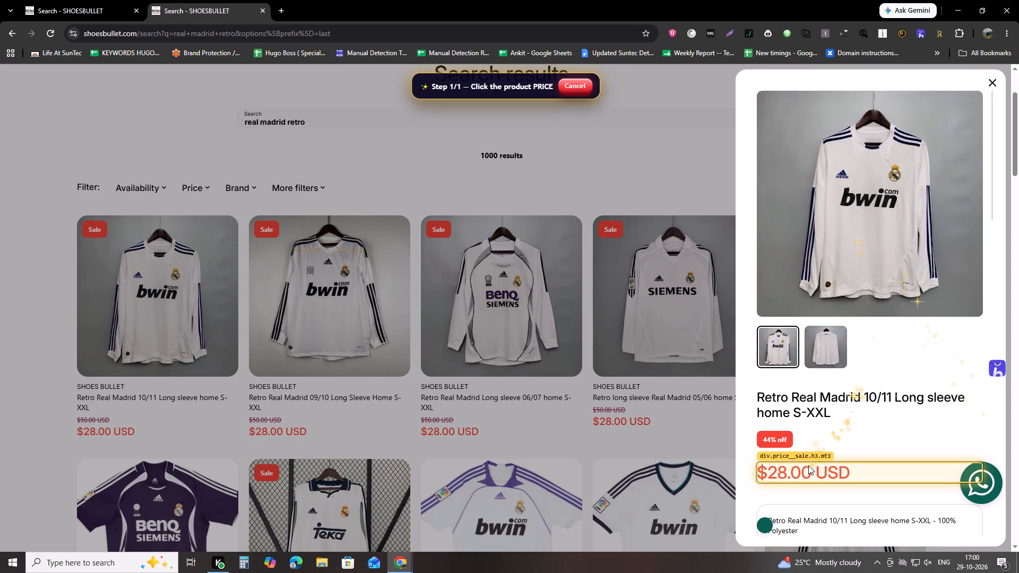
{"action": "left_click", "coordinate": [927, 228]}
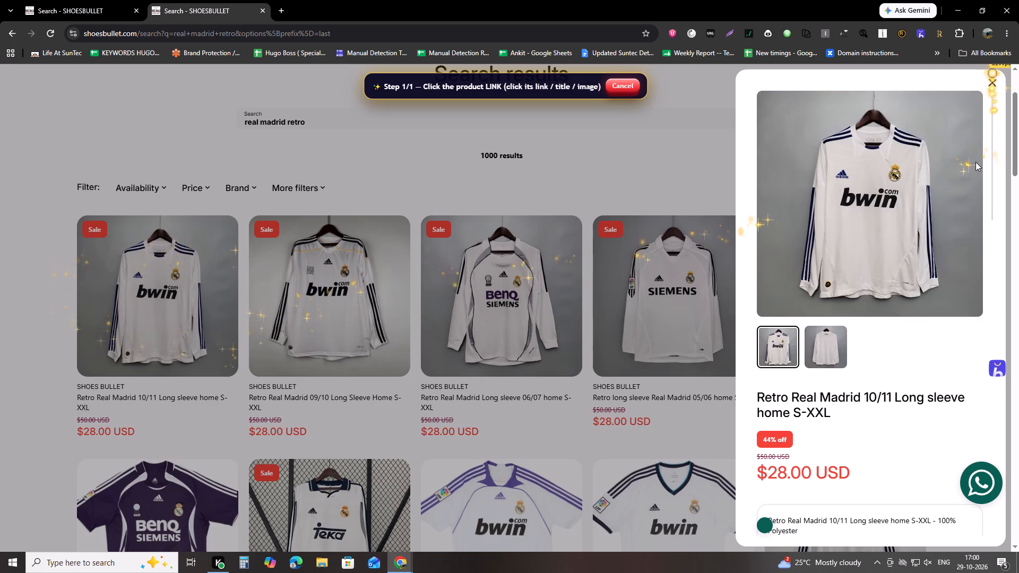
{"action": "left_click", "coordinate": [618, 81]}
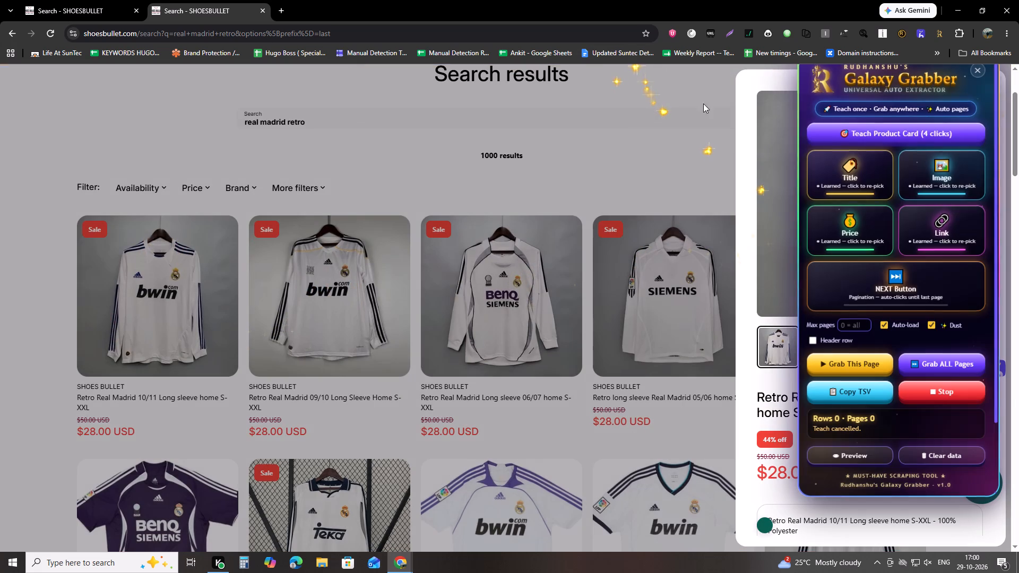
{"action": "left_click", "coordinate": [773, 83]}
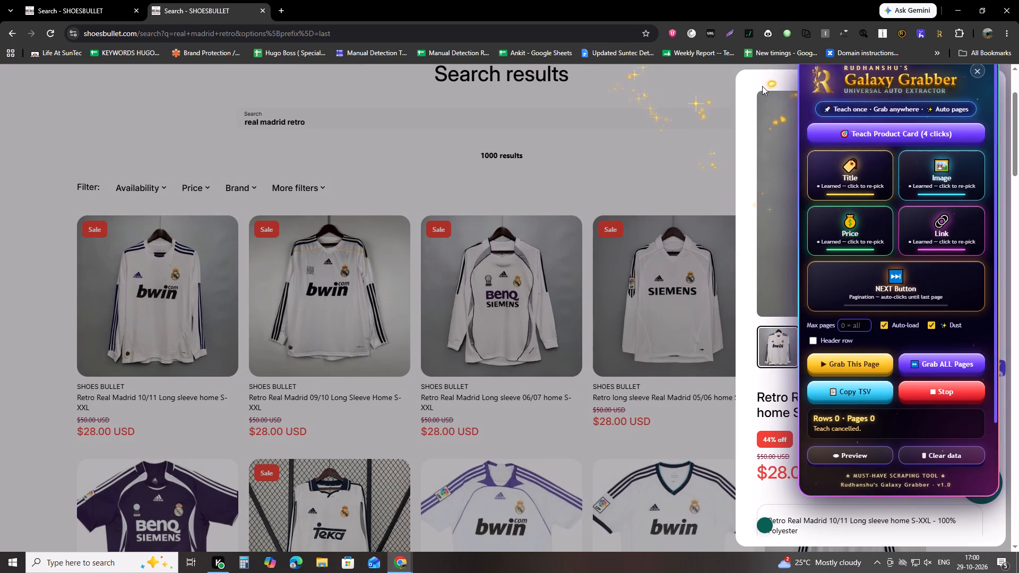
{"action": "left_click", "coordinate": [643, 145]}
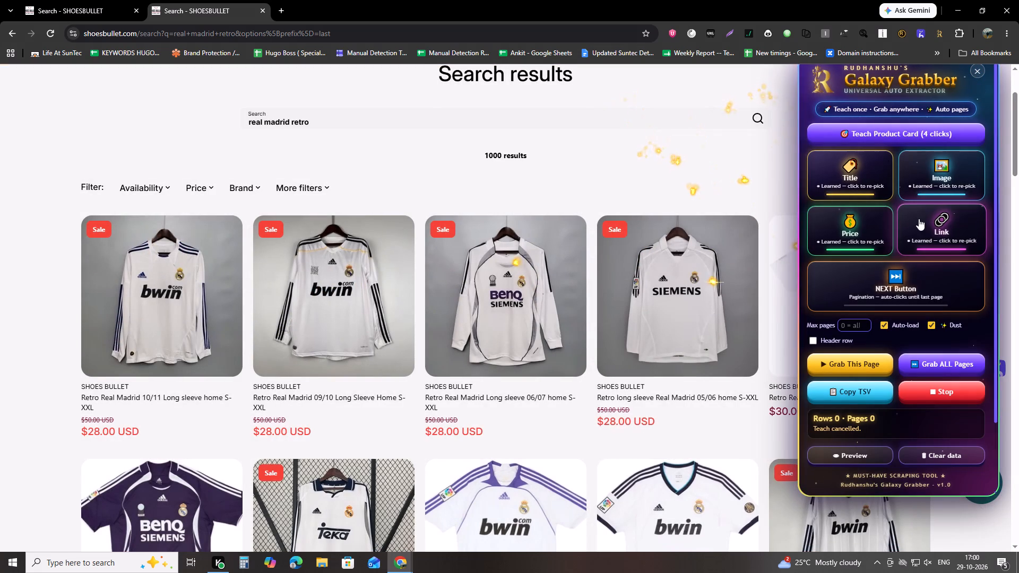
Re-teach the extractor the product link from the Retro Real Madrid 10/11 long sleeve card's image in the search results.
{"action": "left_click", "coordinate": [874, 227]}
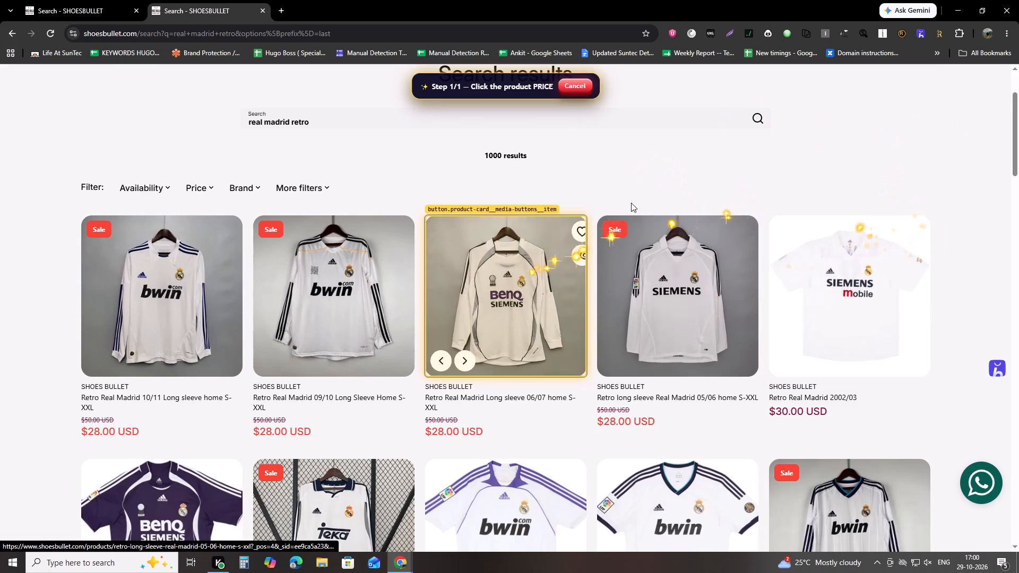
{"action": "left_click", "coordinate": [578, 81]}
{"action": "left_click", "coordinate": [929, 228]}
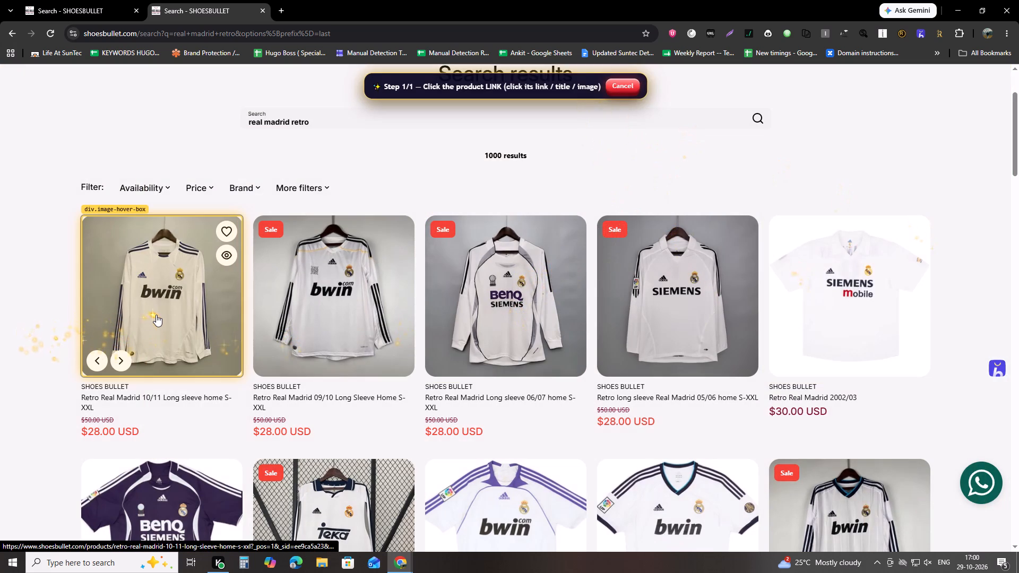
{"action": "left_click", "coordinate": [156, 315]}
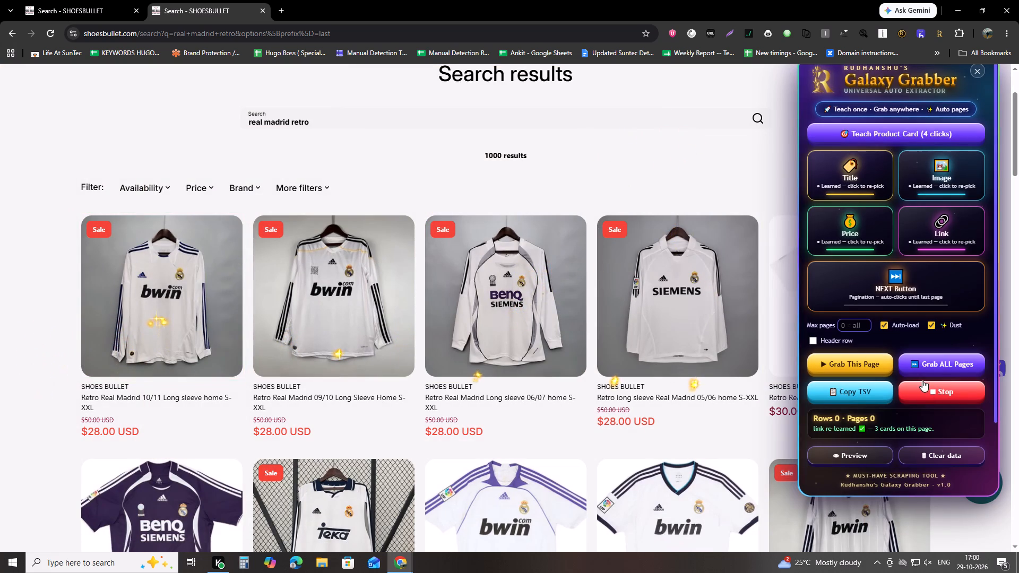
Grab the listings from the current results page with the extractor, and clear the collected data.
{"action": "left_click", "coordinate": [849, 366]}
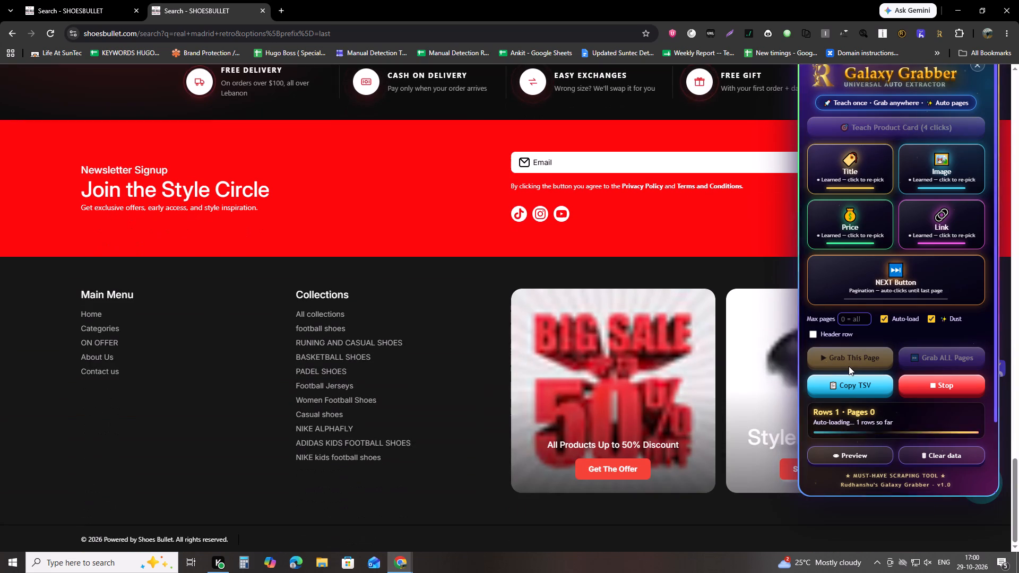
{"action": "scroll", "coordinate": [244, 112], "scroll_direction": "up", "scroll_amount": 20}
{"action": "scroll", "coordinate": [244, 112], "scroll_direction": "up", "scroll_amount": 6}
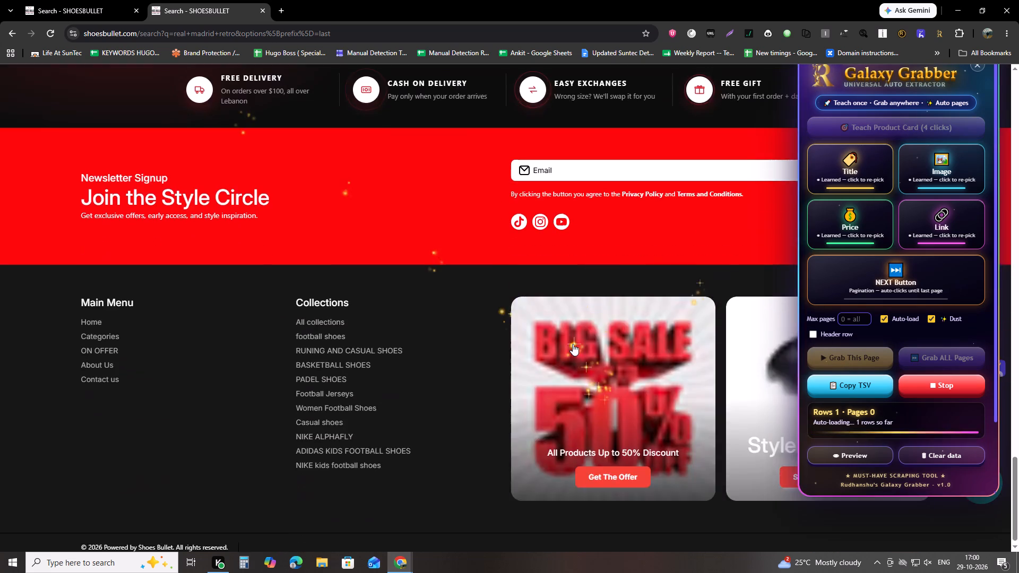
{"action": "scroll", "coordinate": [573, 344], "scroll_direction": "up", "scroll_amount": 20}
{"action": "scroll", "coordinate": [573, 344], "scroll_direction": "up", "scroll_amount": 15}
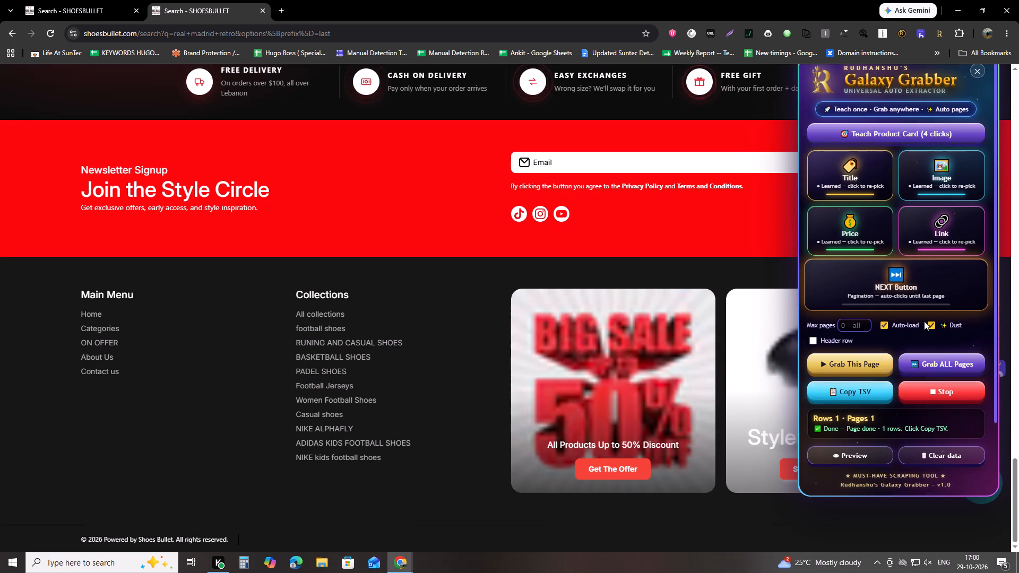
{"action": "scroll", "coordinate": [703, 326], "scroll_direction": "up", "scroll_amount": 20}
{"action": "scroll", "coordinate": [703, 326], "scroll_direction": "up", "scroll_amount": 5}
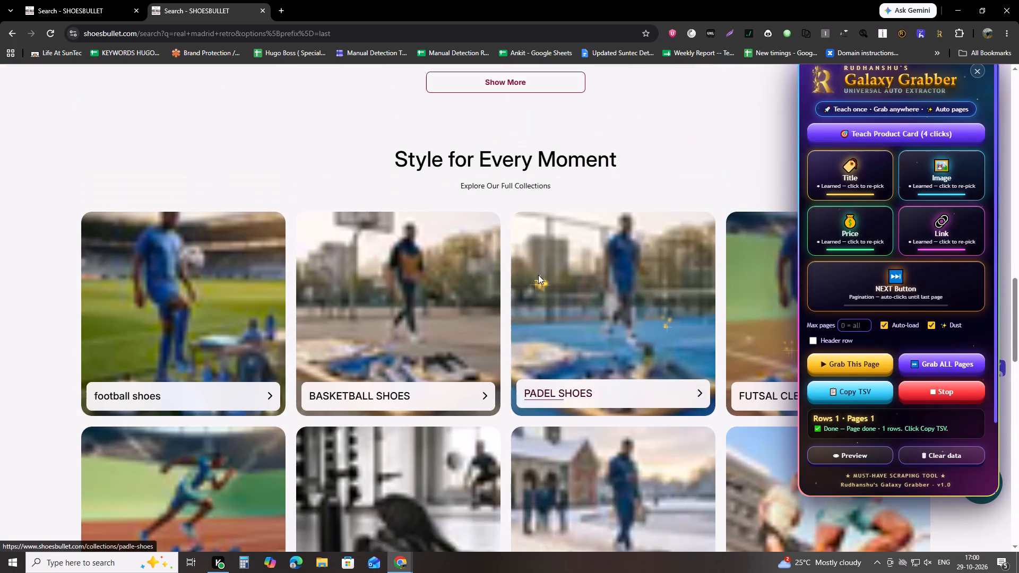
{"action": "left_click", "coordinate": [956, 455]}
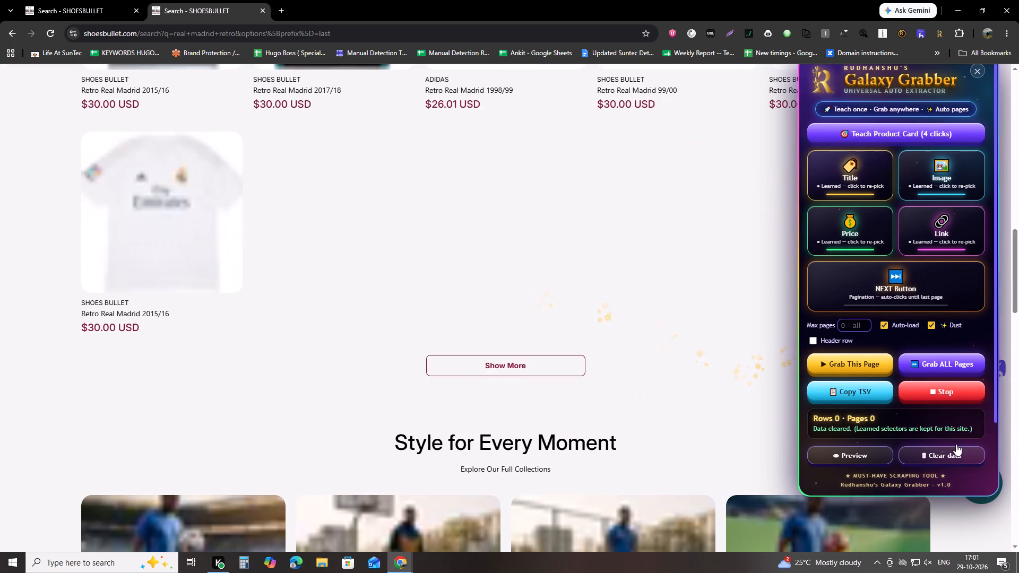
Teach the extractor to use Show More below the product listings as its next-page button.
{"action": "left_click", "coordinate": [934, 278]}
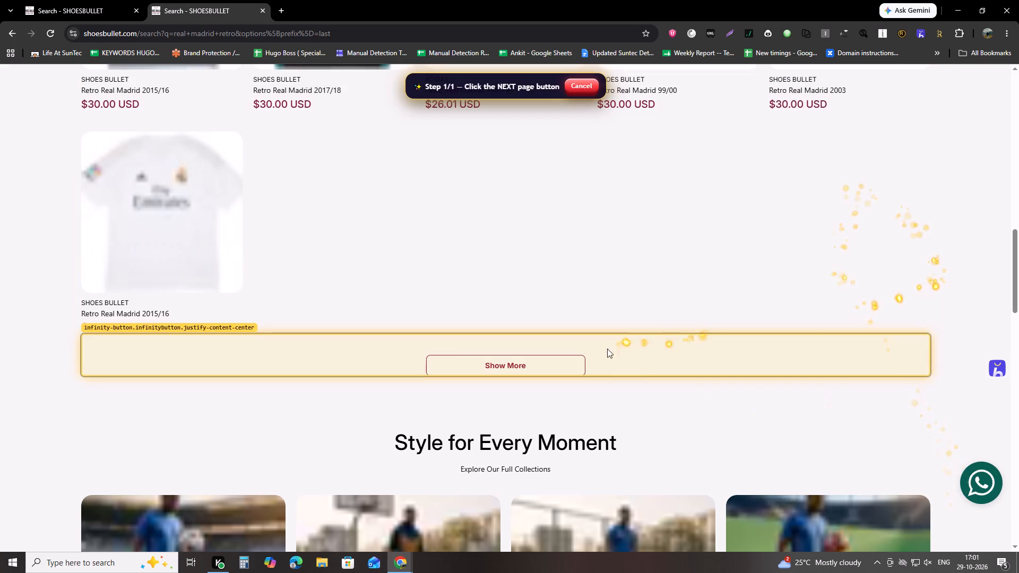
{"action": "left_click", "coordinate": [544, 356]}
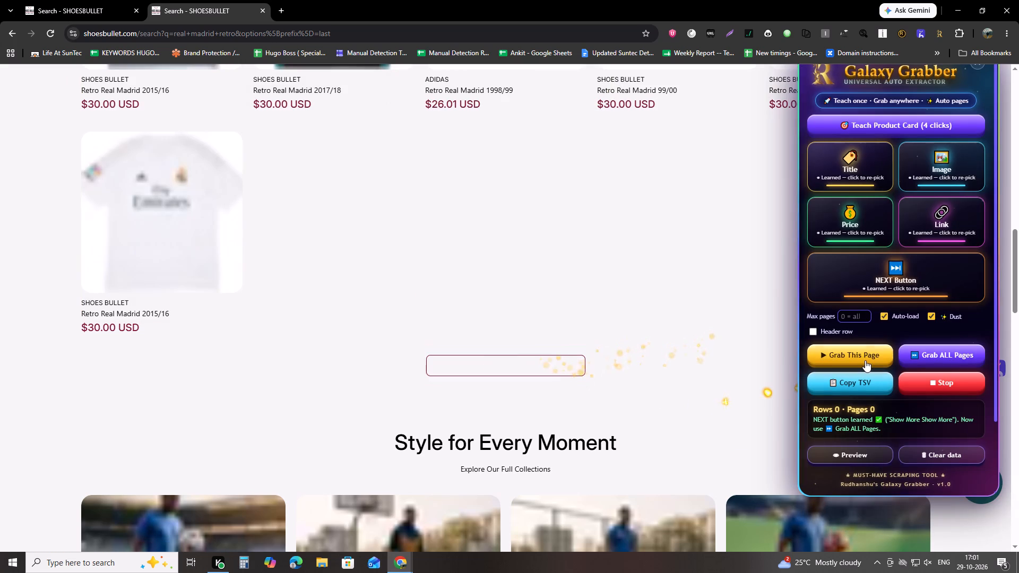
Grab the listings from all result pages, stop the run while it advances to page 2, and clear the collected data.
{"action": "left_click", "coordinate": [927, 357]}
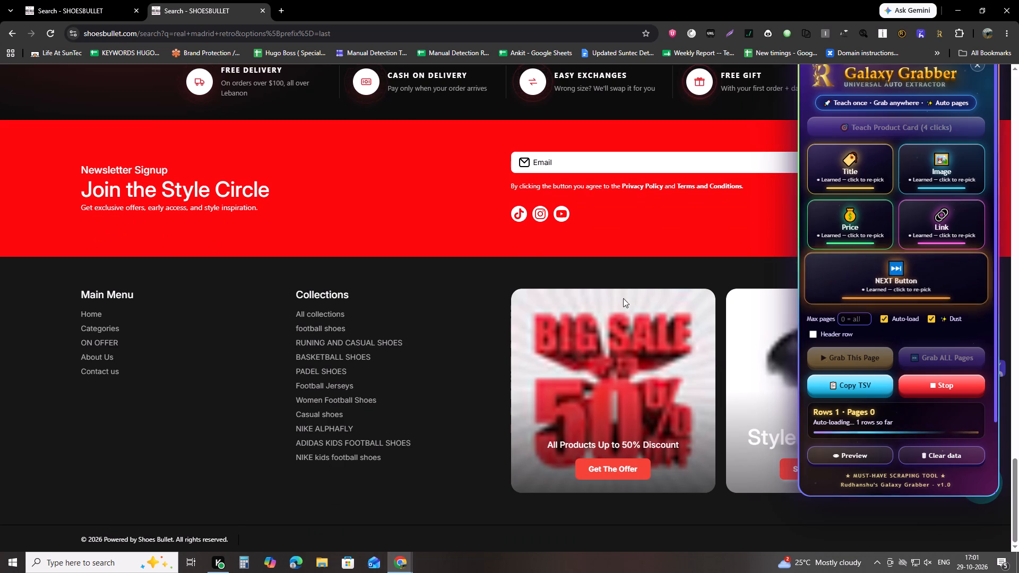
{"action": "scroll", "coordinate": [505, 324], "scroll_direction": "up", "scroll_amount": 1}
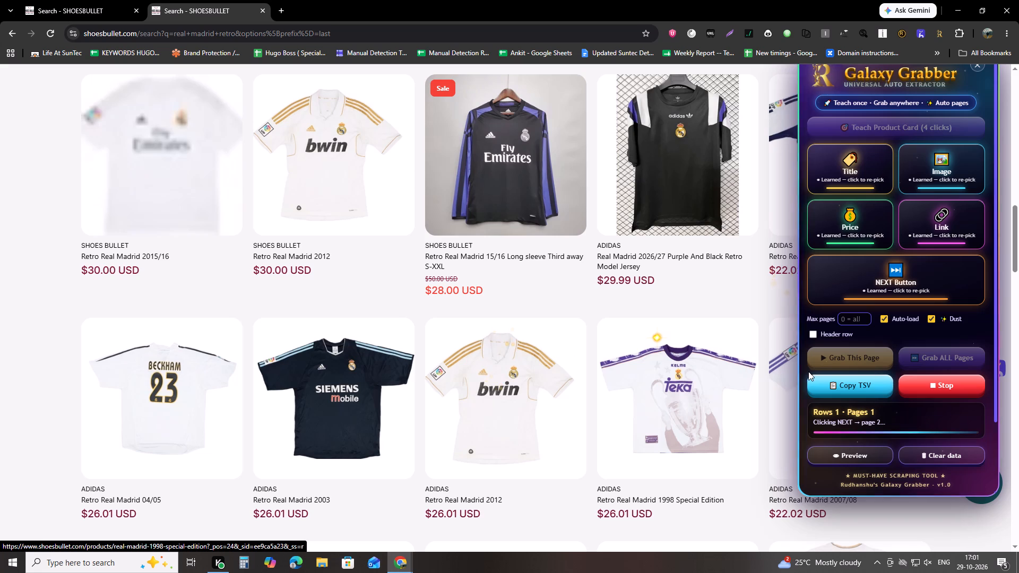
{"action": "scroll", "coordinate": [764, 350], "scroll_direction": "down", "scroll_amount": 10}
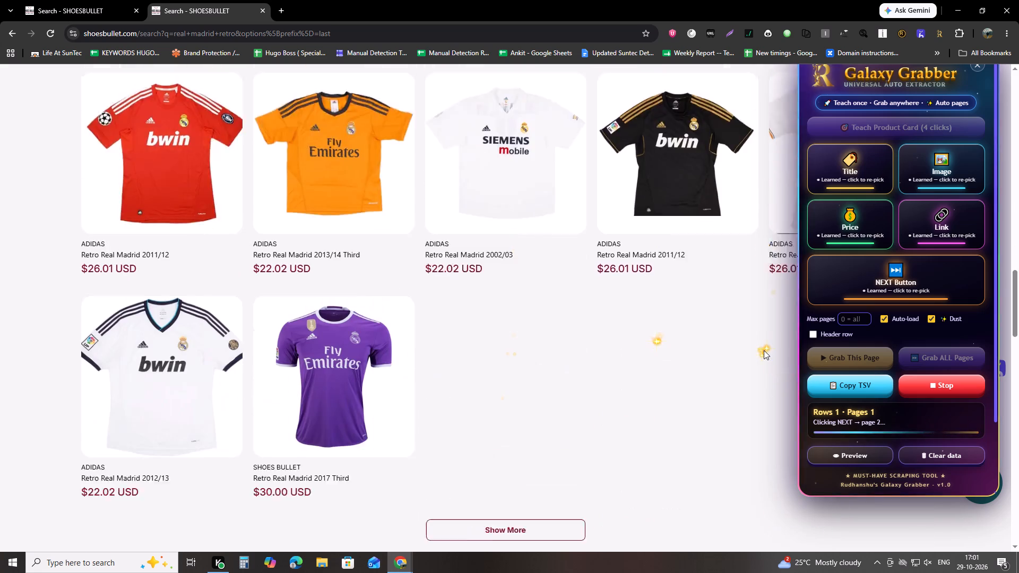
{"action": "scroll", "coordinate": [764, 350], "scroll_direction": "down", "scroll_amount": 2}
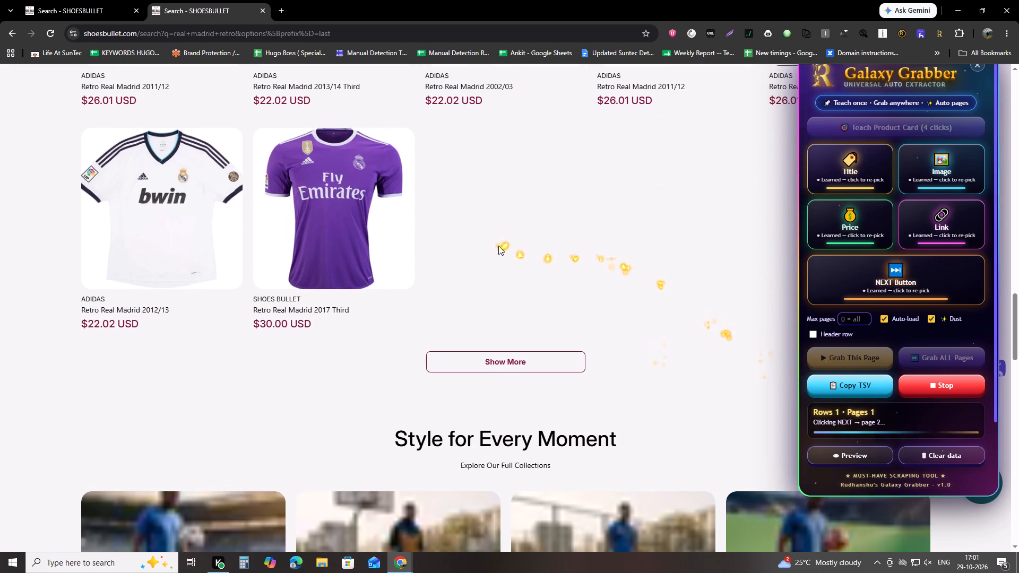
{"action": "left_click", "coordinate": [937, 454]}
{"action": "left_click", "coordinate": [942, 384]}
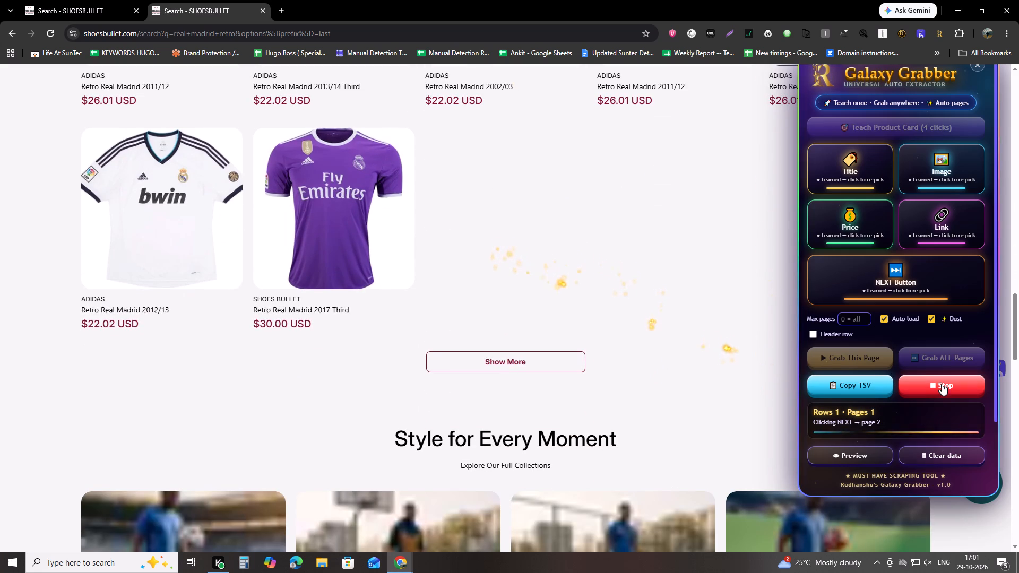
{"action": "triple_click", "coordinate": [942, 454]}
Close the Galaxy Grabber extractor.
{"action": "left_click", "coordinate": [704, 301]}
{"action": "scroll", "coordinate": [700, 283], "scroll_direction": "up", "scroll_amount": 2}
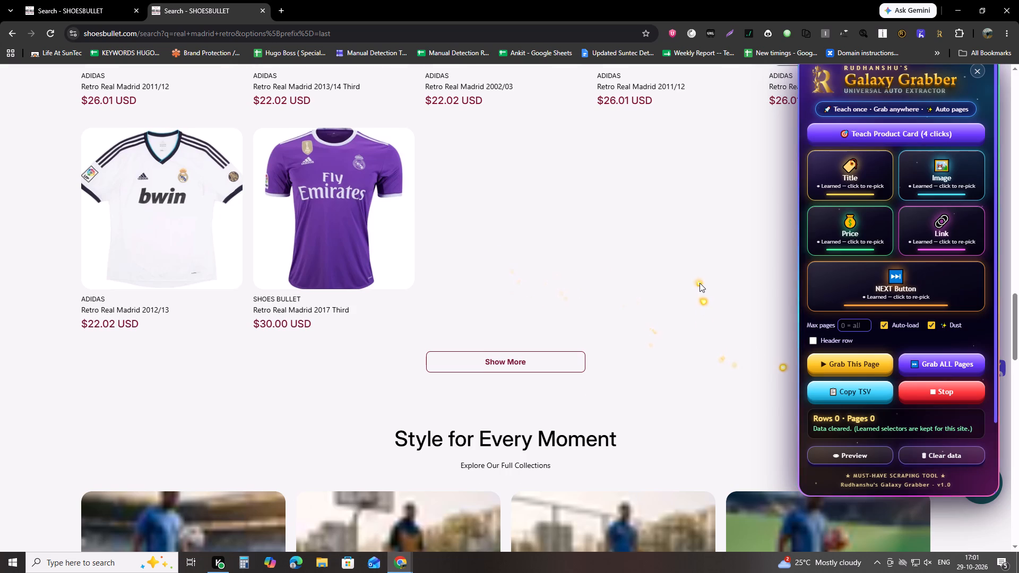
{"action": "scroll", "coordinate": [700, 283], "scroll_direction": "up", "scroll_amount": 4}
{"action": "left_click", "coordinate": [658, 490]}
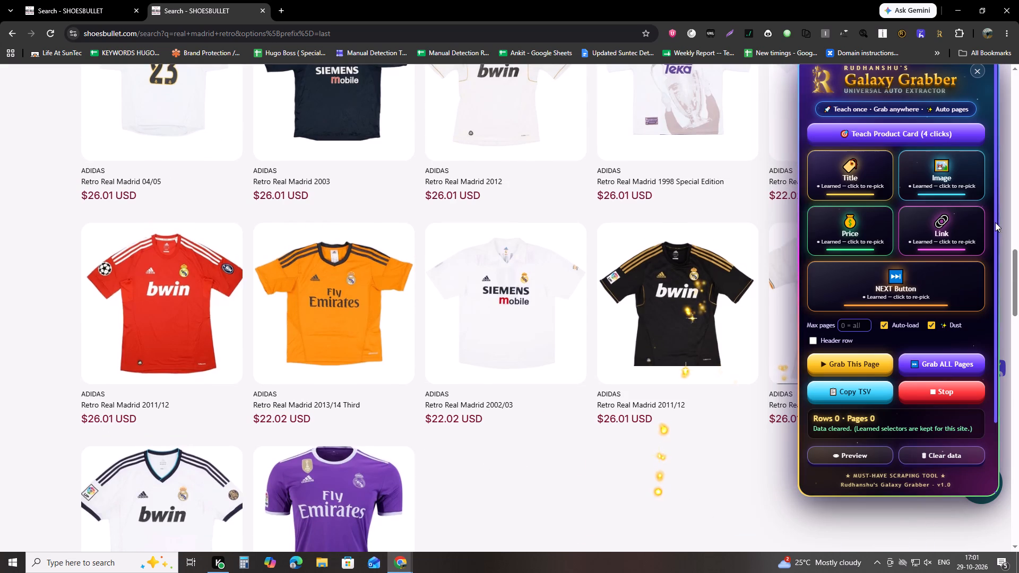
{"action": "left_click", "coordinate": [1018, 241]}
{"action": "left_click", "coordinate": [896, 34]}
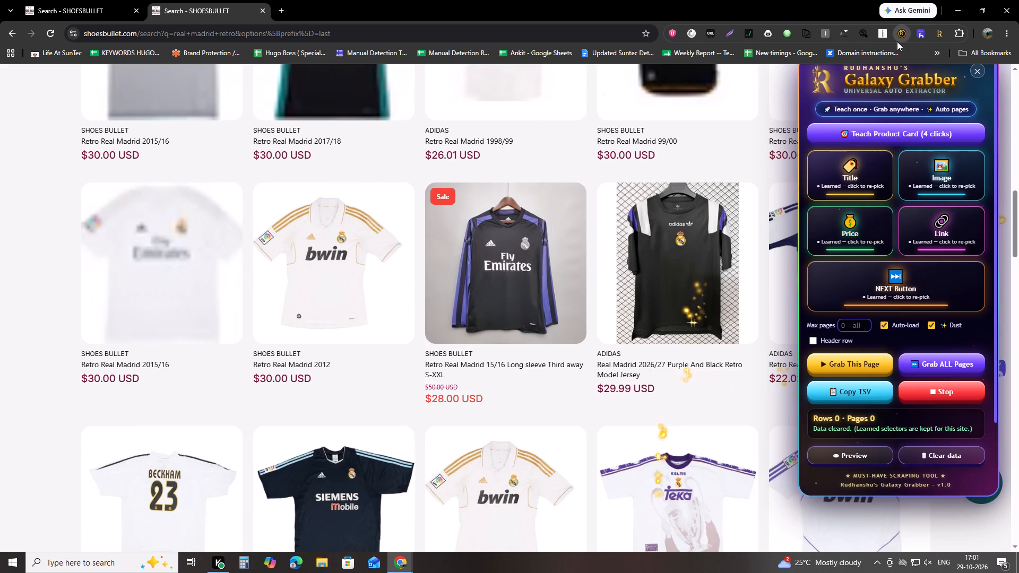
{"action": "left_click", "coordinate": [978, 73]}
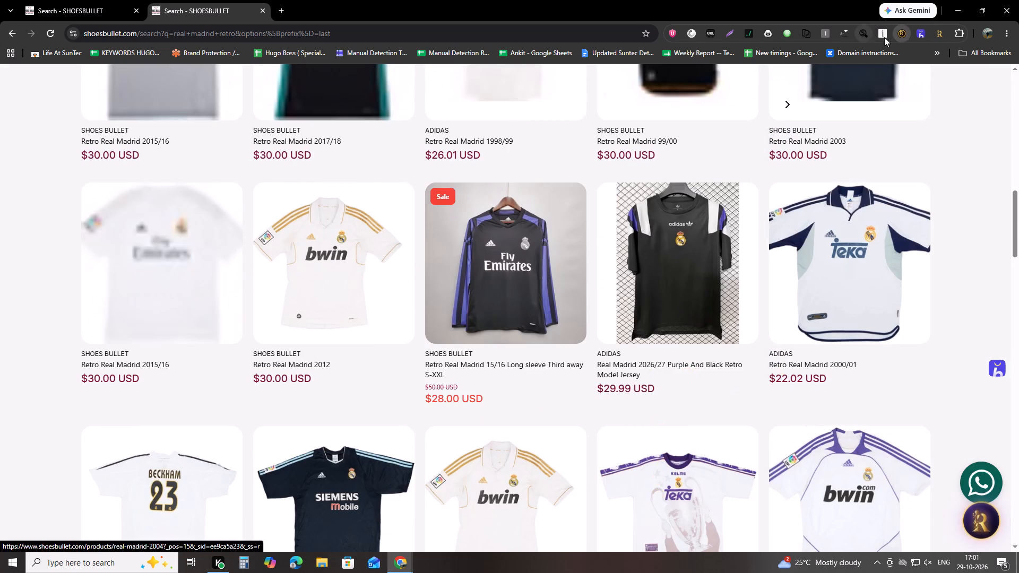
Reload the search results page for "real madrid retro".
{"action": "left_click", "coordinate": [798, 0]}
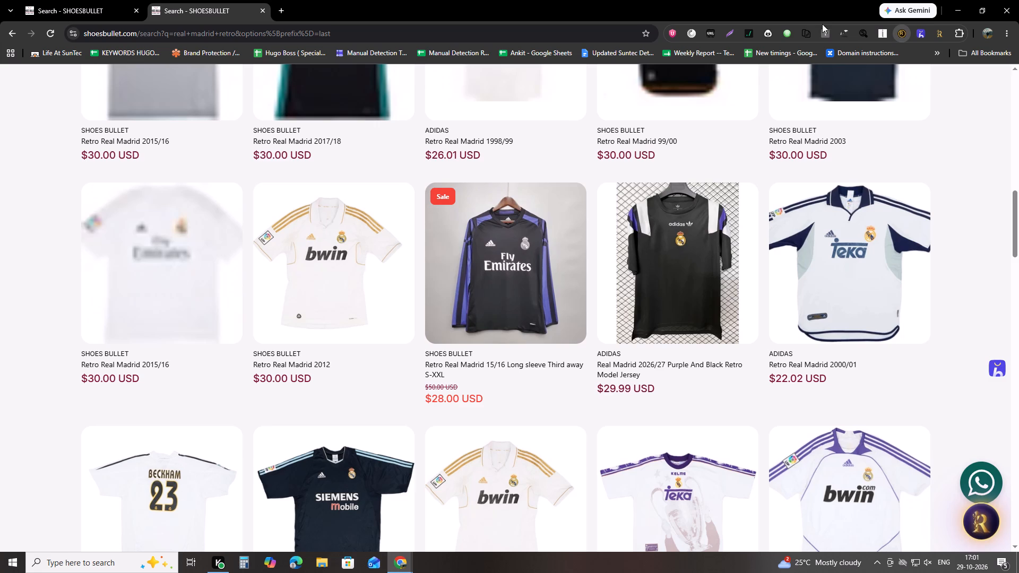
{"action": "left_click", "coordinate": [808, 29]}
{"action": "scroll", "coordinate": [361, 200], "scroll_direction": "up", "scroll_amount": 18}
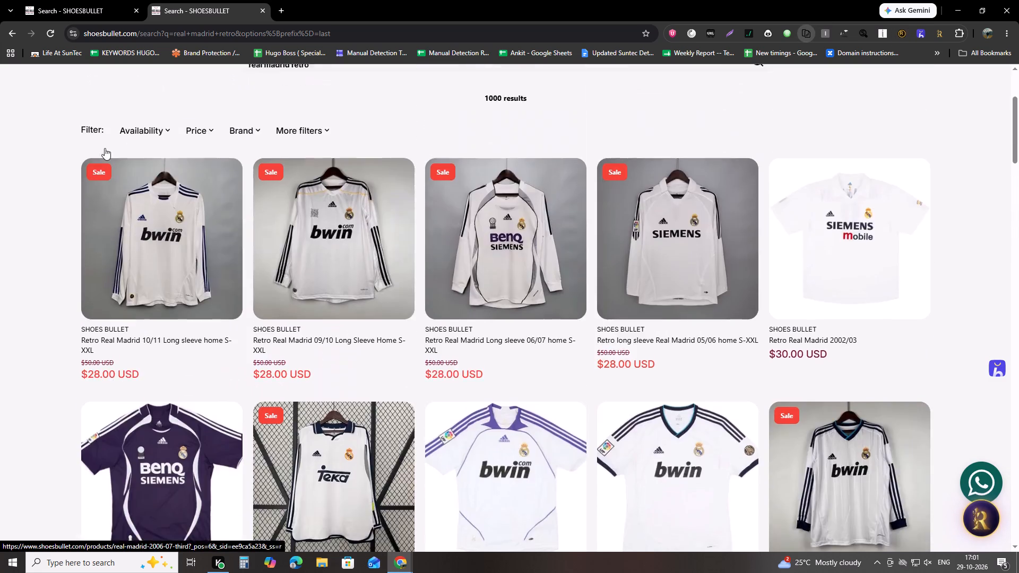
{"action": "left_click", "coordinate": [57, 31]}
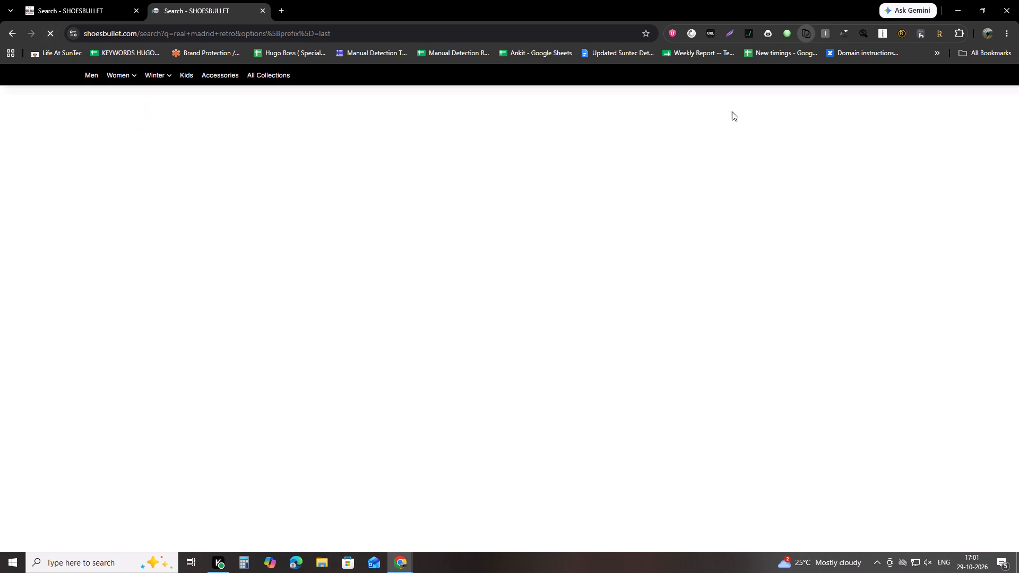
{"action": "left_click", "coordinate": [762, 225]}
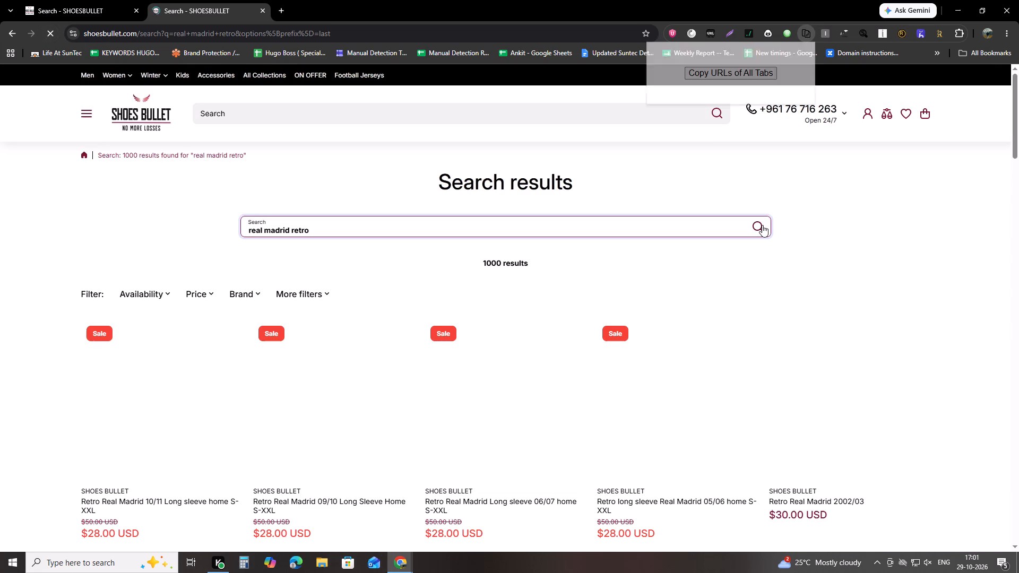
Open the All in one Royal Scraper on the search results page and start collecting the listings with auto-scroll enabled.
{"action": "left_click", "coordinate": [899, 33]}
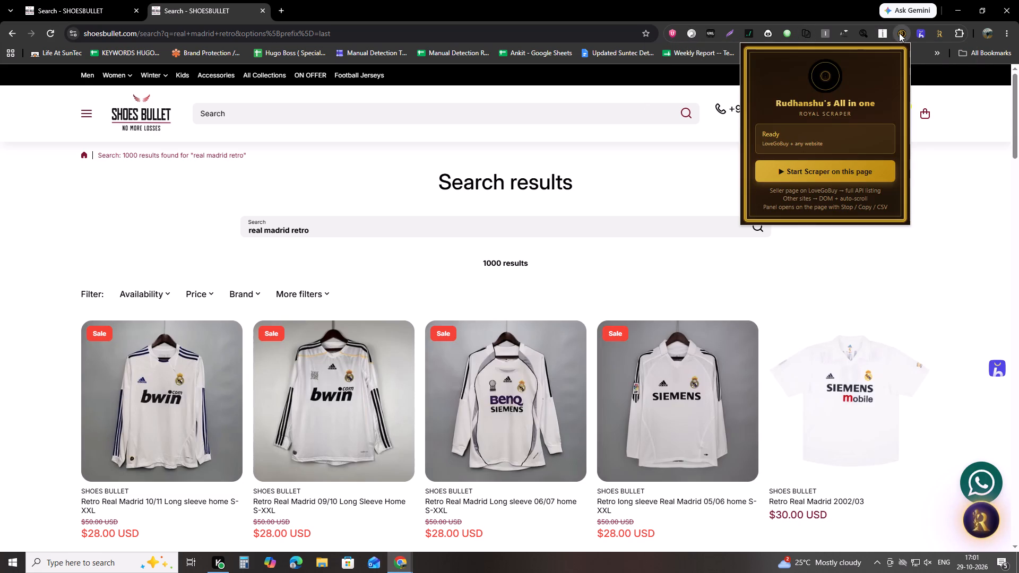
{"action": "left_click", "coordinate": [844, 163]}
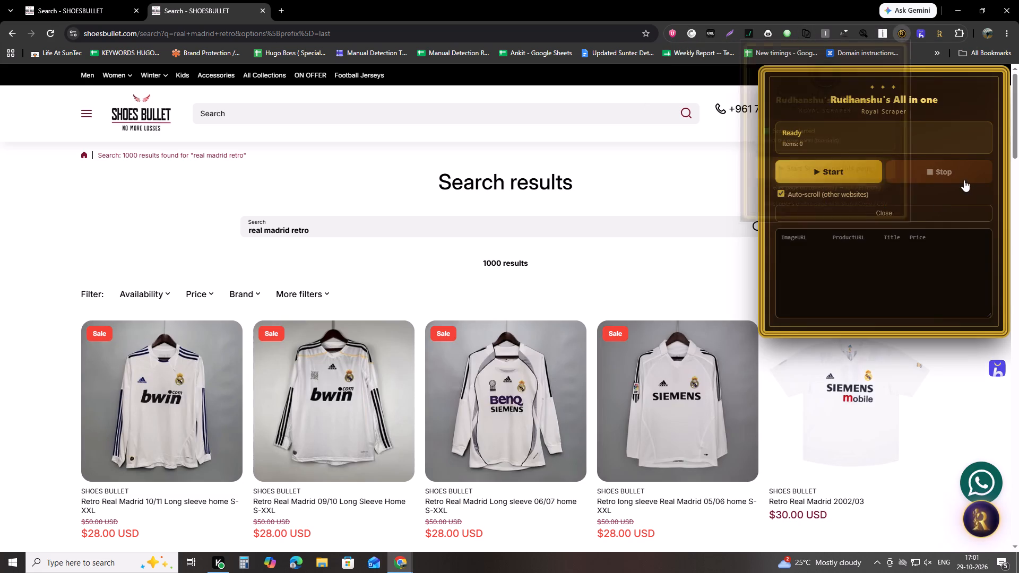
{"action": "left_click", "coordinate": [846, 170]}
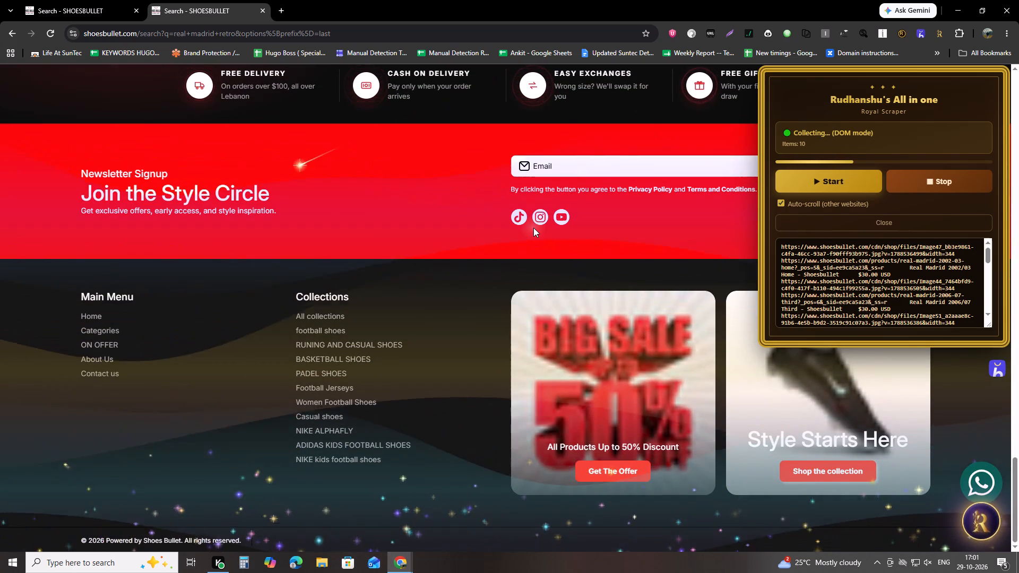
Stop the Royal Scraper's listing collection and close its window.
{"action": "left_click", "coordinate": [922, 185]}
{"action": "left_click", "coordinate": [878, 225]}
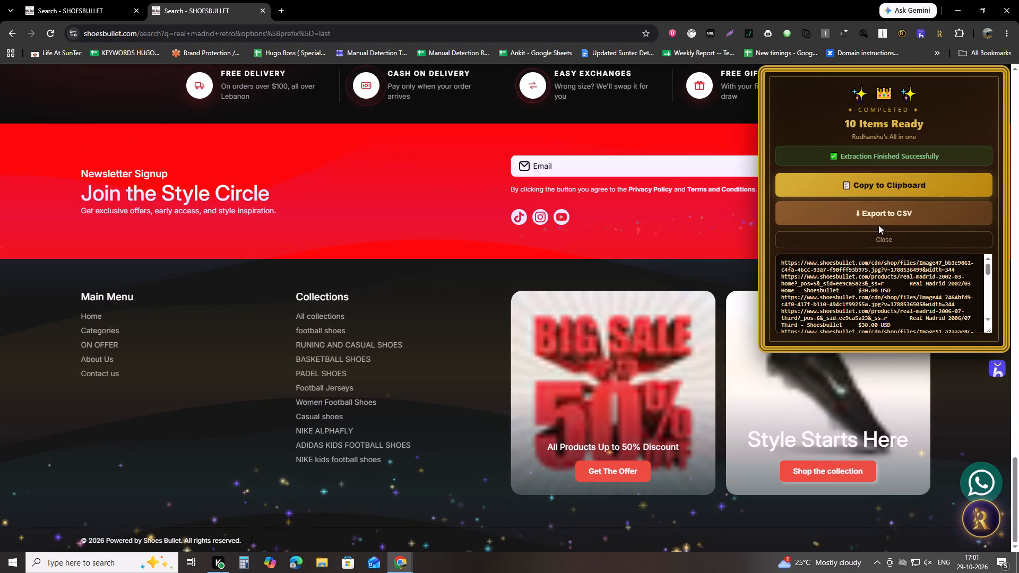
{"action": "left_click", "coordinate": [872, 243]}
Load more listings below the "real madrid retro" search results and look over the added shirts.
{"action": "scroll", "coordinate": [370, 158], "scroll_direction": "up", "scroll_amount": 11}
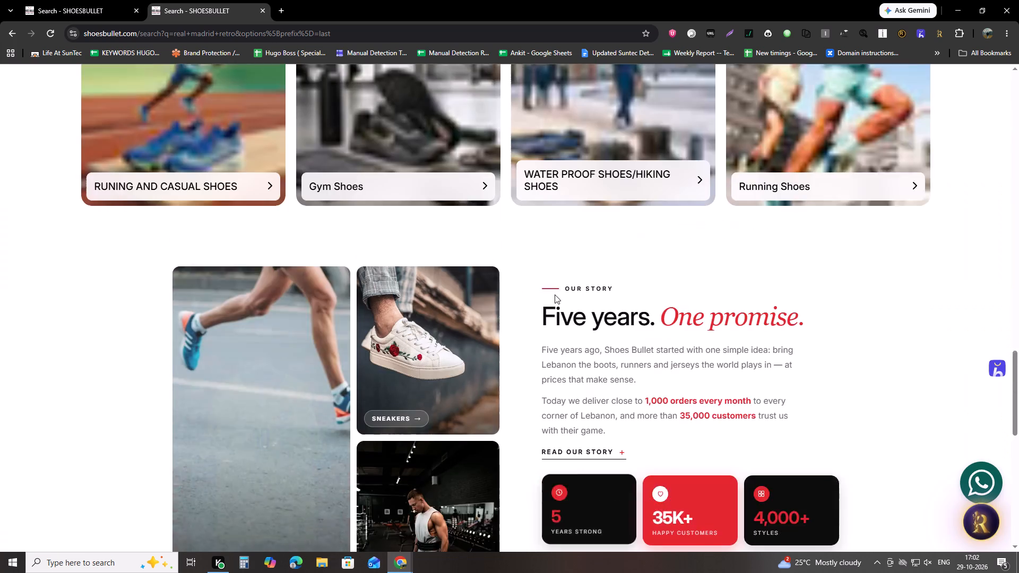
{"action": "scroll", "coordinate": [555, 294], "scroll_direction": "up", "scroll_amount": 7}
{"action": "scroll", "coordinate": [491, 251], "scroll_direction": "up", "scroll_amount": 6}
{"action": "left_click", "coordinate": [509, 332]}
{"action": "left_click", "coordinate": [514, 325]}
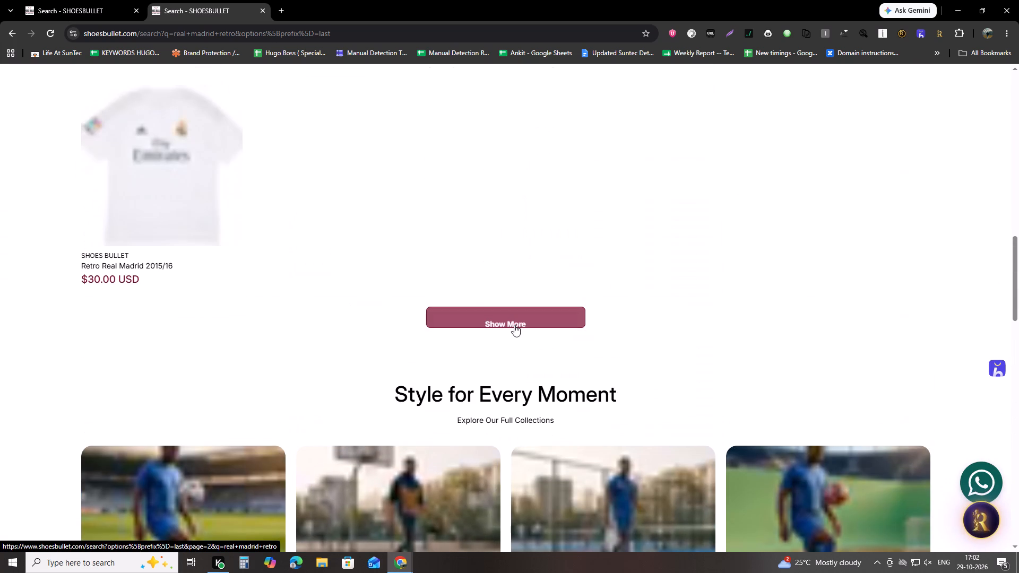
{"action": "scroll", "coordinate": [320, 201], "scroll_direction": "up", "scroll_amount": 4}
{"action": "scroll", "coordinate": [250, 270], "scroll_direction": "up", "scroll_amount": 1}
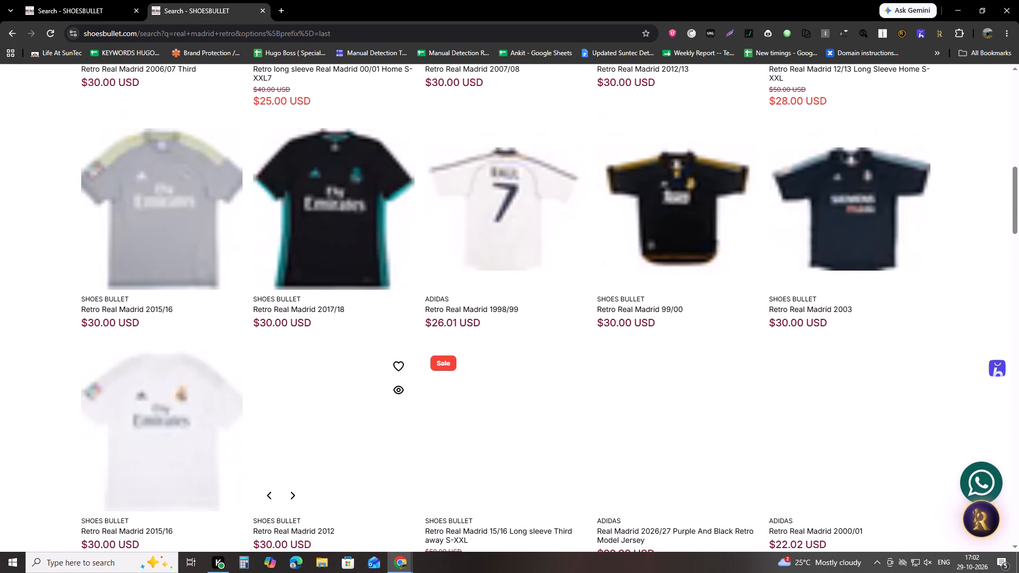
{"action": "scroll", "coordinate": [347, 226], "scroll_direction": "down", "scroll_amount": 3}
Switch to the Manual Detection Records sheet and copy the selected shoesbullet.com product links from the Link column.
{"action": "key", "text": "alt+Tab"}
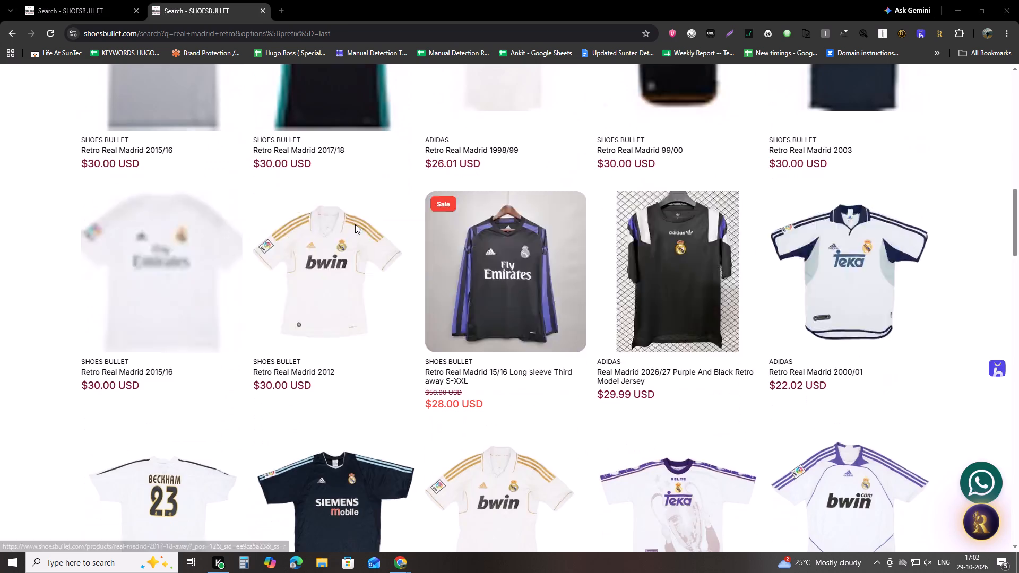
{"action": "left_click", "coordinate": [398, 236]}
{"action": "key", "text": "ctrl+space"}
{"action": "scroll", "coordinate": [398, 236], "scroll_direction": "up", "scroll_amount": 7}
{"action": "key", "text": "ctrl+c"}
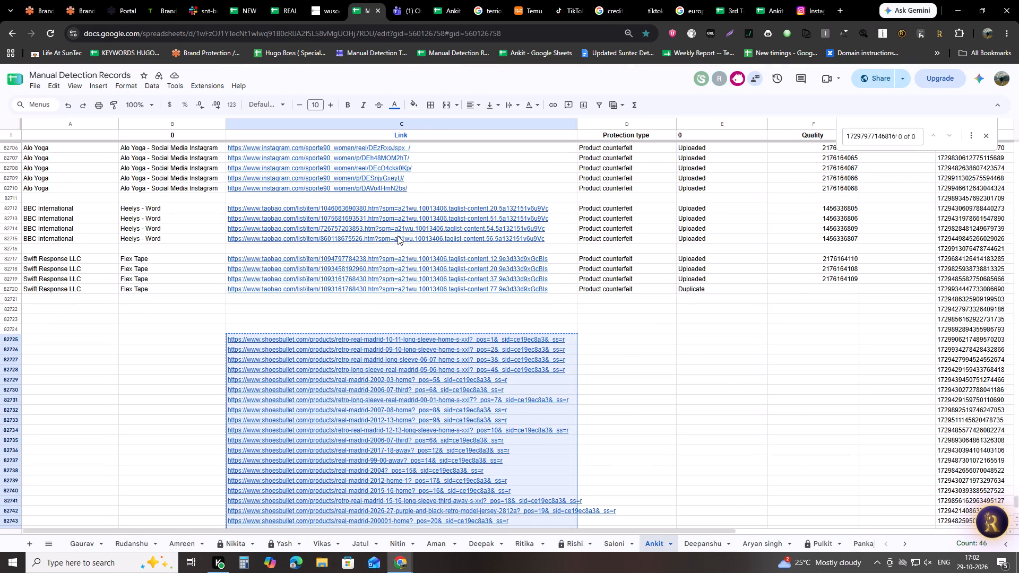
{"action": "key", "text": "ctrl+c"}
{"action": "key", "text": "ctrl+c"}
{"action": "key", "text": "ctrl+c"}
In the New Incident form, choose asset Equipaciones Oficiales Retro/Vintage and protection type Product counterfeit, and enable Multiple Detection Links.
{"action": "left_click", "coordinate": [38, 0]}
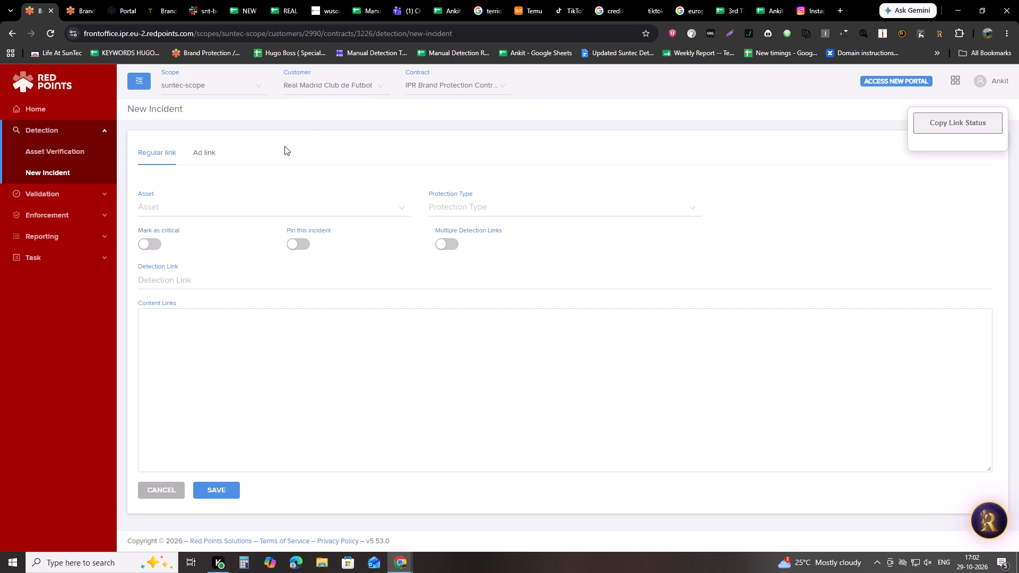
{"action": "left_click", "coordinate": [239, 211]}
{"action": "type", "text": "ret"}
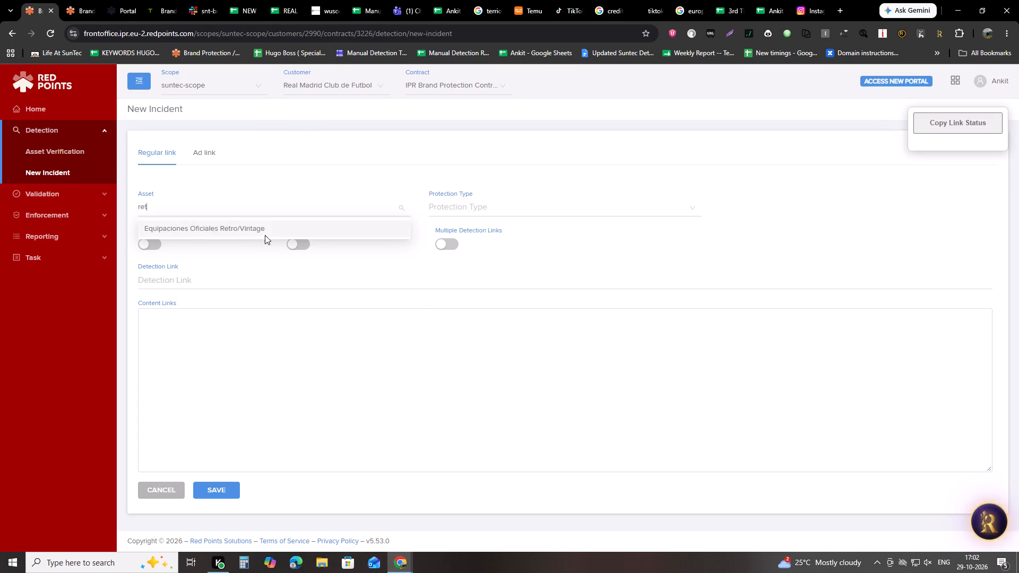
{"action": "left_click", "coordinate": [265, 232]}
{"action": "left_click", "coordinate": [483, 198]}
{"action": "left_click", "coordinate": [483, 206]}
{"action": "left_click", "coordinate": [482, 249]}
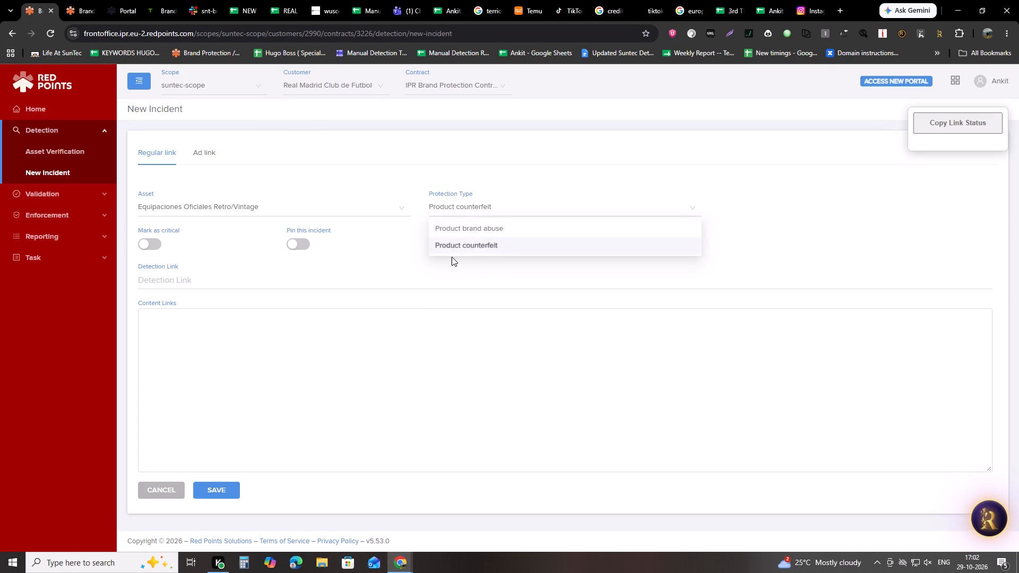
{"action": "left_click", "coordinate": [441, 237]}
{"action": "left_click", "coordinate": [443, 238]}
Paste the copied shoesbullet.com links as the detection links and save the incidents.
{"action": "left_click", "coordinate": [390, 325]}
{"action": "key", "text": "ctrl+v"}
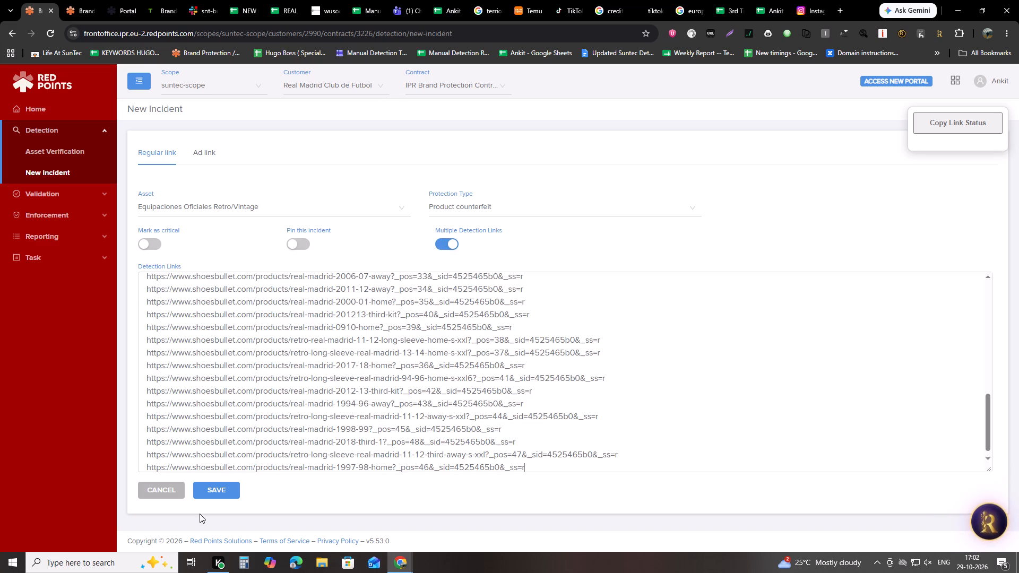
{"action": "left_click", "coordinate": [230, 487]}
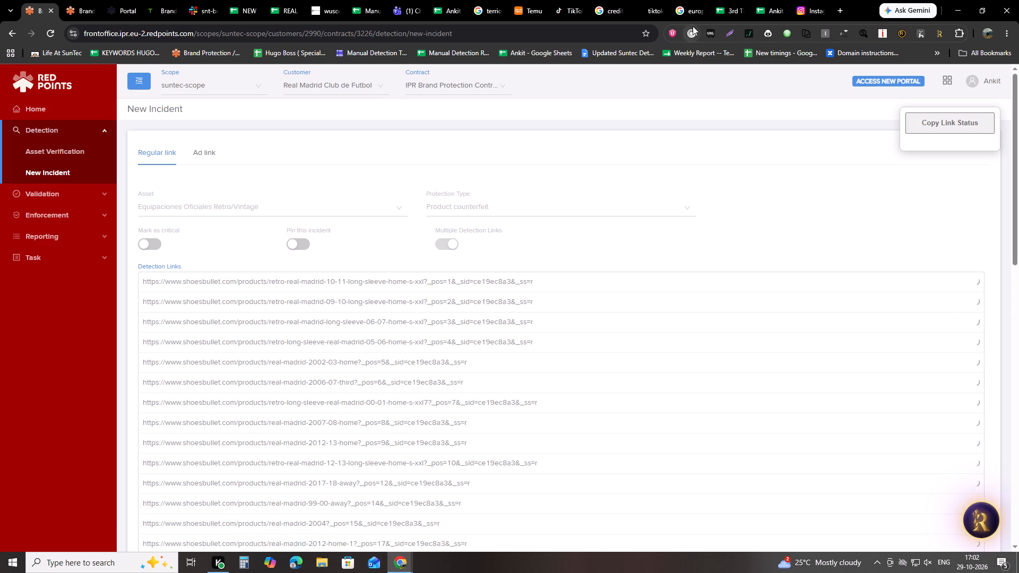
{"action": "left_click", "coordinate": [690, 29]}
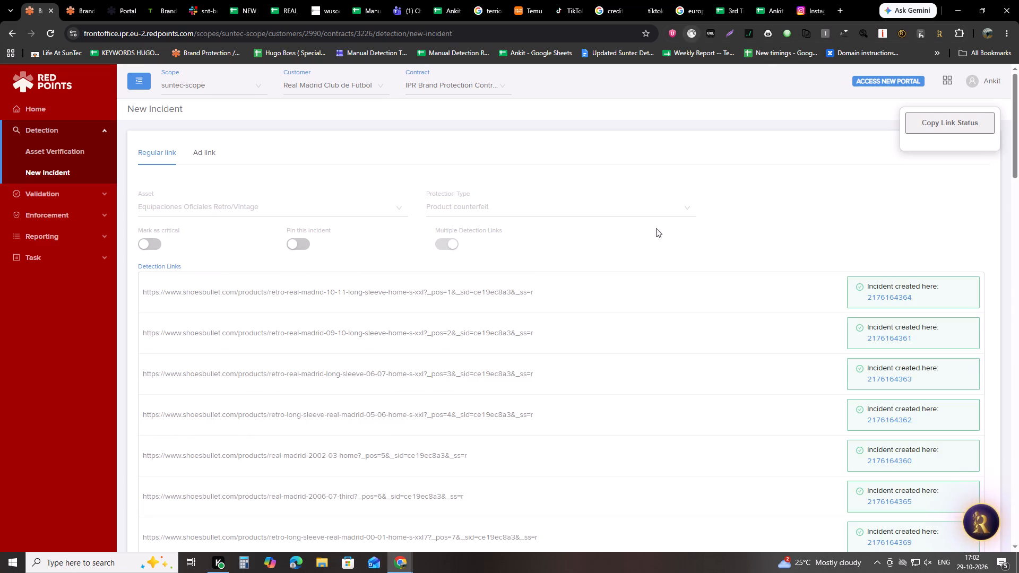
Copy the link status of the new incidents and paste it into Manual Detection Records starting at cell A82724.
{"action": "left_click", "coordinate": [933, 118]}
{"action": "left_click", "coordinate": [366, 0]}
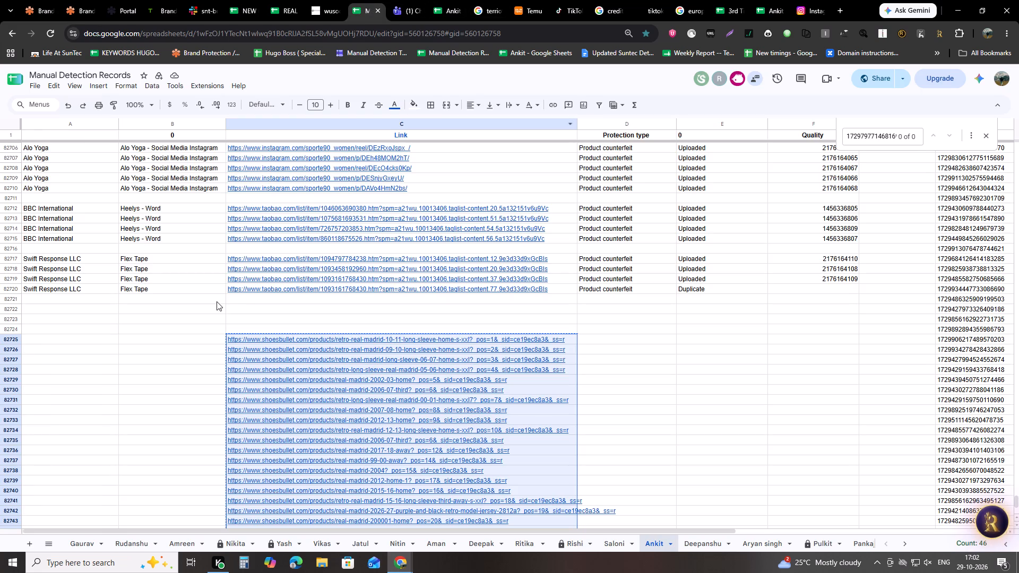
{"action": "left_click", "coordinate": [93, 330]}
{"action": "key", "text": "ctrl+v"}
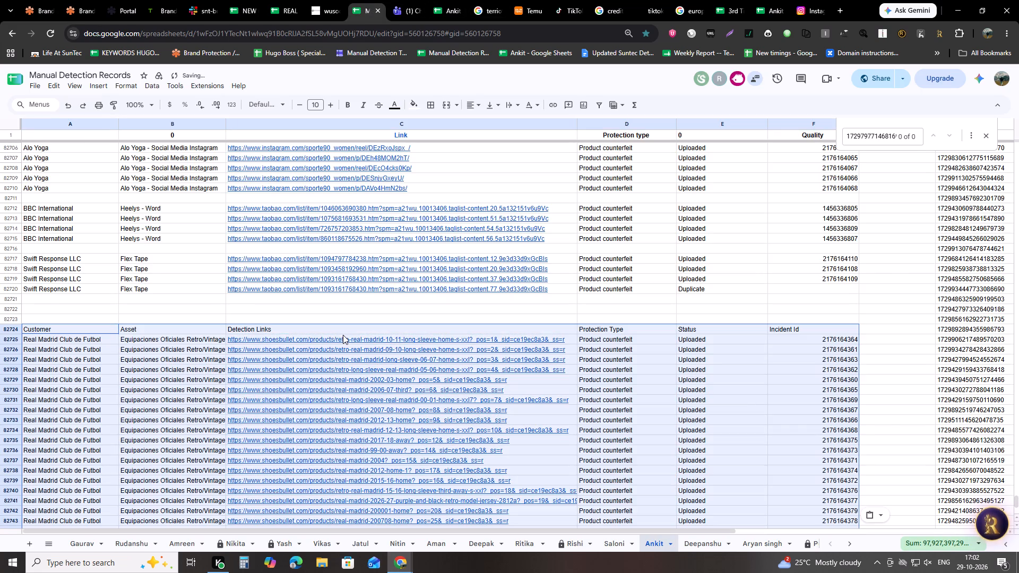
Clear the pasted header cells from Detection Links through Incident Id in row 82724.
{"action": "left_click_drag", "start_coordinate": [351, 334], "coordinate": [831, 330]}
{"action": "key", "text": "Delete"}
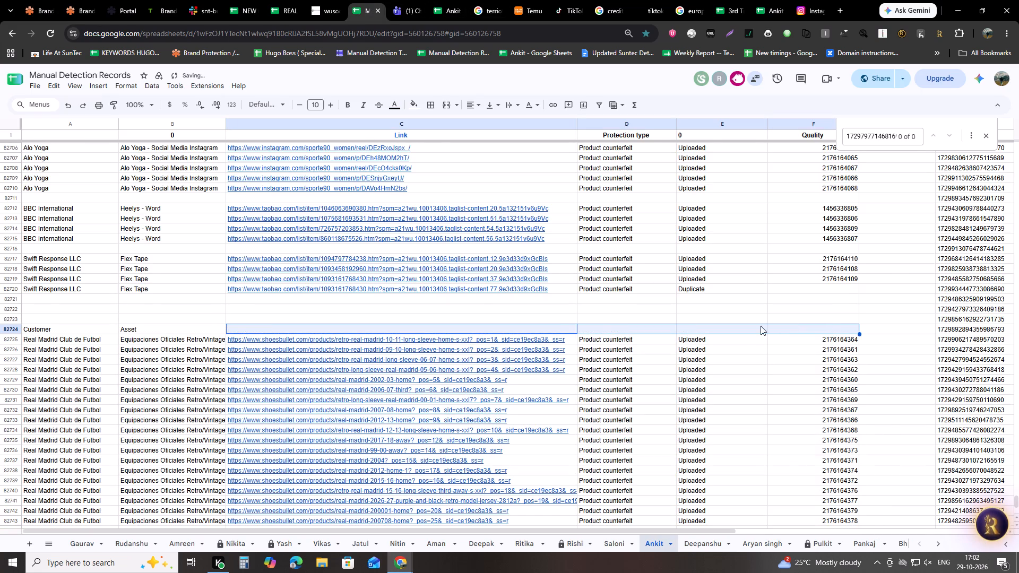
Select the incident IDs in the Quality column down past the Real Madrid rows and check the selection's summary figure.
{"action": "scroll", "coordinate": [765, 319], "scroll_direction": "up", "scroll_amount": 18}
{"action": "scroll", "coordinate": [765, 328], "scroll_direction": "down", "scroll_amount": 3}
{"action": "scroll", "coordinate": [765, 328], "scroll_direction": "up", "scroll_amount": 12}
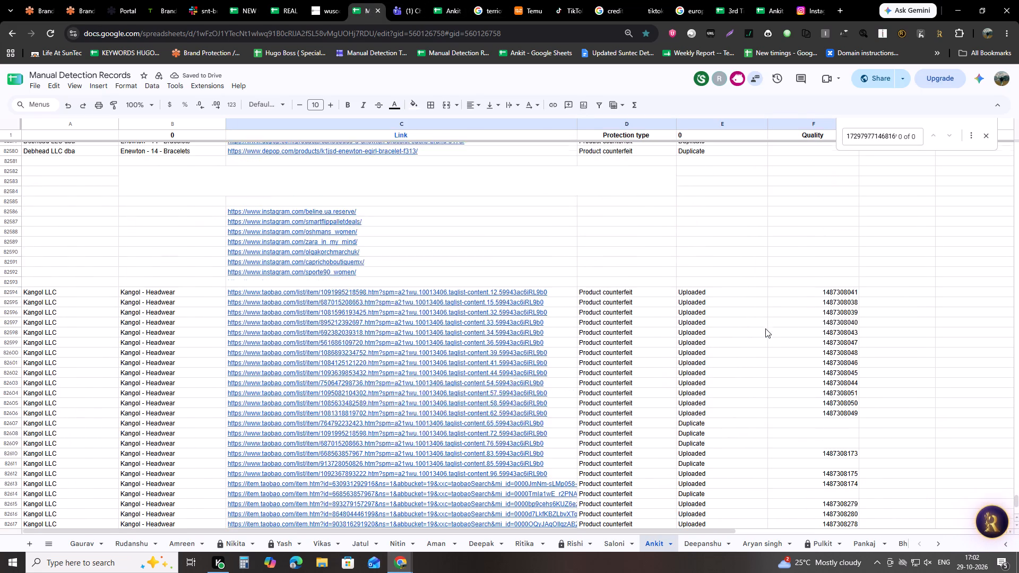
{"action": "left_click_drag", "start_coordinate": [809, 414], "coordinate": [818, 434]}
{"action": "scroll", "coordinate": [813, 441], "scroll_direction": "down", "scroll_amount": 10}
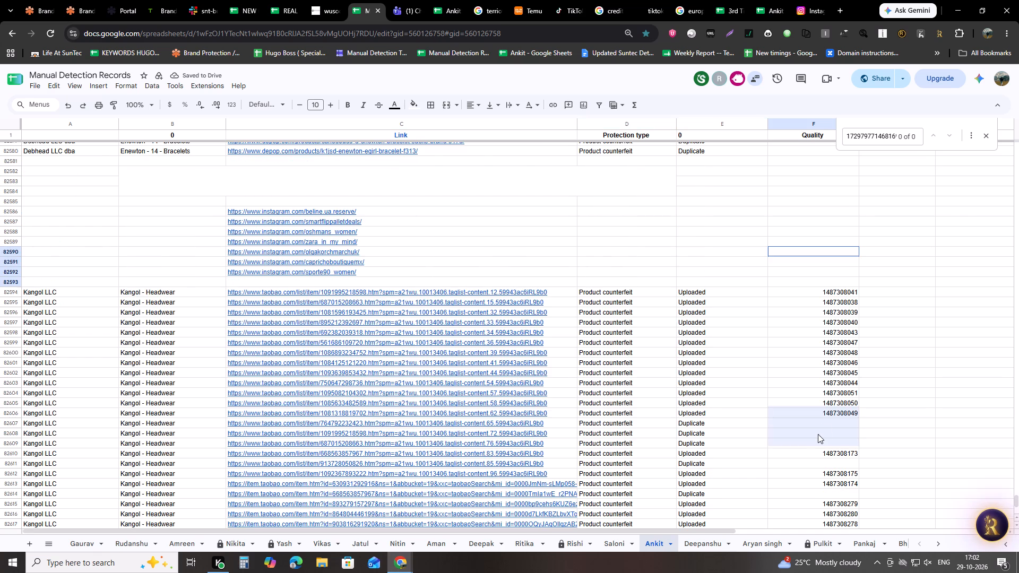
{"action": "scroll", "coordinate": [818, 434], "scroll_direction": "down", "scroll_amount": 17}
{"action": "left_click_drag", "start_coordinate": [818, 434], "coordinate": [824, 422]}
{"action": "scroll", "coordinate": [824, 422], "scroll_direction": "down", "scroll_amount": 9}
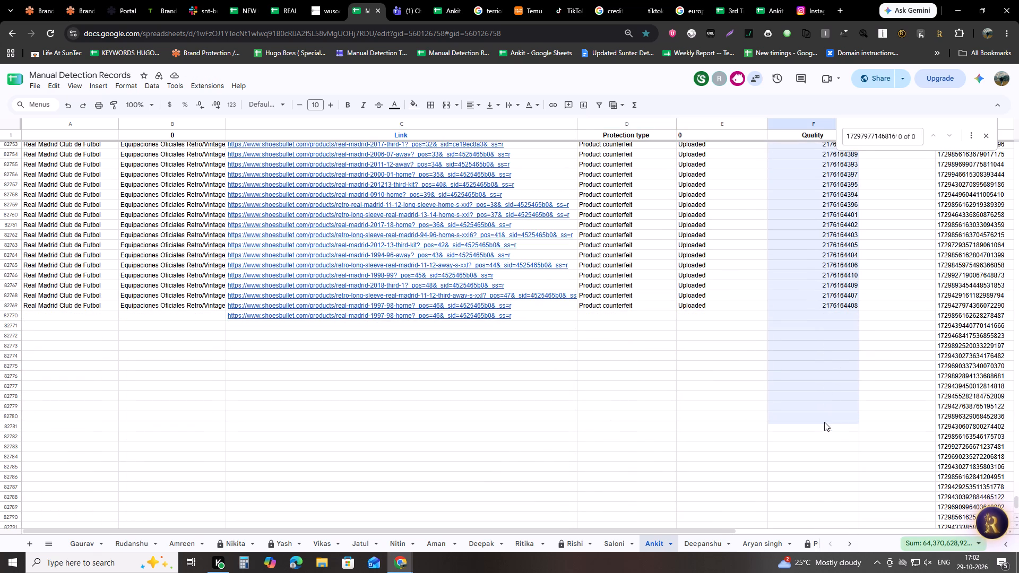
{"action": "left_click_drag", "start_coordinate": [824, 422], "coordinate": [824, 422]}
{"action": "scroll", "coordinate": [849, 404], "scroll_direction": "up", "scroll_amount": 10}
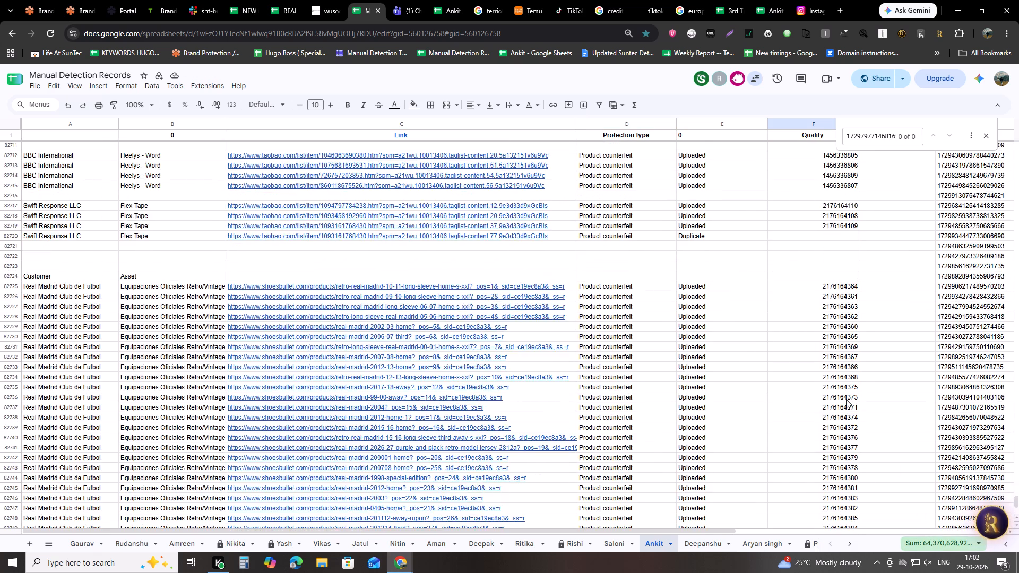
{"action": "scroll", "coordinate": [846, 399], "scroll_direction": "up", "scroll_amount": 15}
{"action": "scroll", "coordinate": [834, 389], "scroll_direction": "up", "scroll_amount": 7}
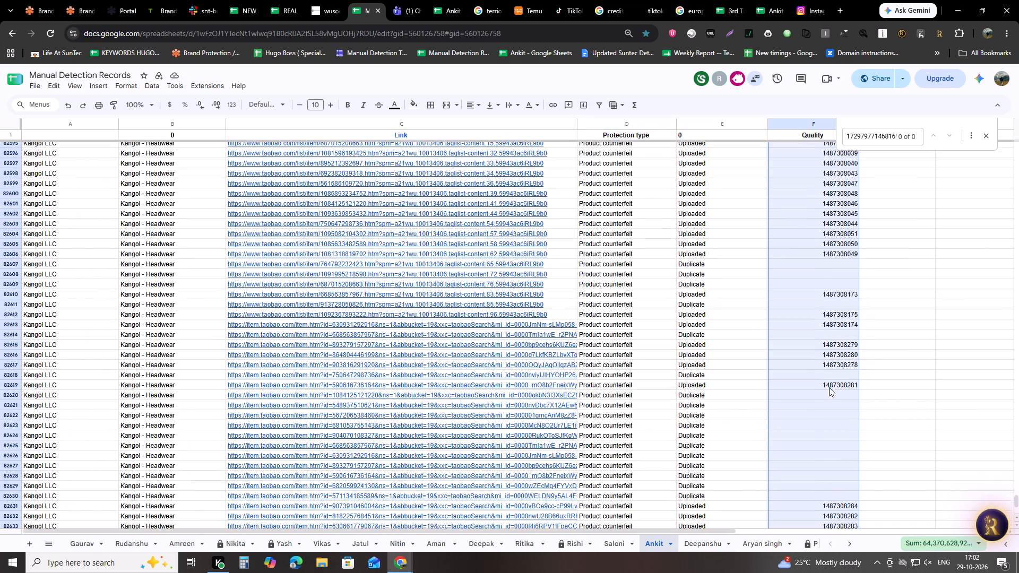
{"action": "scroll", "coordinate": [829, 387], "scroll_direction": "up", "scroll_amount": 6}
{"action": "left_click_drag", "start_coordinate": [815, 469], "coordinate": [826, 466]}
{"action": "scroll", "coordinate": [817, 490], "scroll_direction": "down", "scroll_amount": 20}
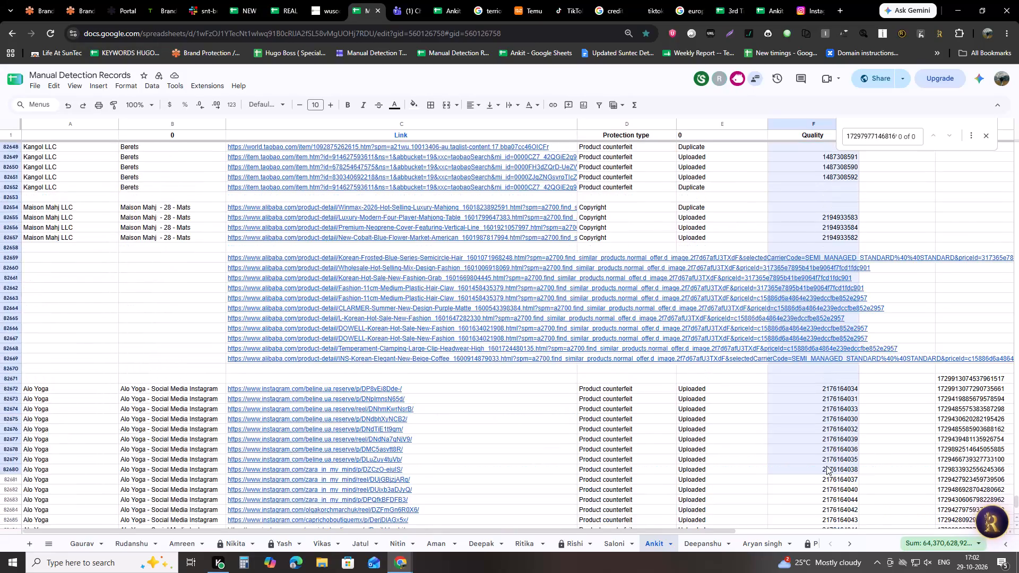
{"action": "scroll", "coordinate": [826, 466], "scroll_direction": "down", "scroll_amount": 18}
{"action": "left_click_drag", "start_coordinate": [826, 466], "coordinate": [824, 433]}
{"action": "left_click", "coordinate": [925, 542]}
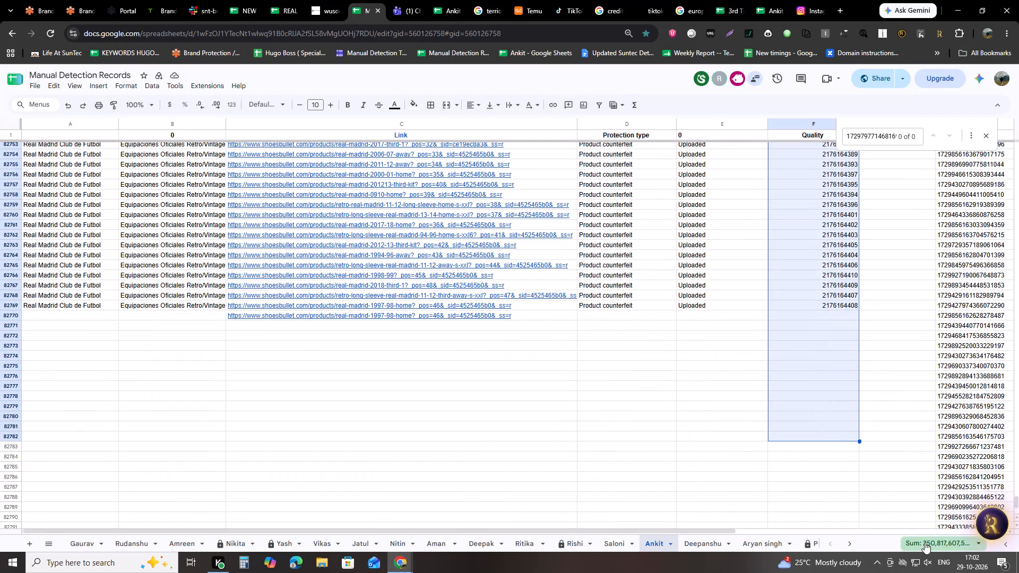
{"action": "left_click", "coordinate": [932, 527]}
{"action": "left_click", "coordinate": [392, 344]}
Switch to the SHOESBULLET search window, open the RedPoints IPR Plugin and stop the running Flex Tape detection task.
{"action": "key", "text": "alt+Tab"}
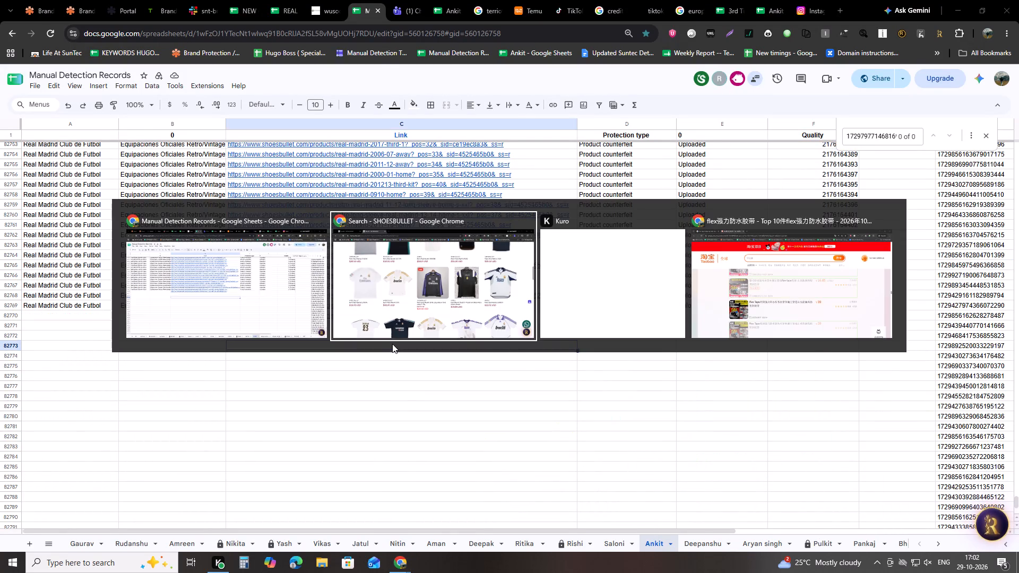
{"action": "left_click", "coordinate": [687, 29]}
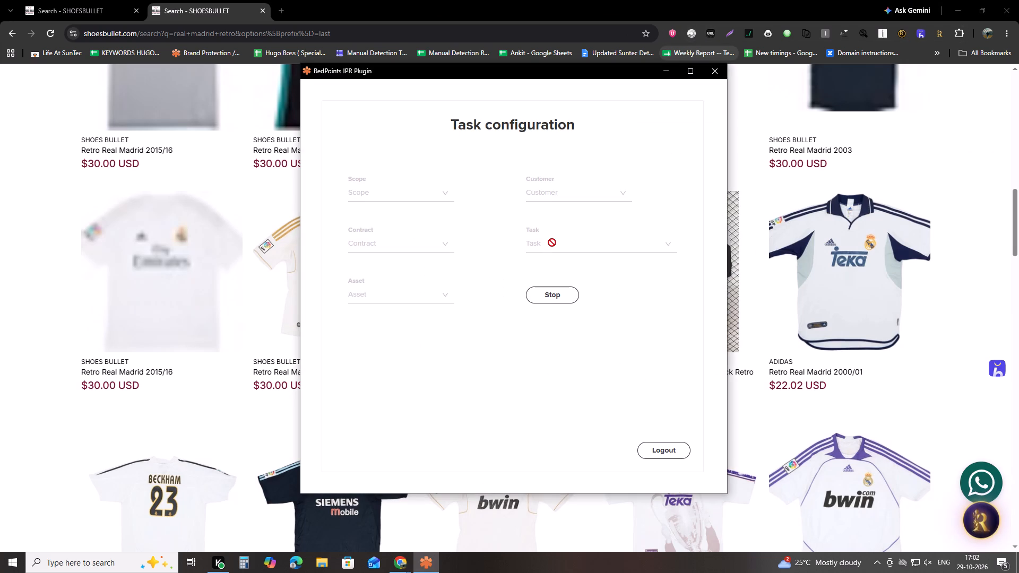
{"action": "triple_click", "coordinate": [552, 242]}
{"action": "double_click", "coordinate": [555, 241]}
{"action": "triple_click", "coordinate": [555, 241]}
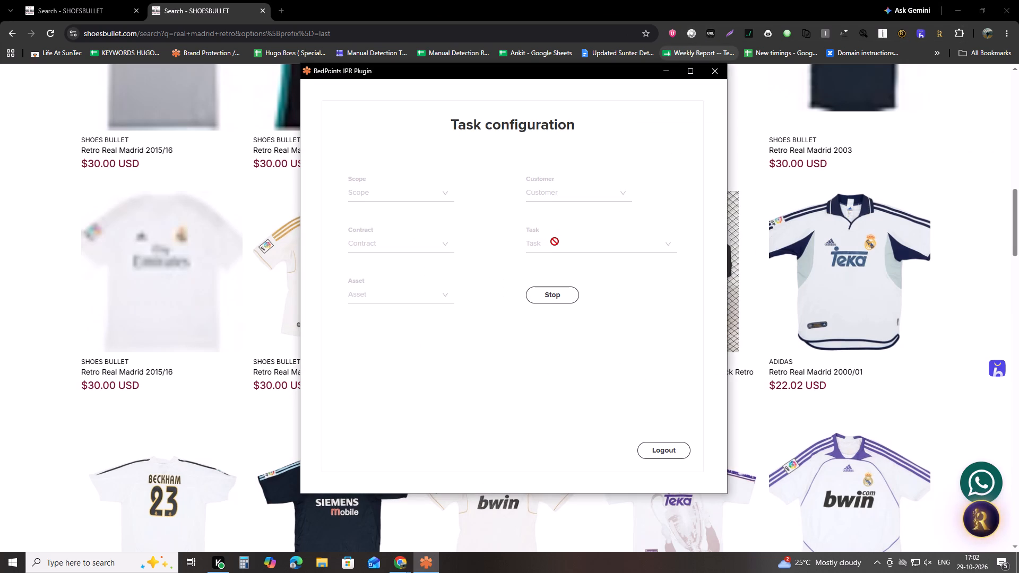
{"action": "left_click", "coordinate": [555, 241]}
{"action": "left_click", "coordinate": [555, 241]}
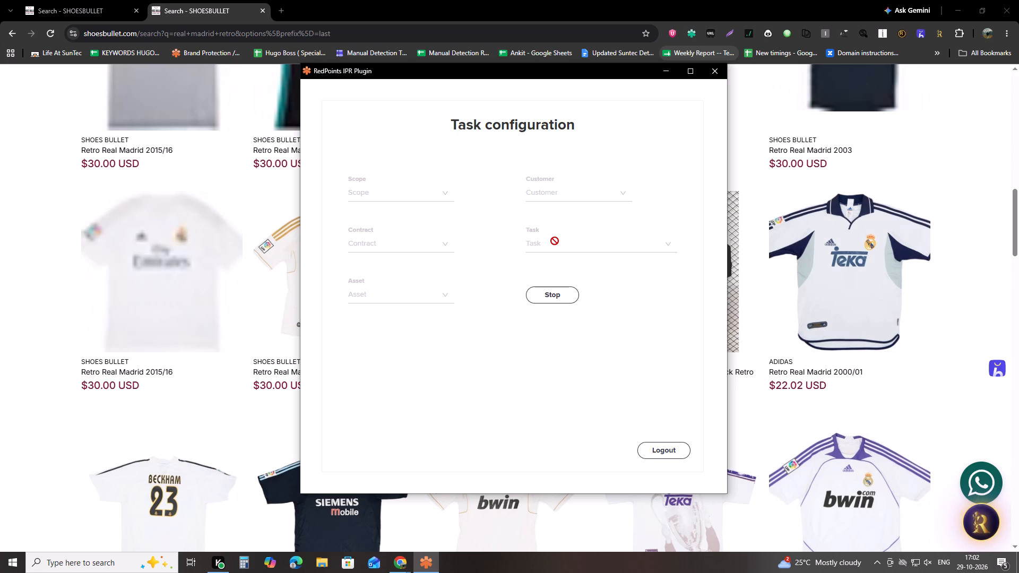
{"action": "triple_click", "coordinate": [555, 241]}
{"action": "left_click", "coordinate": [555, 241]}
{"action": "left_click_drag", "start_coordinate": [555, 241], "coordinate": [555, 259]}
{"action": "triple_click", "coordinate": [556, 250]}
{"action": "triple_click", "coordinate": [556, 250]}
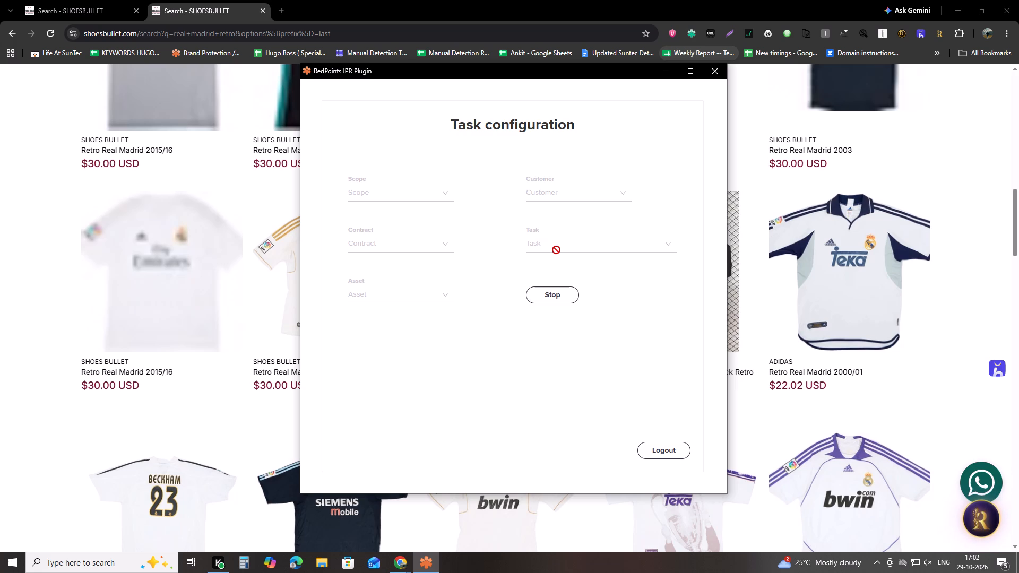
{"action": "triple_click", "coordinate": [556, 250]}
{"action": "left_click", "coordinate": [546, 292]}
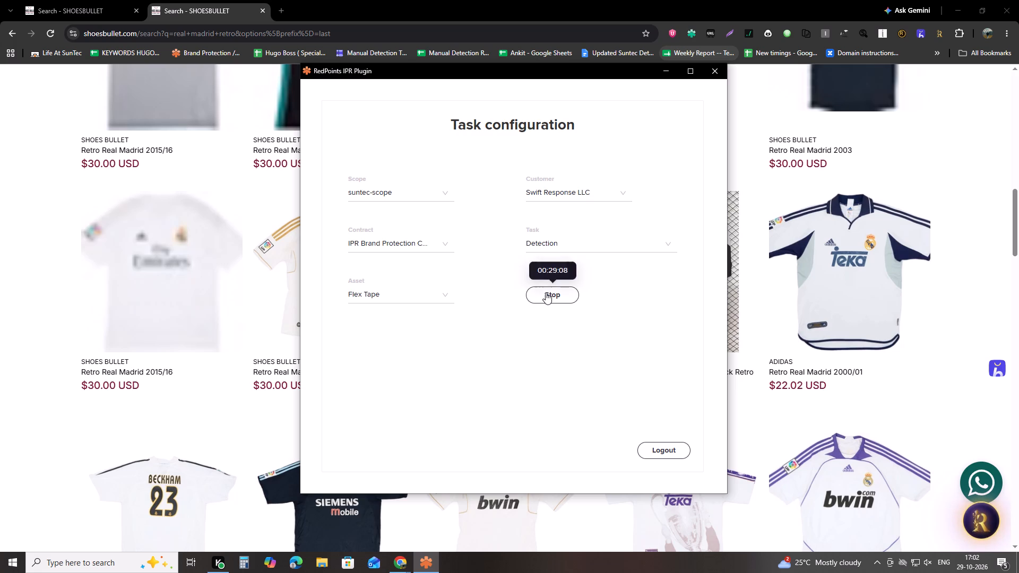
Start a Detection task for Real Madrid Club de Futbol with the IPR Brand Protection contract and asset Equipaciones Oficiales Retro/Vintage.
{"action": "left_click", "coordinate": [557, 188]}
{"action": "type", "text": "real ma"}
{"action": "key", "text": "Return"}
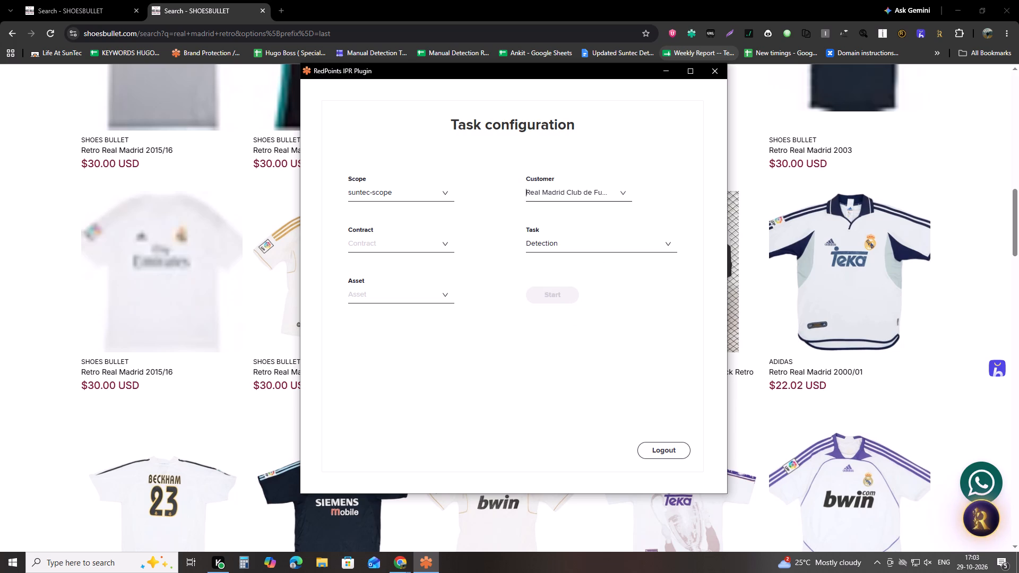
{"action": "left_click", "coordinate": [424, 244]}
{"action": "left_click", "coordinate": [391, 267]}
{"action": "left_click", "coordinate": [403, 301]}
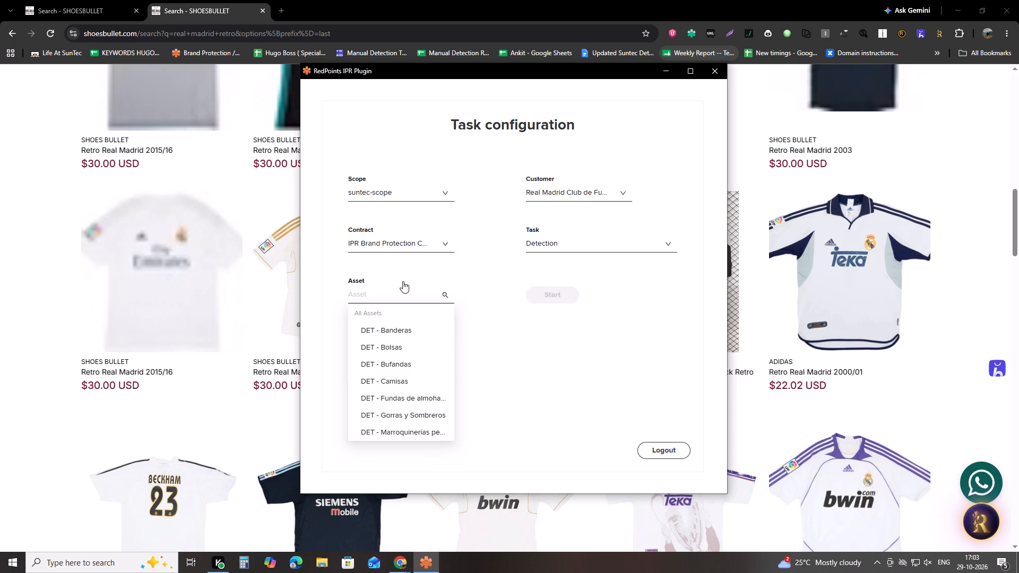
{"action": "type", "text": "ret"}
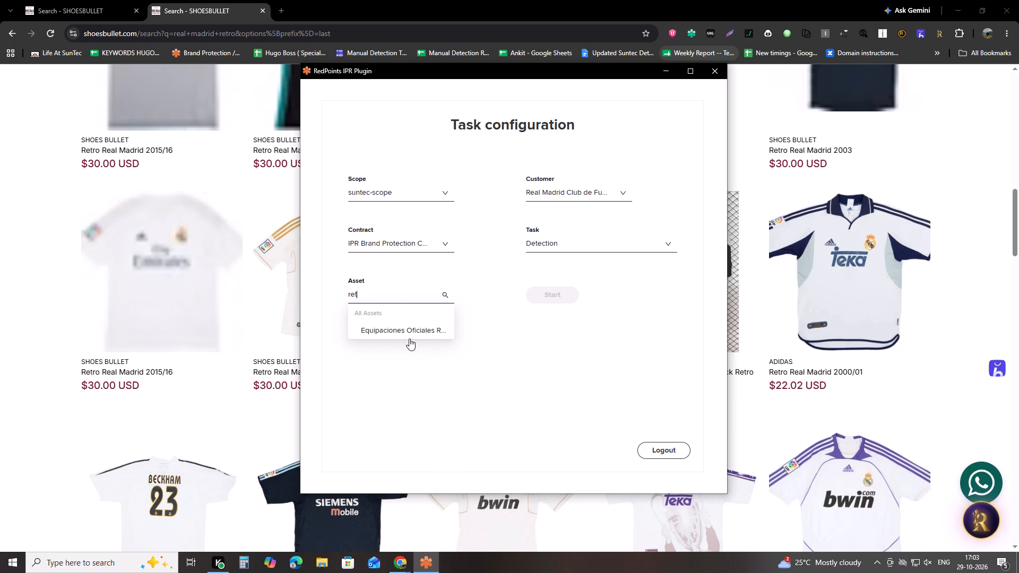
{"action": "left_click", "coordinate": [409, 336]}
{"action": "left_click", "coordinate": [533, 290]}
Load further listings in the "real madrid retro" search results and return to the start of the results.
{"action": "scroll", "coordinate": [517, 316], "scroll_direction": "up", "scroll_amount": 4}
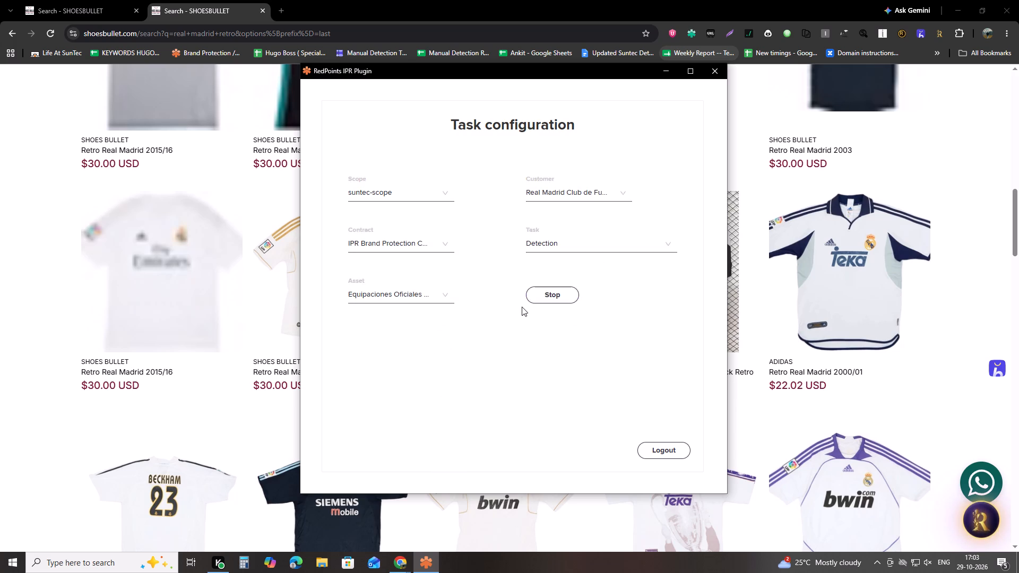
{"action": "scroll", "coordinate": [522, 307], "scroll_direction": "up", "scroll_amount": 13}
{"action": "scroll", "coordinate": [469, 358], "scroll_direction": "up", "scroll_amount": 6}
{"action": "scroll", "coordinate": [469, 358], "scroll_direction": "down", "scroll_amount": 20}
{"action": "scroll", "coordinate": [469, 358], "scroll_direction": "down", "scroll_amount": 7}
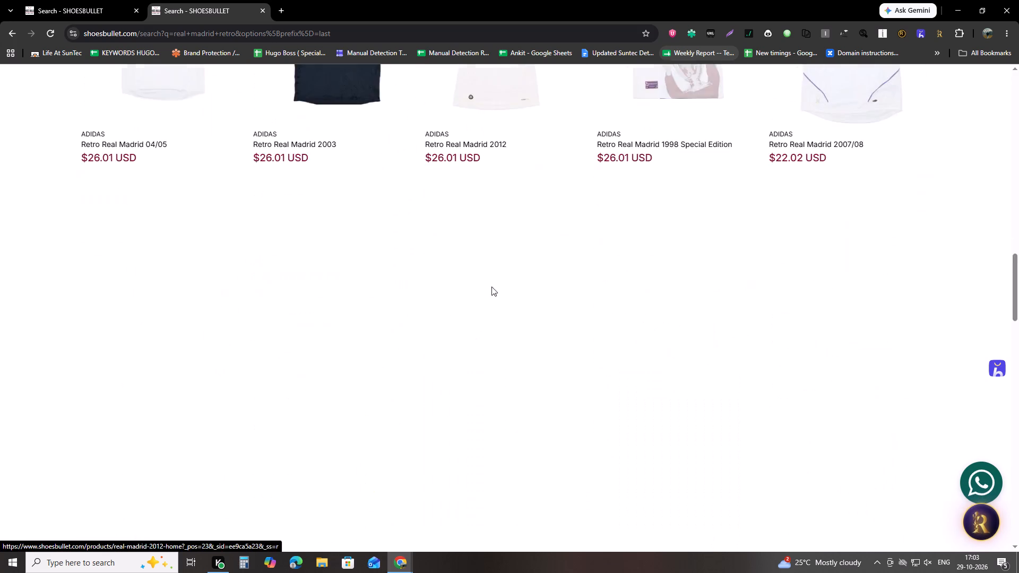
{"action": "scroll", "coordinate": [487, 306], "scroll_direction": "down", "scroll_amount": 1}
{"action": "left_click", "coordinate": [494, 456]}
{"action": "scroll", "coordinate": [488, 394], "scroll_direction": "up", "scroll_amount": 3}
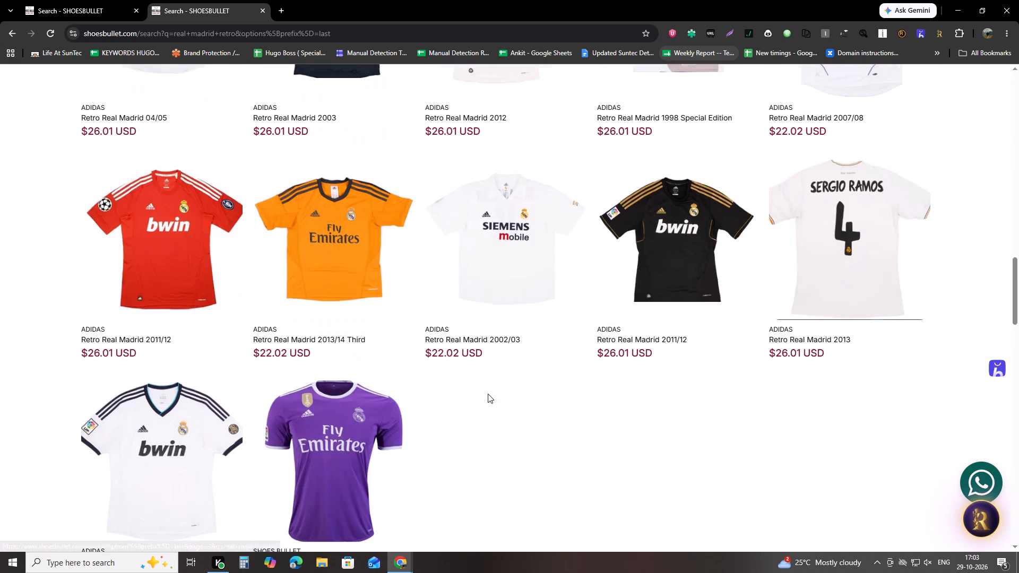
{"action": "scroll", "coordinate": [488, 394], "scroll_direction": "up", "scroll_amount": 20}
{"action": "scroll", "coordinate": [488, 394], "scroll_direction": "up", "scroll_amount": 11}
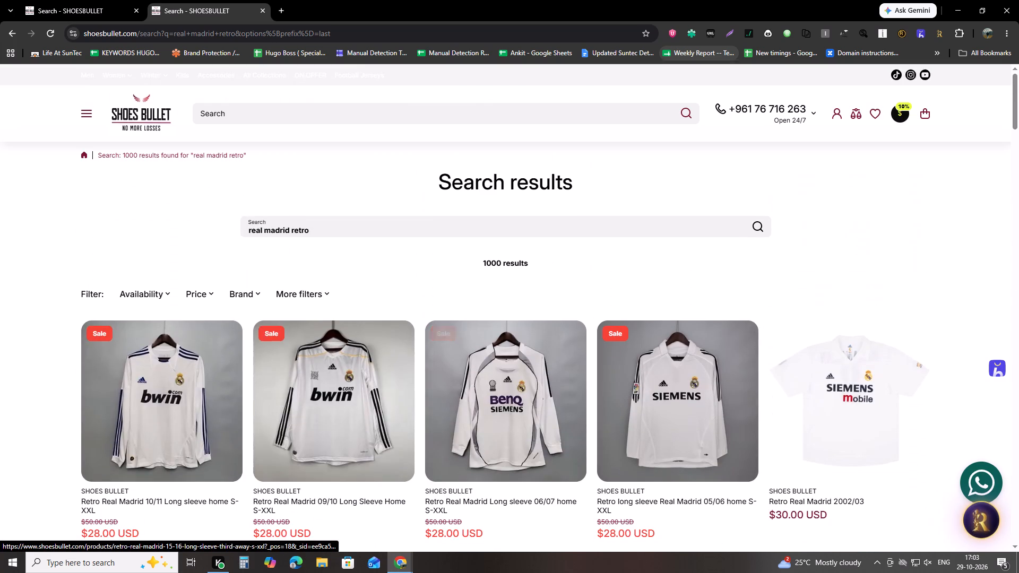
Open the Retro Real Madrid 10/11 Long sleeve home S-XXL listing and copy its product link.
{"action": "left_click", "coordinate": [148, 421]}
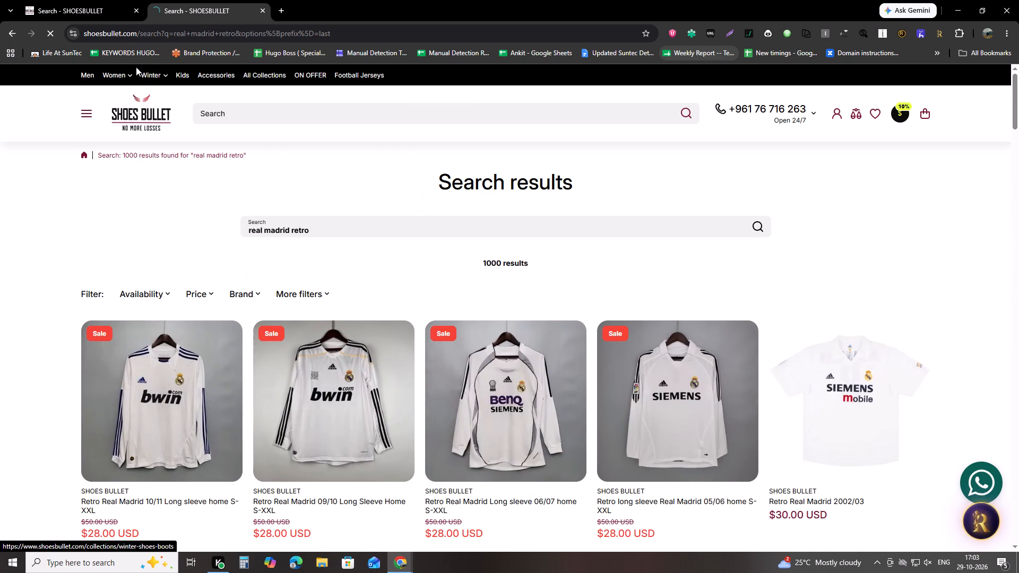
{"action": "left_click", "coordinate": [172, 31]}
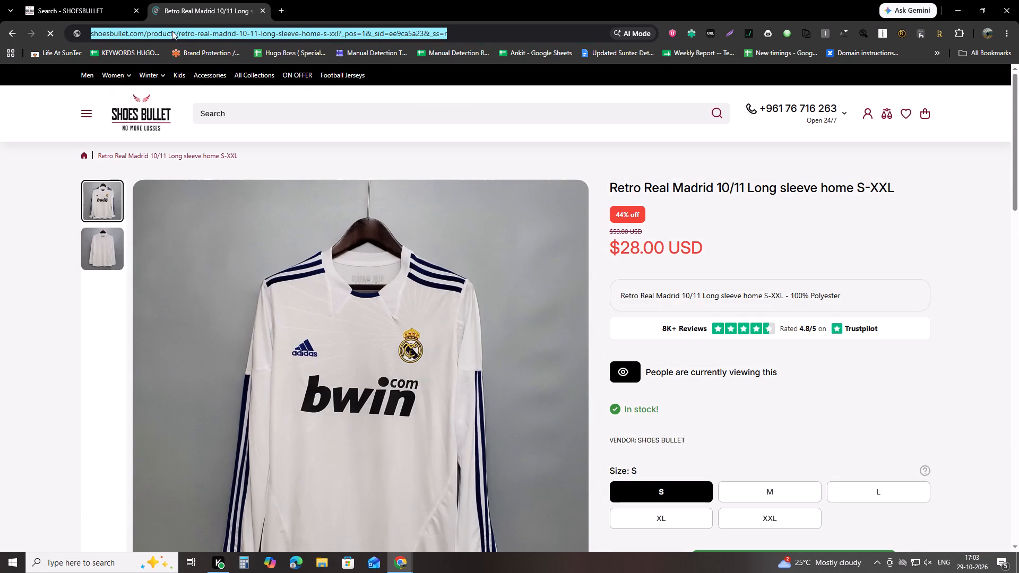
{"action": "key", "text": "ctrl+a"}
{"action": "key", "text": "ctrl+x"}
Switch to the Red Points New Incident form, replace the old links with the copied 10/11 link, save it and clear the list.
{"action": "key", "text": "alt+Tab"}
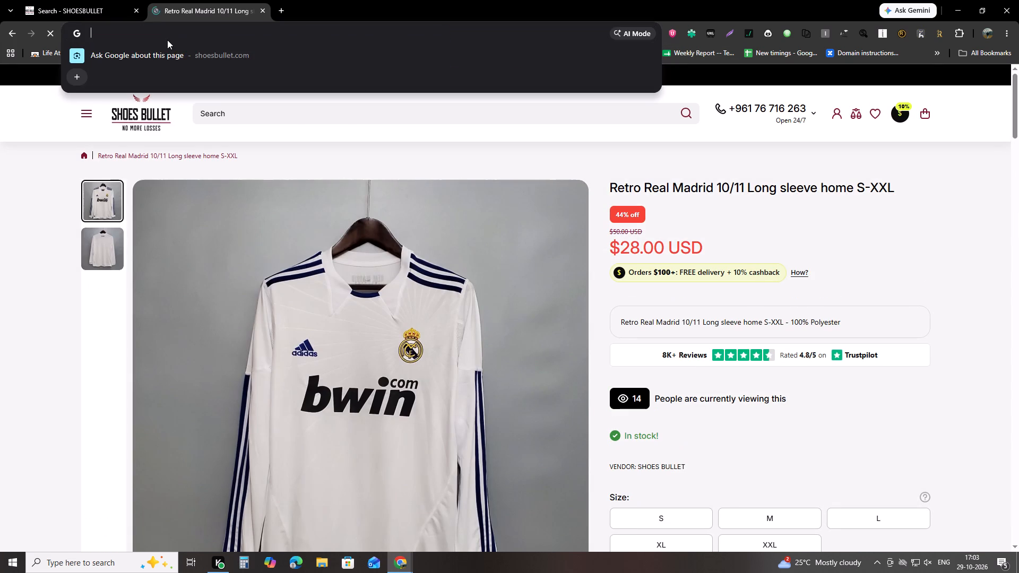
{"action": "left_click", "coordinate": [41, 0]}
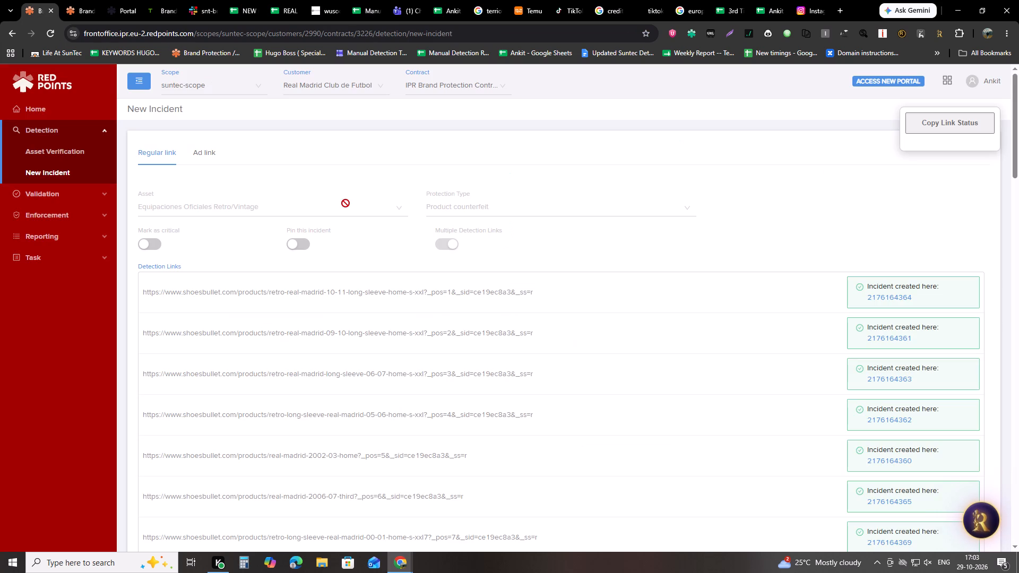
{"action": "middle_click", "coordinate": [348, 200]}
{"action": "middle_click", "coordinate": [384, 195]}
{"action": "middle_click", "coordinate": [339, 350]}
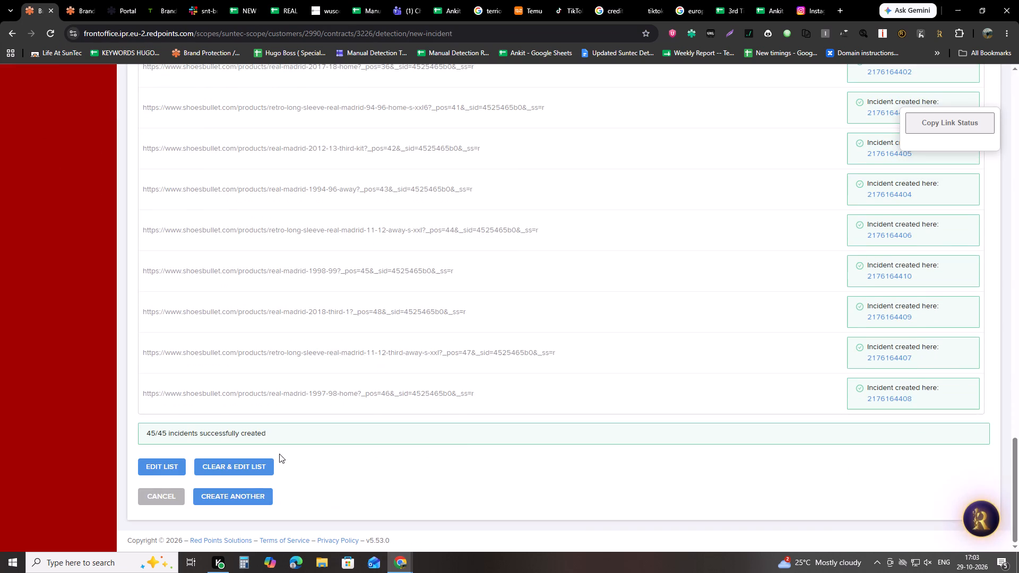
{"action": "left_click", "coordinate": [241, 470]}
{"action": "left_click", "coordinate": [260, 369]}
{"action": "key", "text": "ctrl+v"}
{"action": "left_click", "coordinate": [215, 492]}
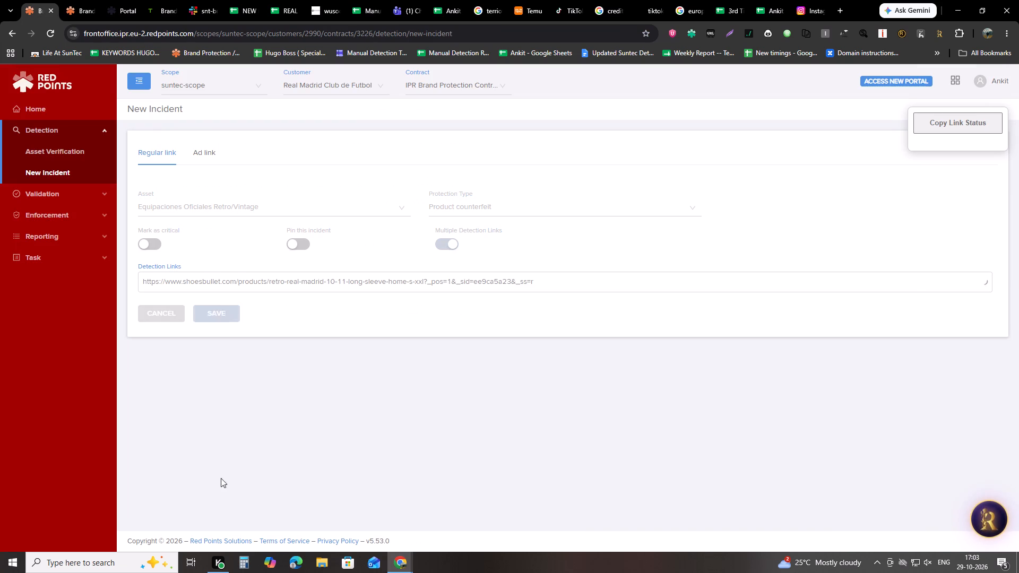
{"action": "left_click", "coordinate": [264, 326]}
Return to the shop window, close the product page, reload the results and rerun the "real madrid retro" search.
{"action": "key", "text": "alt+Tab"}
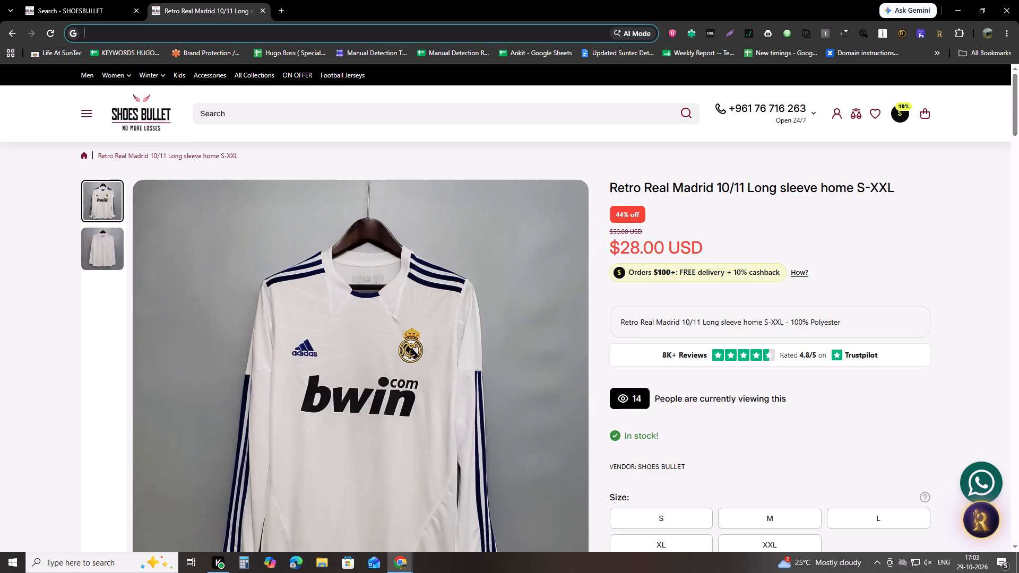
{"action": "middle_click", "coordinate": [209, 0]}
{"action": "scroll", "coordinate": [96, 147], "scroll_direction": "up", "scroll_amount": 3}
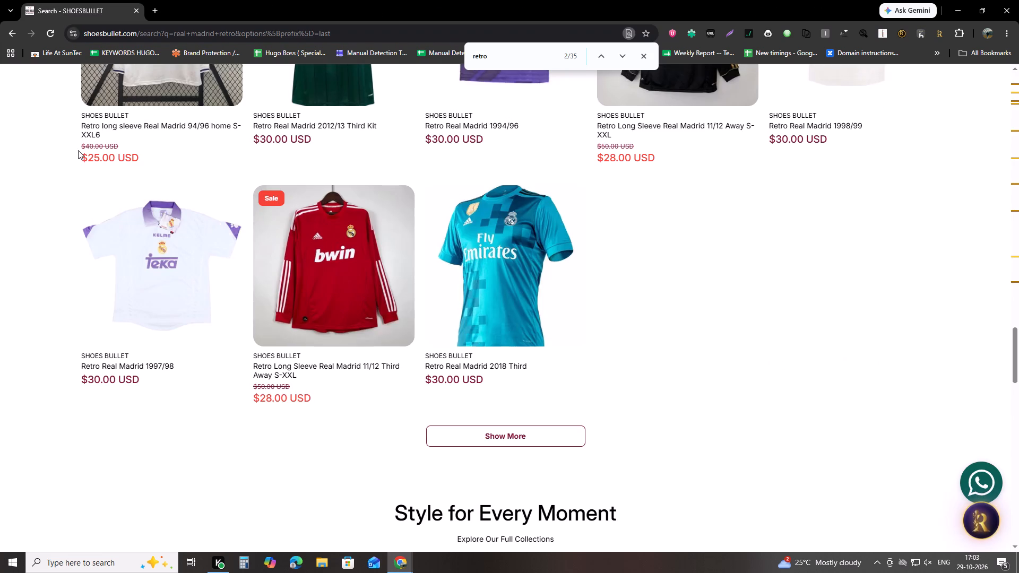
{"action": "scroll", "coordinate": [78, 150], "scroll_direction": "up", "scroll_amount": 20}
{"action": "scroll", "coordinate": [78, 150], "scroll_direction": "up", "scroll_amount": 13}
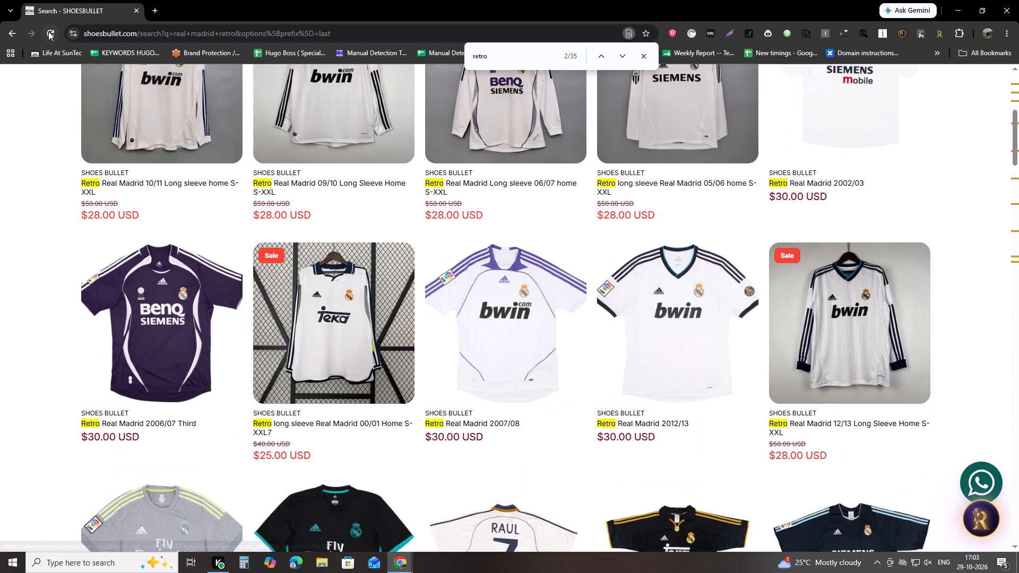
{"action": "left_click", "coordinate": [48, 31]}
{"action": "scroll", "coordinate": [125, 273], "scroll_direction": "up", "scroll_amount": 12}
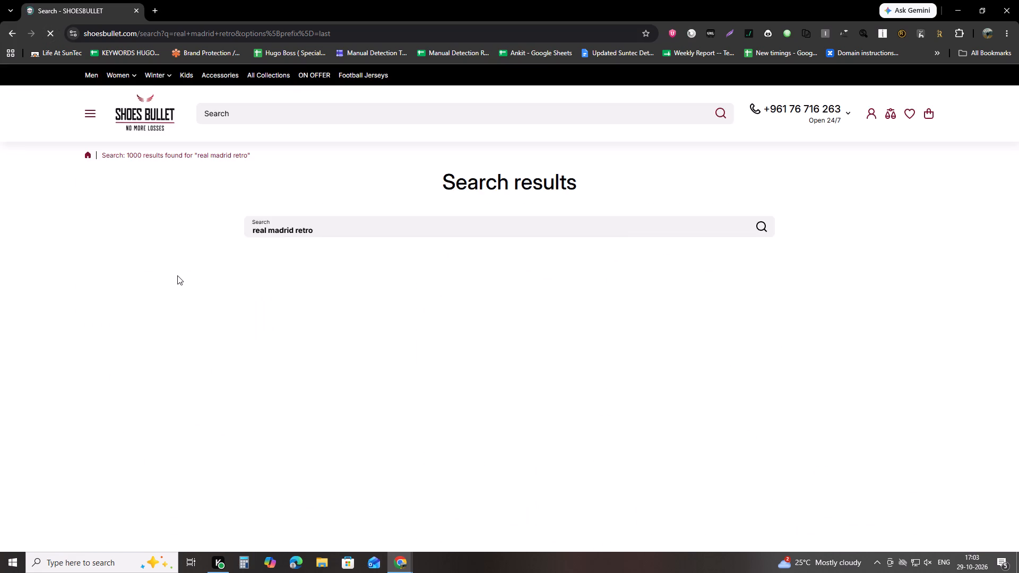
{"action": "scroll", "coordinate": [591, 248], "scroll_direction": "up", "scroll_amount": 14}
{"action": "left_click", "coordinate": [767, 223]}
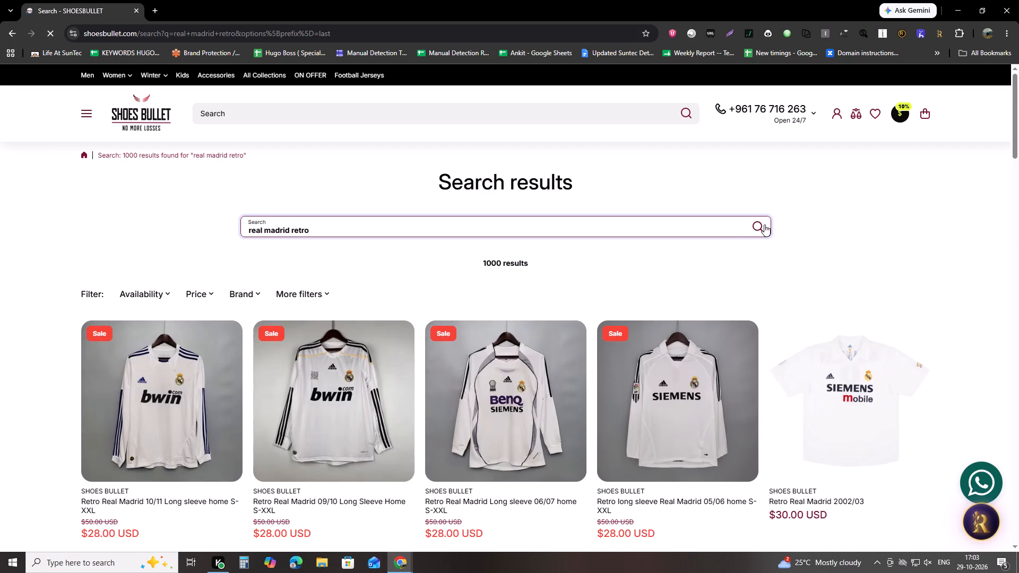
{"action": "left_click", "coordinate": [764, 224]}
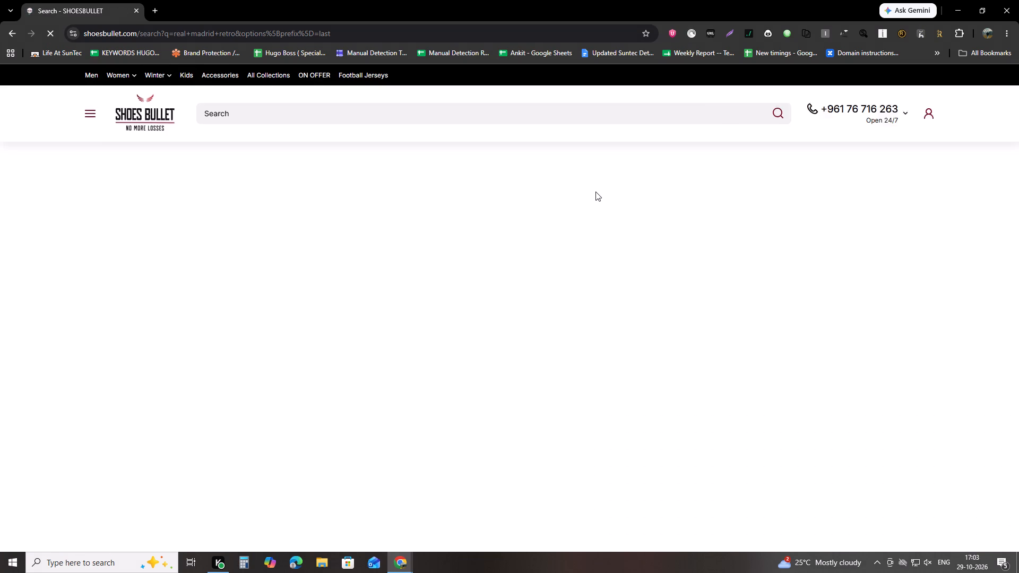
{"action": "left_click", "coordinate": [595, 192]}
Open the Retro Real Madrid 10/11 Long sleeve home listing from the reloaded results and copy its new link.
{"action": "scroll", "coordinate": [211, 357], "scroll_direction": "down", "scroll_amount": 2}
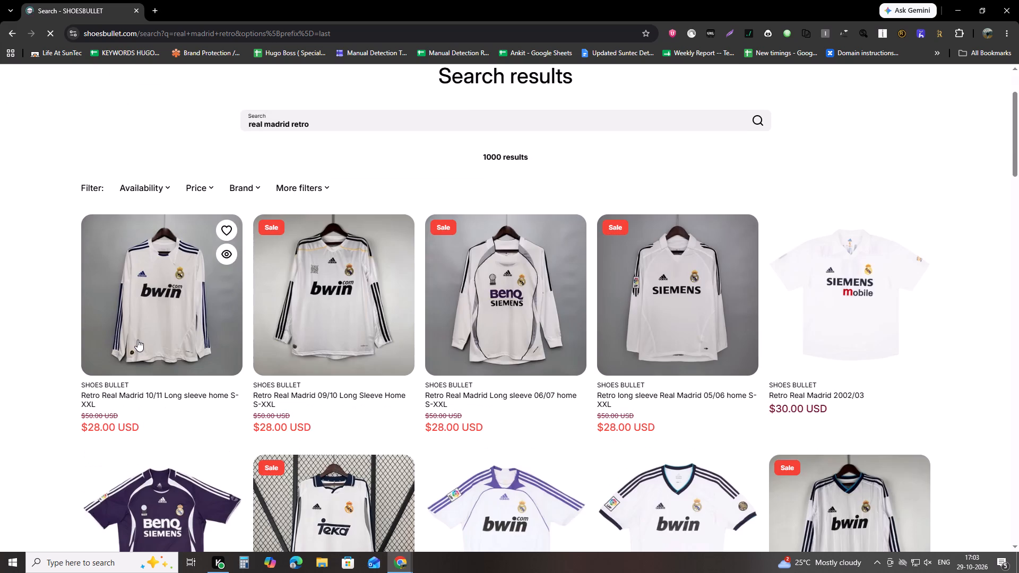
{"action": "left_click", "coordinate": [137, 339], "text": "ctrl"}
{"action": "left_click", "coordinate": [207, 0]}
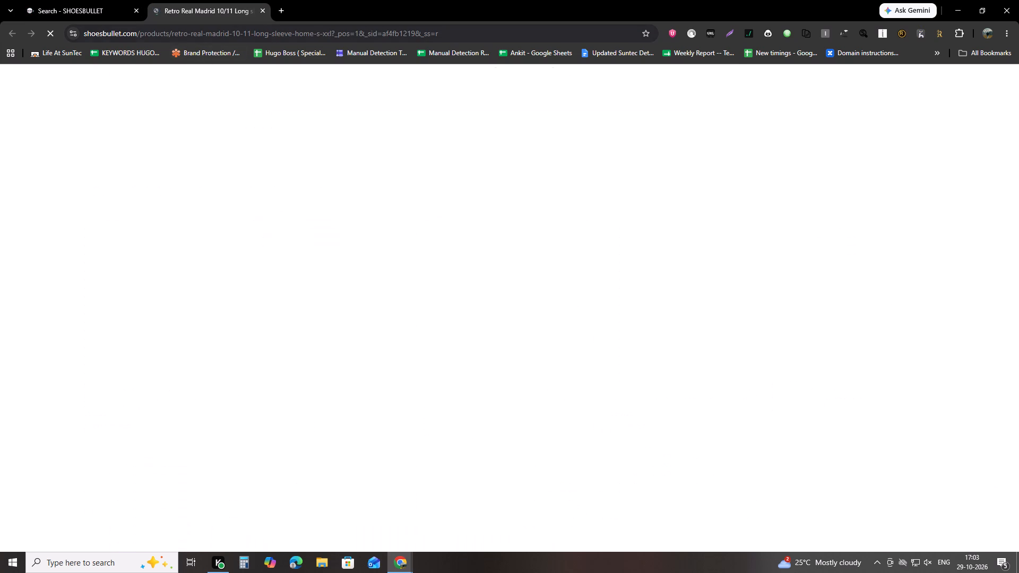
{"action": "left_click", "coordinate": [204, 34]}
{"action": "key", "text": "ctrl+a"}
{"action": "key", "text": "ctrl+x"}
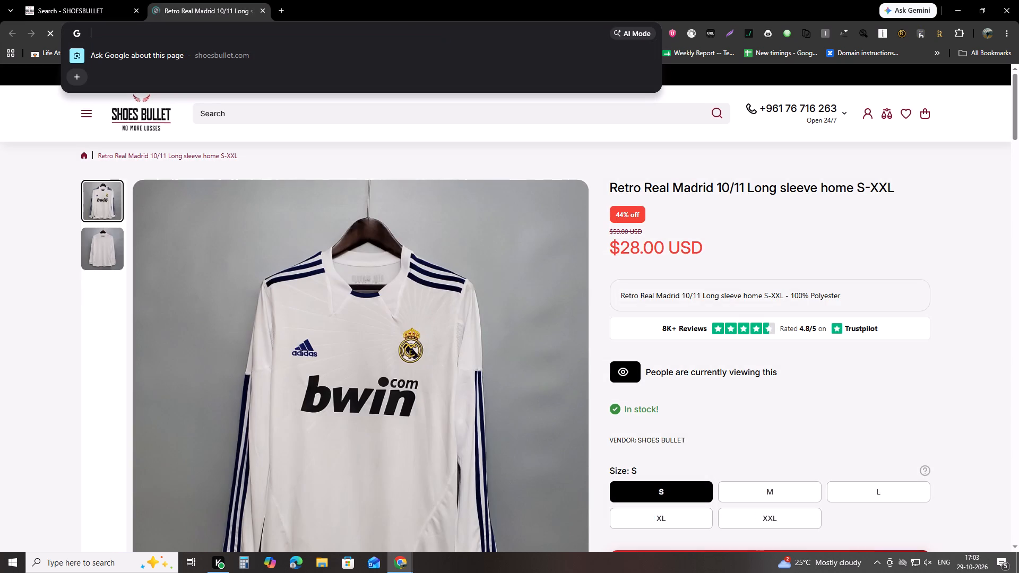
Save the newly copied 10/11 link as an incident in the Red Points form and clear the link list.
{"action": "key", "text": "alt+Tab"}
{"action": "left_click", "coordinate": [330, 329]}
{"action": "key", "text": "ctrl+v"}
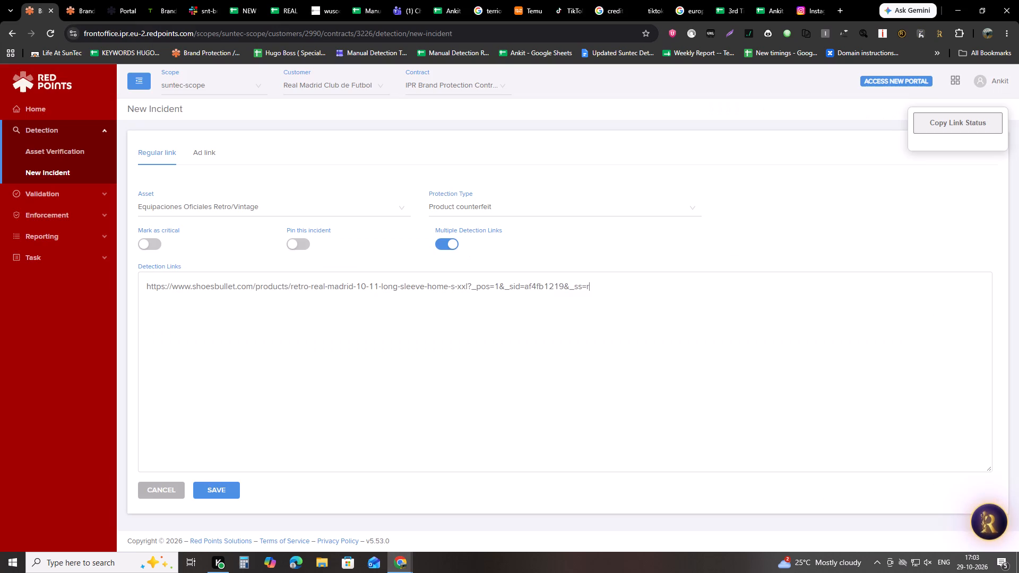
{"action": "left_click", "coordinate": [228, 493]}
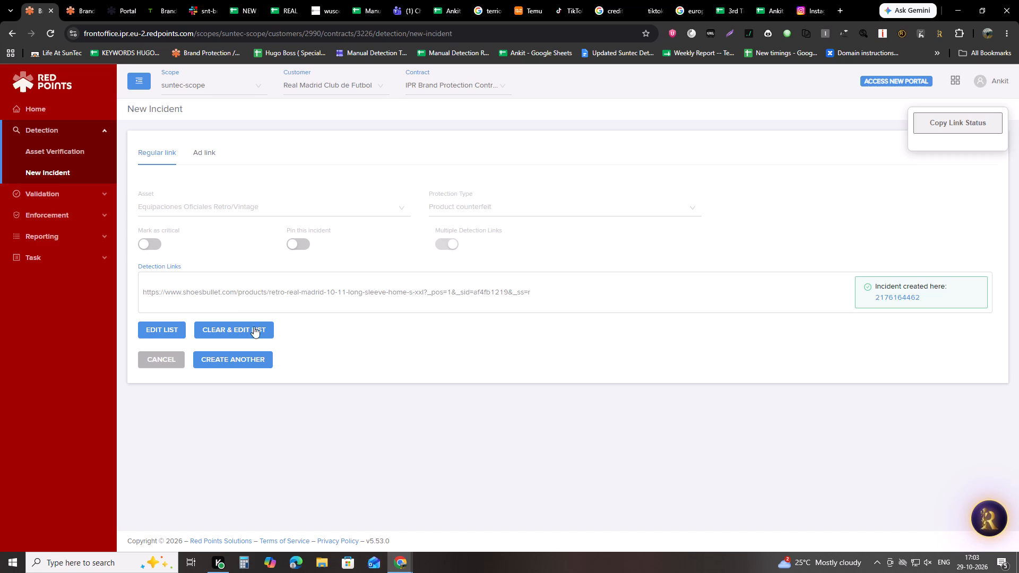
{"action": "left_click", "coordinate": [254, 328]}
Return to the shop window, close the product page and reload the "real madrid retro" search results.
{"action": "key", "text": "alt+Tab"}
{"action": "middle_click", "coordinate": [225, 0]}
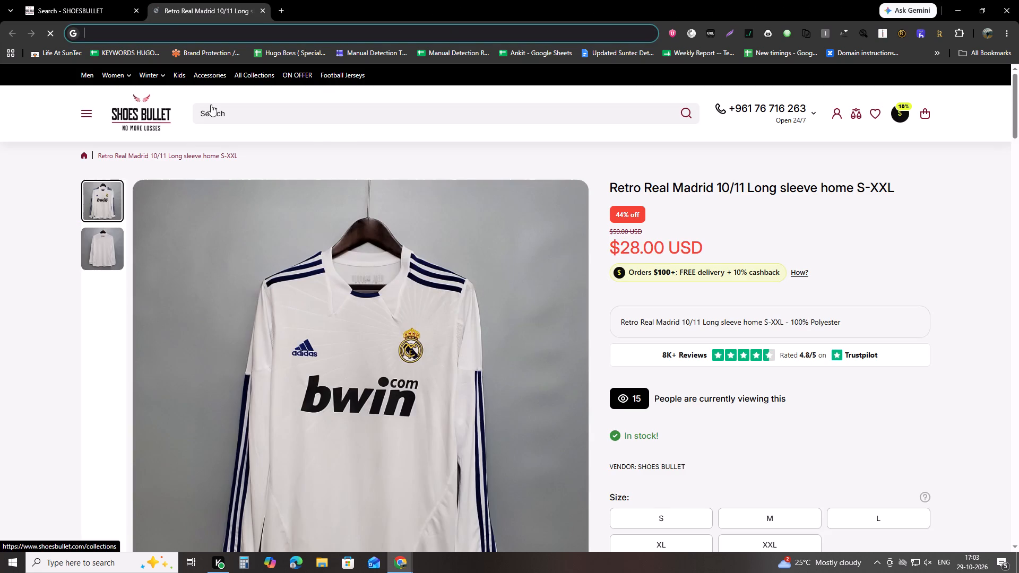
{"action": "left_click", "coordinate": [57, 32]}
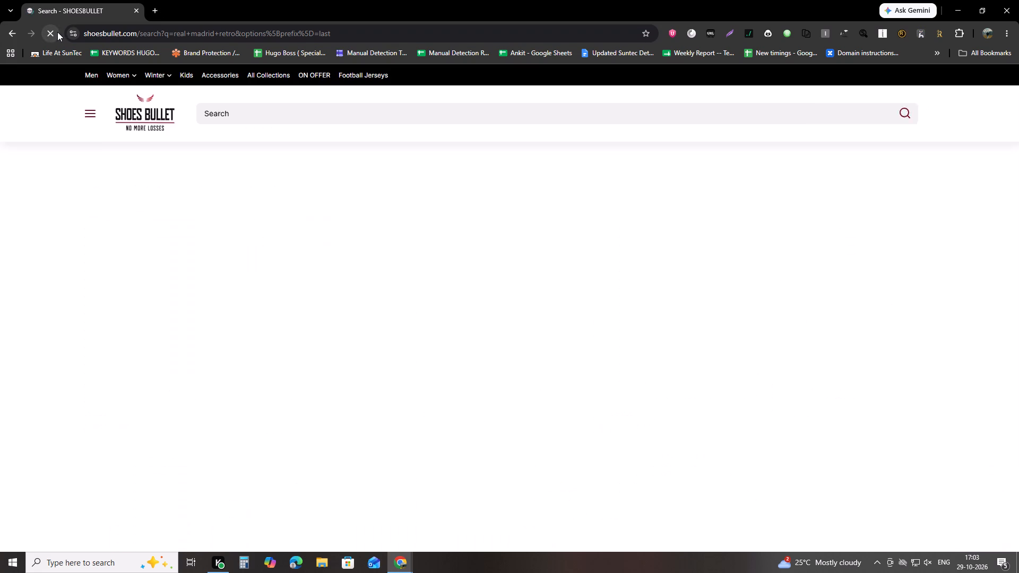
{"action": "left_click", "coordinate": [755, 116]}
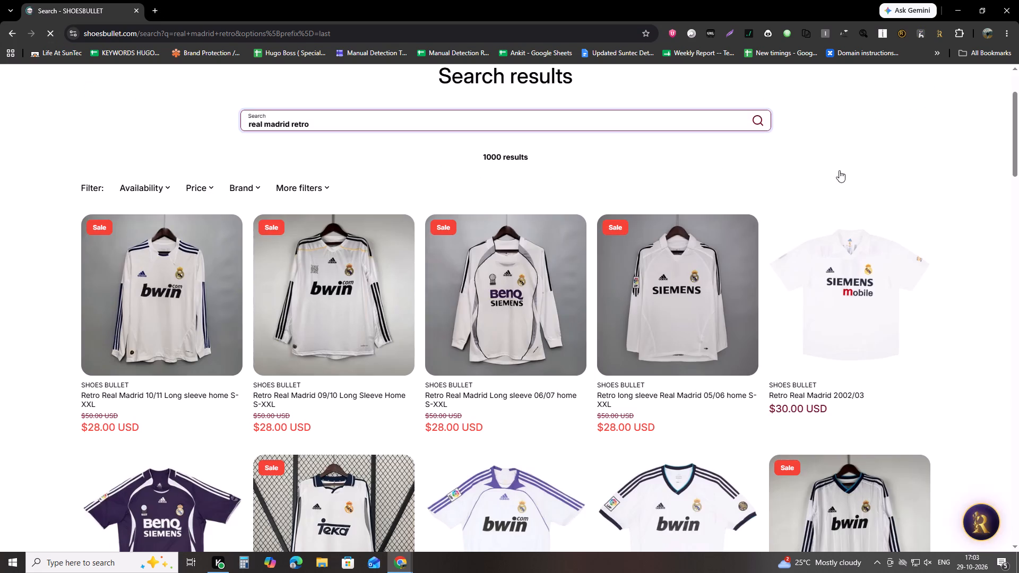
{"action": "scroll", "coordinate": [0, 282], "scroll_direction": "up", "scroll_amount": 1}
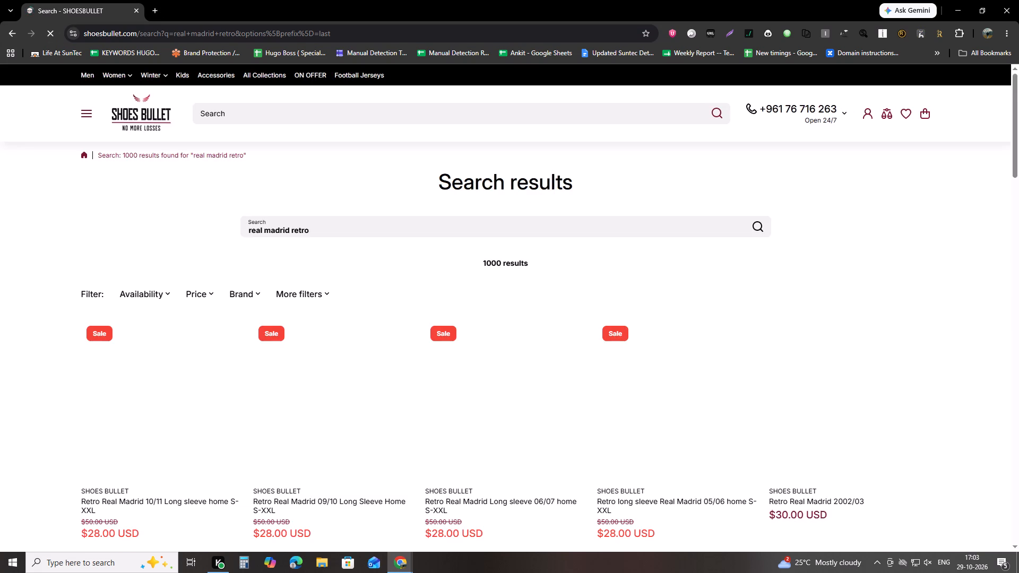
{"action": "scroll", "coordinate": [212, 259], "scroll_direction": "down", "scroll_amount": 2}
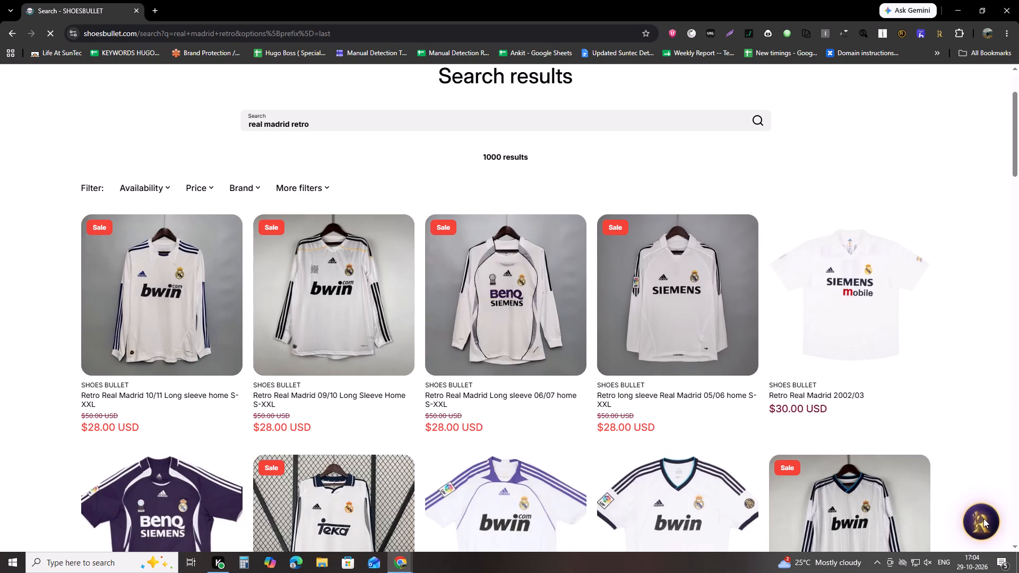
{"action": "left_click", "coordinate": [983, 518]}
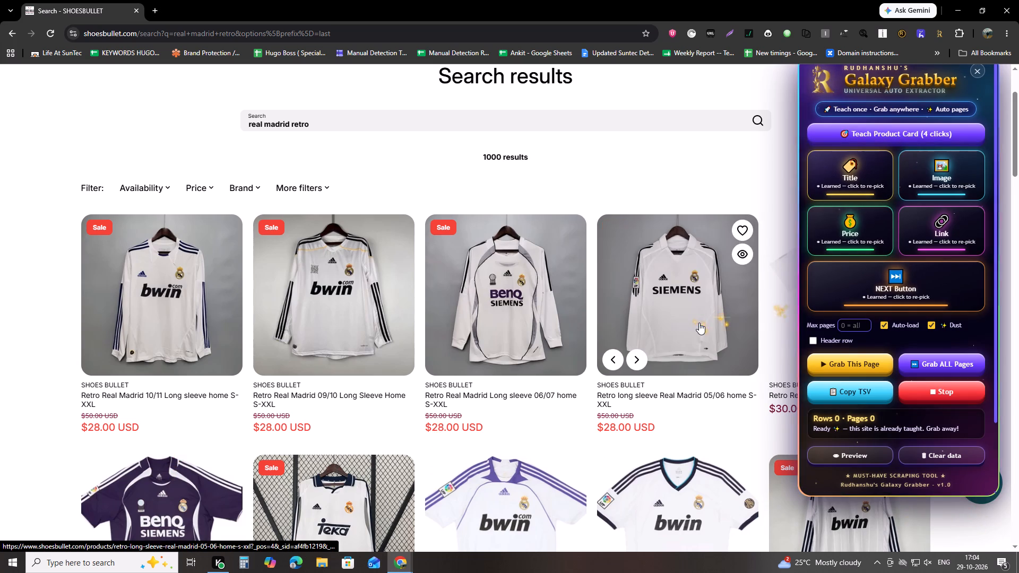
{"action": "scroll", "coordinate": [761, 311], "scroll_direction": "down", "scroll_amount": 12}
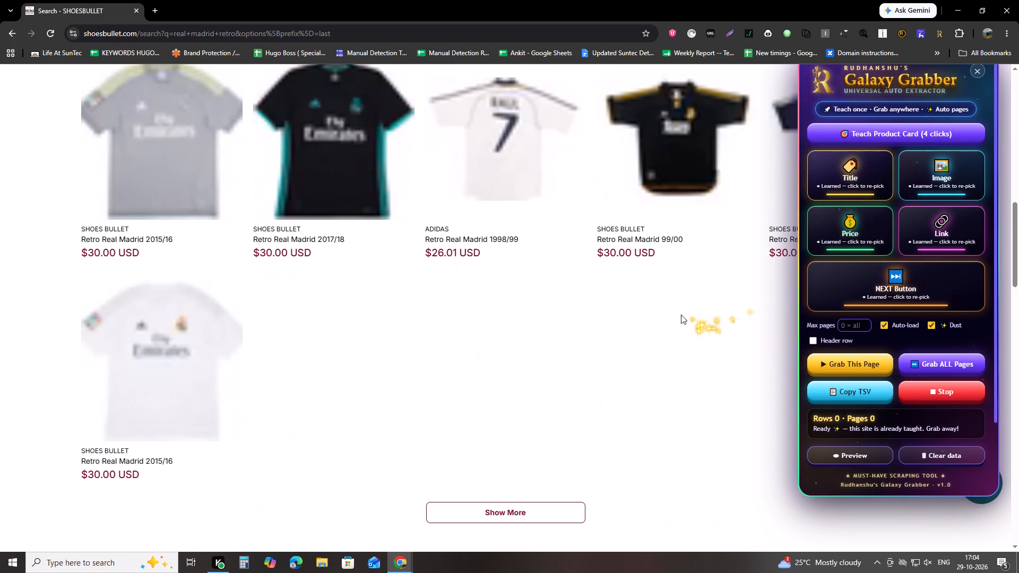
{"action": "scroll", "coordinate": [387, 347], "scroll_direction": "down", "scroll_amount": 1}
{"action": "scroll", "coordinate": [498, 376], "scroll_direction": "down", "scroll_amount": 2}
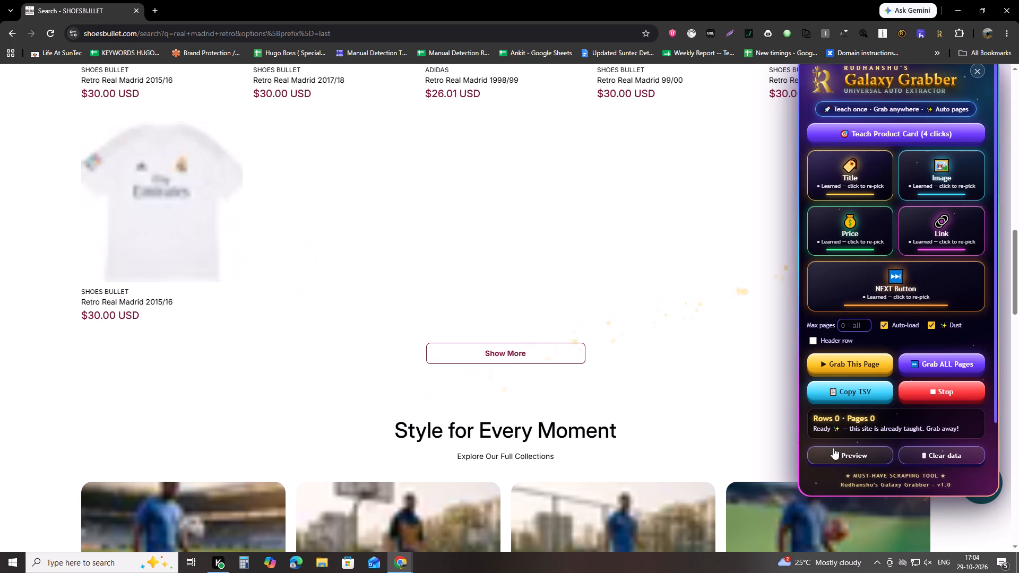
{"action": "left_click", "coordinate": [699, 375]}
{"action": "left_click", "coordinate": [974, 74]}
Load the second and third pages of "real madrid retro" listings and browse through them to the end of the results.
{"action": "left_click", "coordinate": [529, 346]}
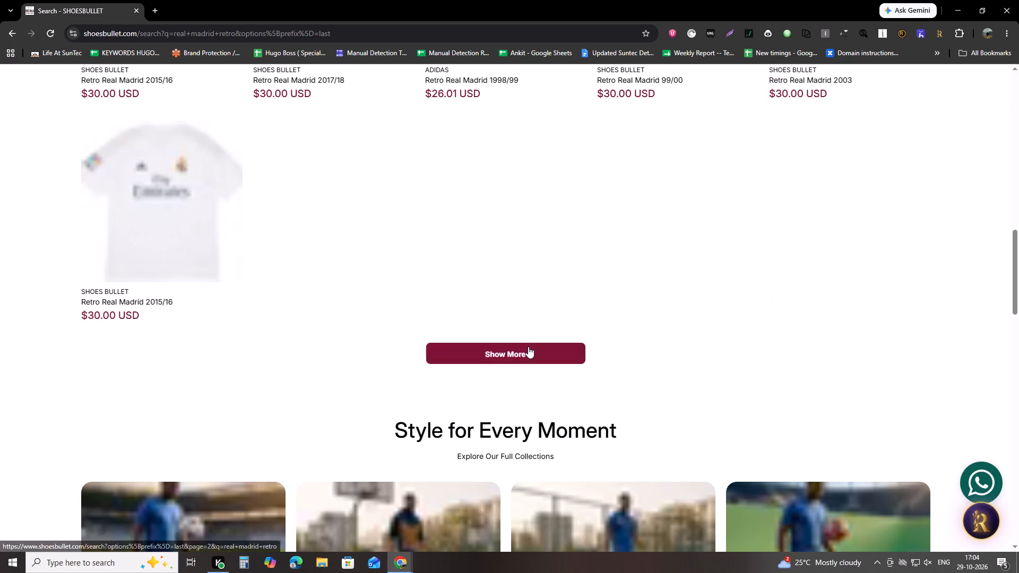
{"action": "scroll", "coordinate": [524, 357], "scroll_direction": "down", "scroll_amount": 9}
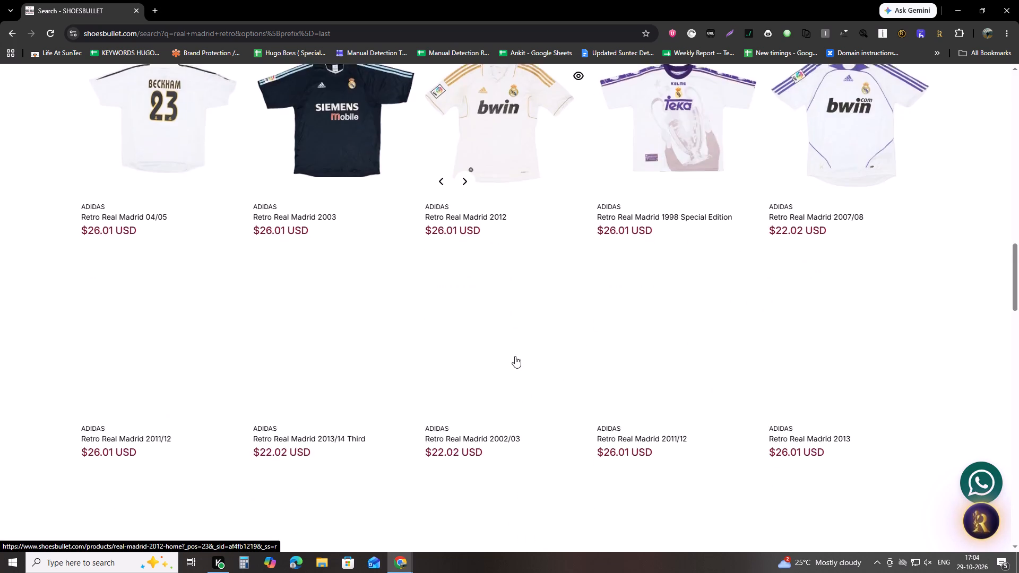
{"action": "scroll", "coordinate": [515, 356], "scroll_direction": "down", "scroll_amount": 9}
{"action": "scroll", "coordinate": [497, 308], "scroll_direction": "up", "scroll_amount": 4}
{"action": "left_click", "coordinate": [493, 293]}
{"action": "scroll", "coordinate": [493, 302], "scroll_direction": "up", "scroll_amount": 5}
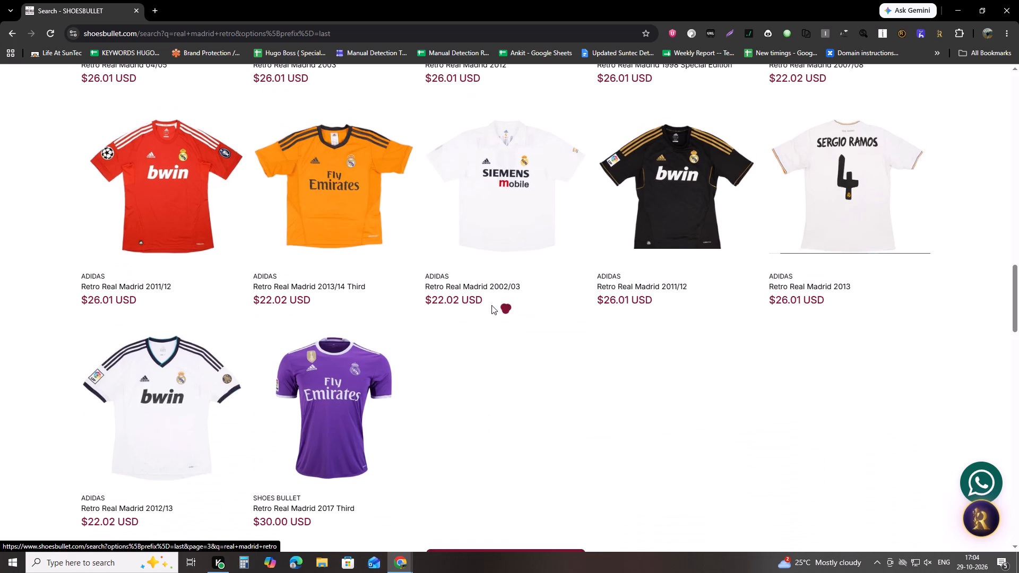
{"action": "scroll", "coordinate": [491, 305], "scroll_direction": "up", "scroll_amount": 6}
{"action": "scroll", "coordinate": [355, 329], "scroll_direction": "up", "scroll_amount": 4}
{"action": "scroll", "coordinate": [355, 329], "scroll_direction": "down", "scroll_amount": 12}
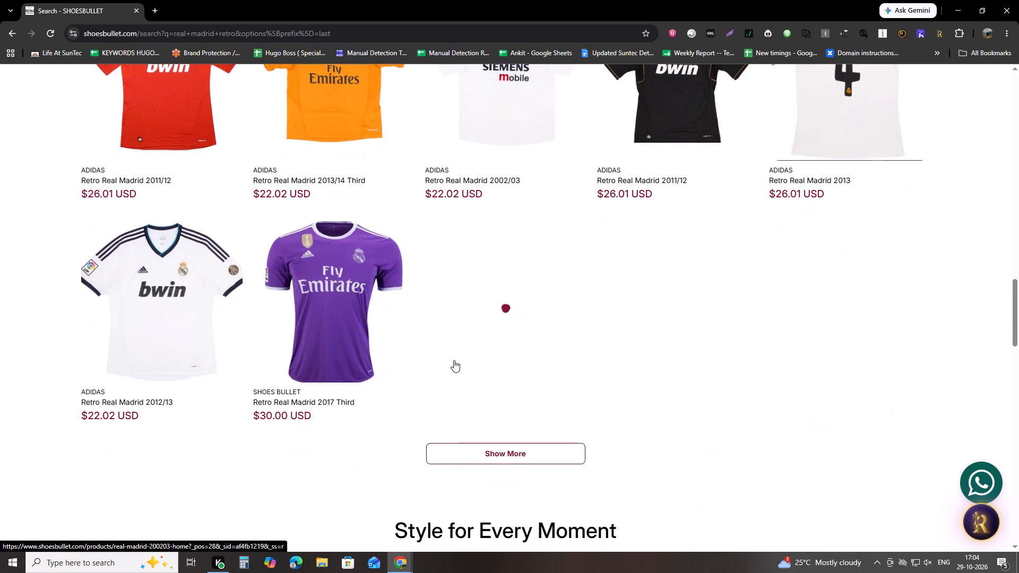
{"action": "scroll", "coordinate": [454, 360], "scroll_direction": "down", "scroll_amount": 11}
{"action": "scroll", "coordinate": [463, 334], "scroll_direction": "up", "scroll_amount": 5}
{"action": "scroll", "coordinate": [463, 334], "scroll_direction": "down", "scroll_amount": 7}
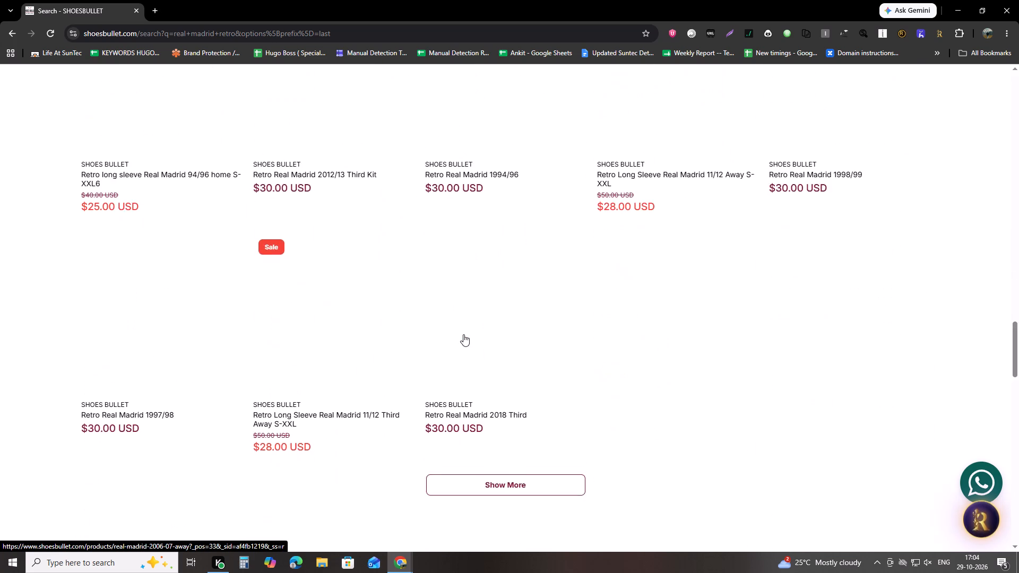
{"action": "scroll", "coordinate": [463, 334], "scroll_direction": "down", "scroll_amount": 4}
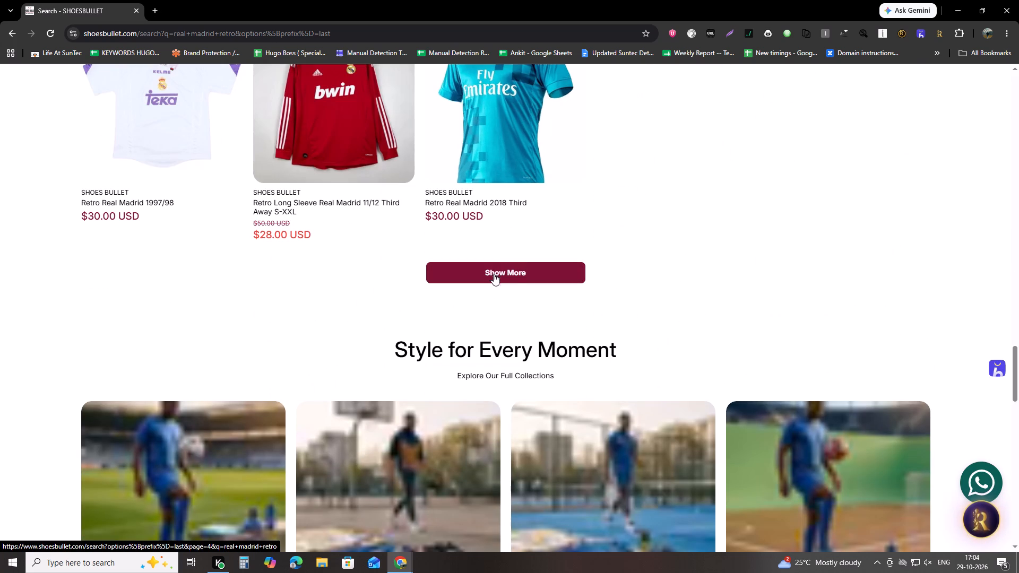
Find the word "retro" within the loaded search results page.
{"action": "key", "text": "ctrl+f"}
{"action": "type", "text": "re"}
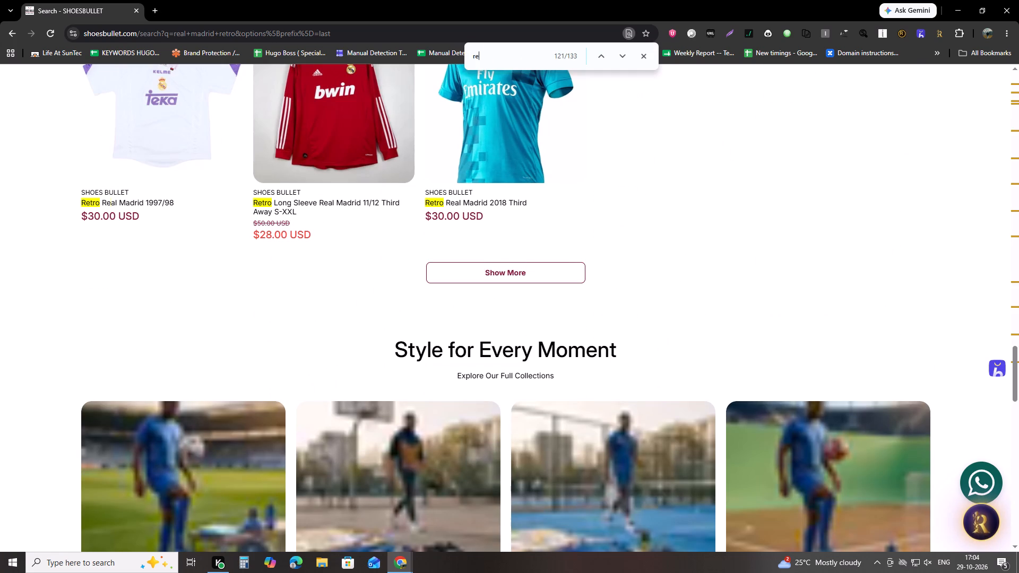
{"action": "type", "text": "tro"}
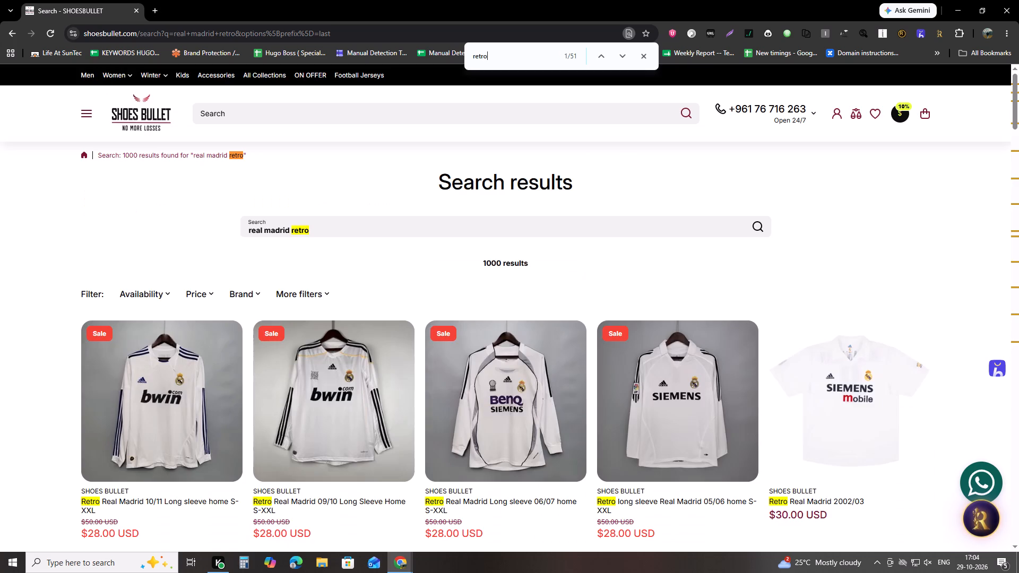
Load the fourth page of "real madrid retro" listings.
{"action": "scroll", "coordinate": [690, 371], "scroll_direction": "down", "scroll_amount": 20}
{"action": "scroll", "coordinate": [690, 371], "scroll_direction": "down", "scroll_amount": 20}
{"action": "scroll", "coordinate": [690, 371], "scroll_direction": "down", "scroll_amount": 6}
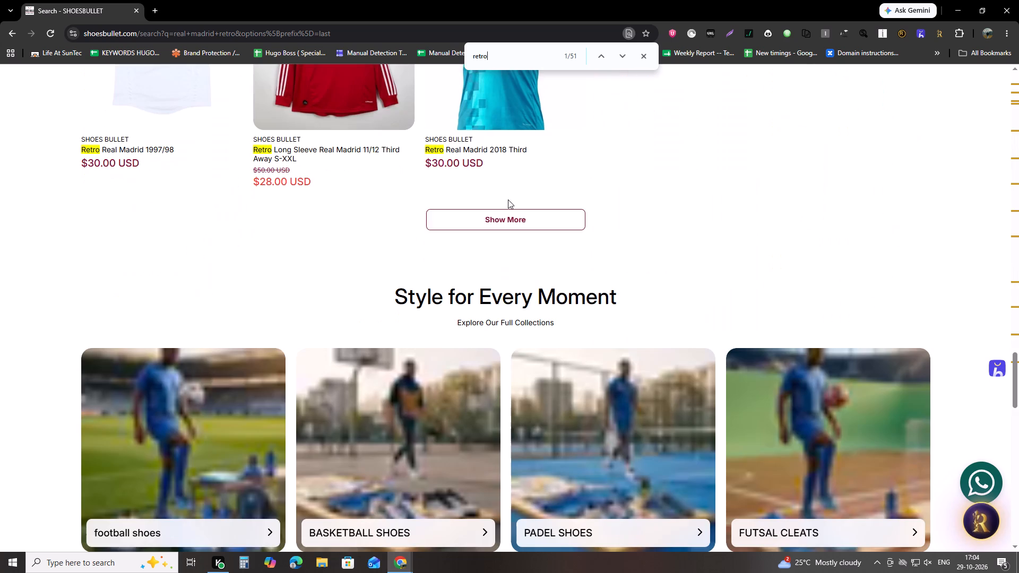
{"action": "left_click", "coordinate": [507, 212]}
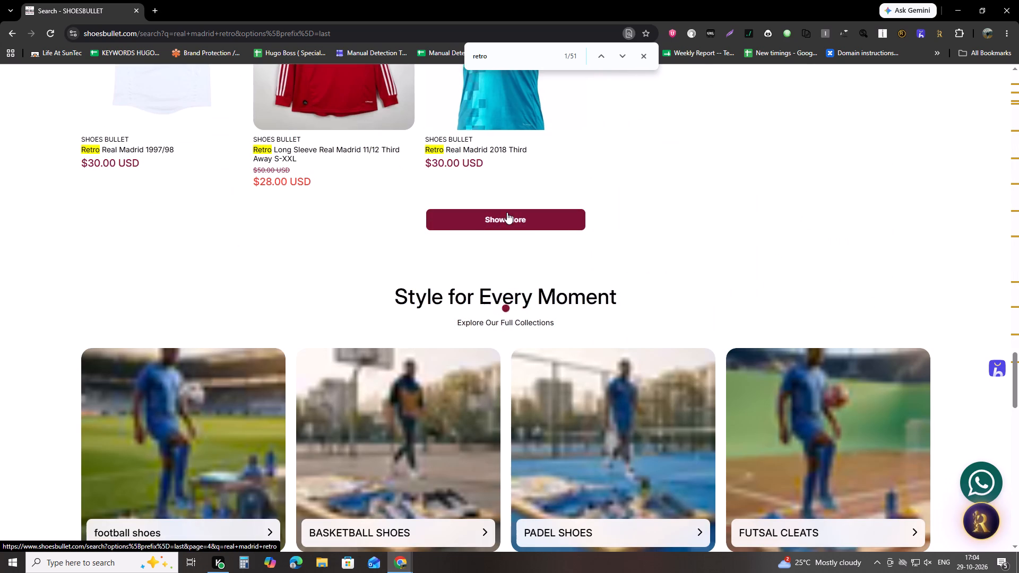
Look through the newly loaded "real madrid retro" listings, go to the following "retro" match and close the page search.
{"action": "scroll", "coordinate": [507, 212], "scroll_direction": "down", "scroll_amount": 9}
{"action": "scroll", "coordinate": [507, 215], "scroll_direction": "up", "scroll_amount": 1}
{"action": "scroll", "coordinate": [506, 220], "scroll_direction": "down", "scroll_amount": 3}
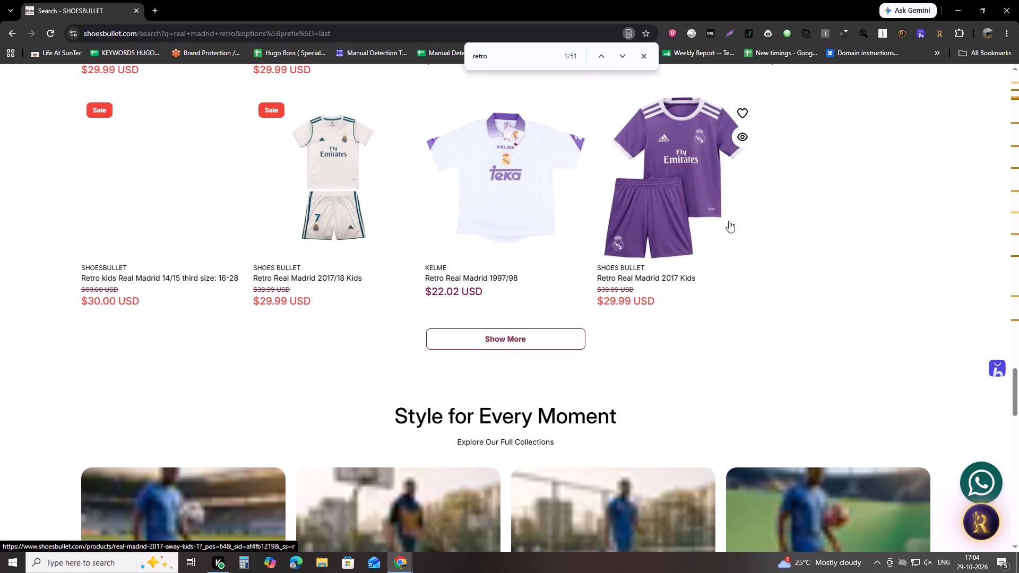
{"action": "left_click", "coordinate": [625, 59]}
{"action": "scroll", "coordinate": [769, 323], "scroll_direction": "down", "scroll_amount": 5}
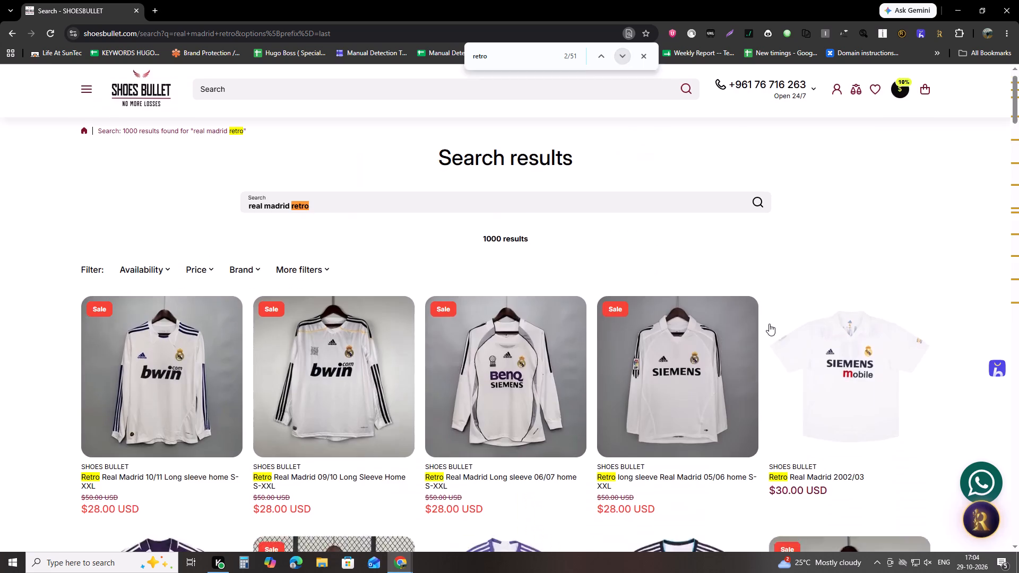
{"action": "scroll", "coordinate": [769, 324], "scroll_direction": "down", "scroll_amount": 20}
{"action": "scroll", "coordinate": [769, 324], "scroll_direction": "down", "scroll_amount": 20}
{"action": "scroll", "coordinate": [769, 324], "scroll_direction": "down", "scroll_amount": 18}
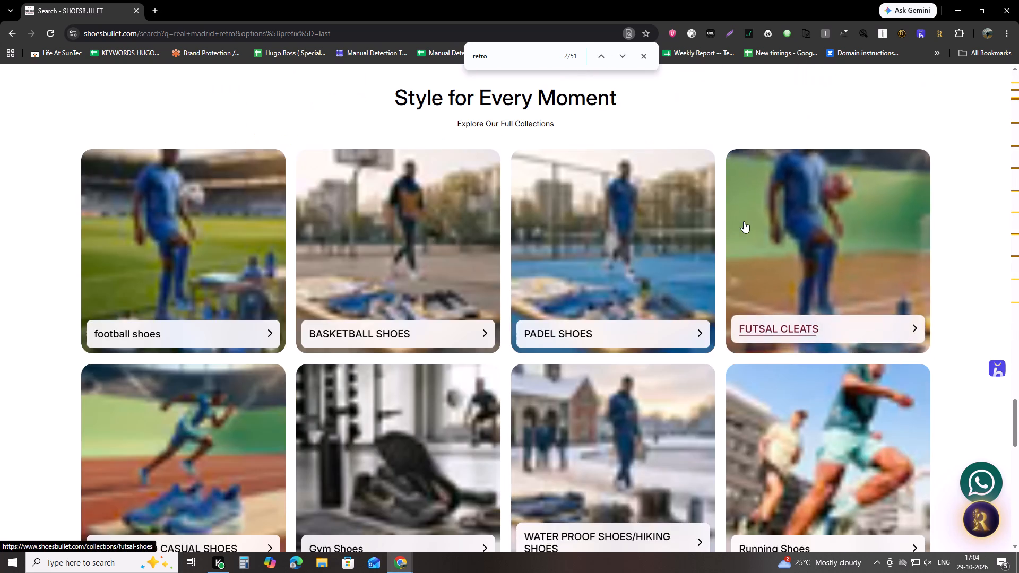
{"action": "scroll", "coordinate": [737, 223], "scroll_direction": "up", "scroll_amount": 7}
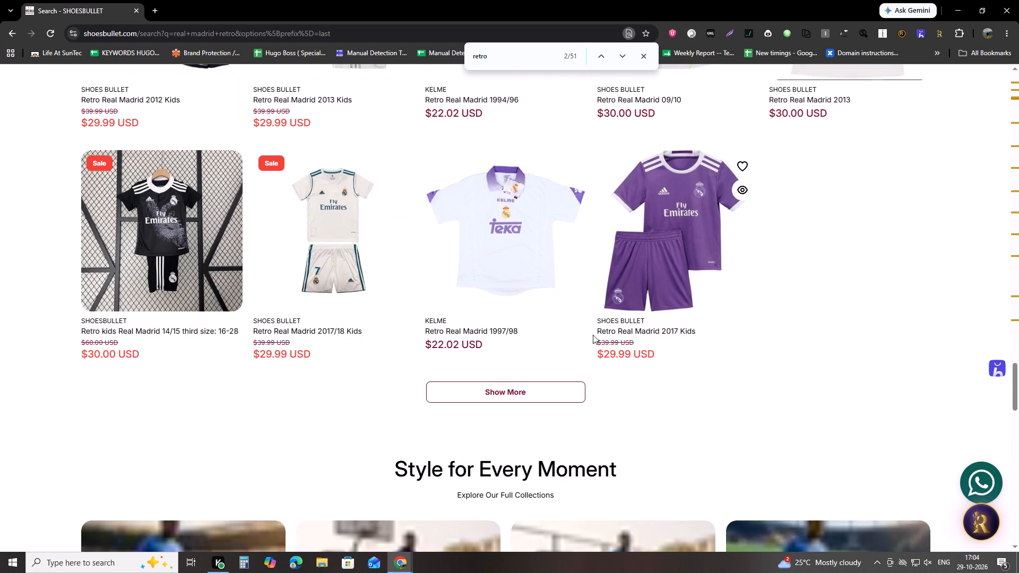
{"action": "left_click", "coordinate": [645, 57]}
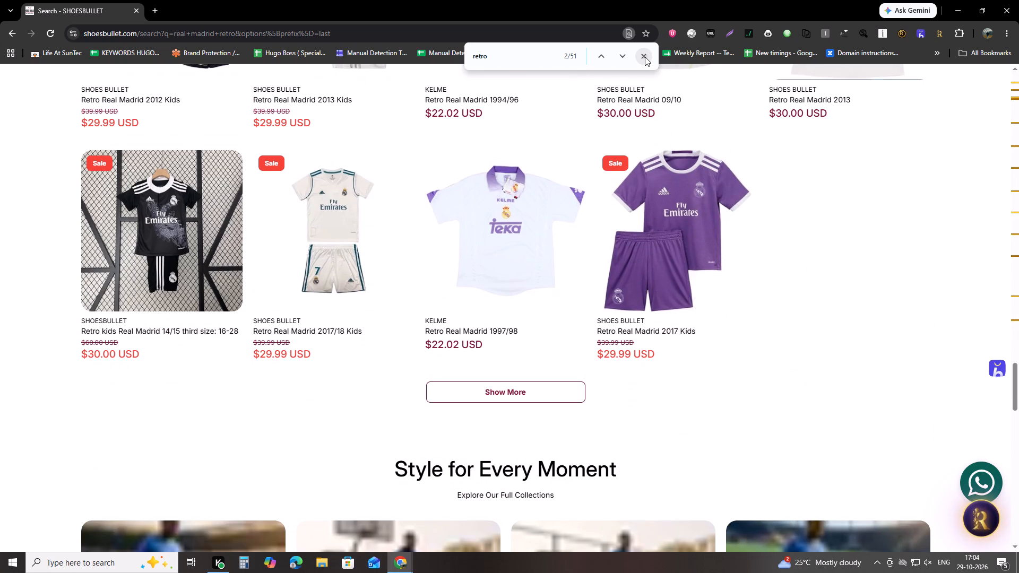
Open the Galaxy Grabber extractor and re-teach its product link field on the retro shirt listings.
{"action": "left_click", "coordinate": [935, 31]}
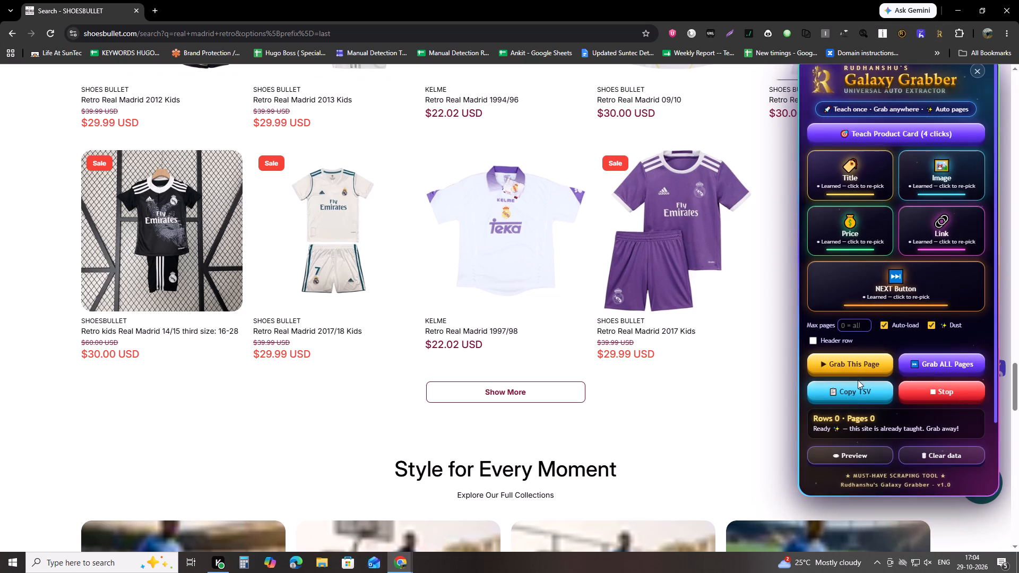
{"action": "left_click", "coordinate": [857, 185]}
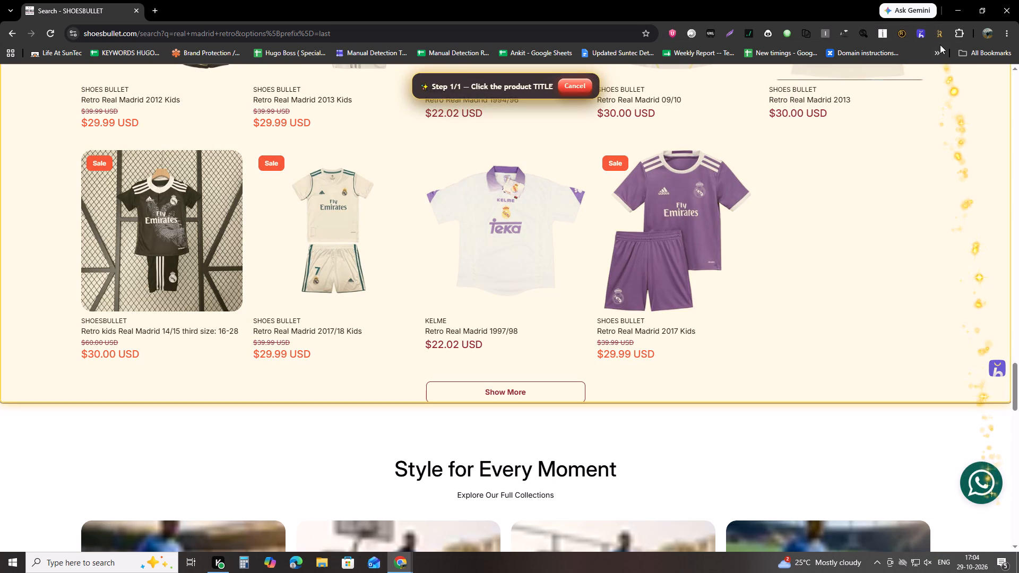
{"action": "left_click", "coordinate": [567, 82]}
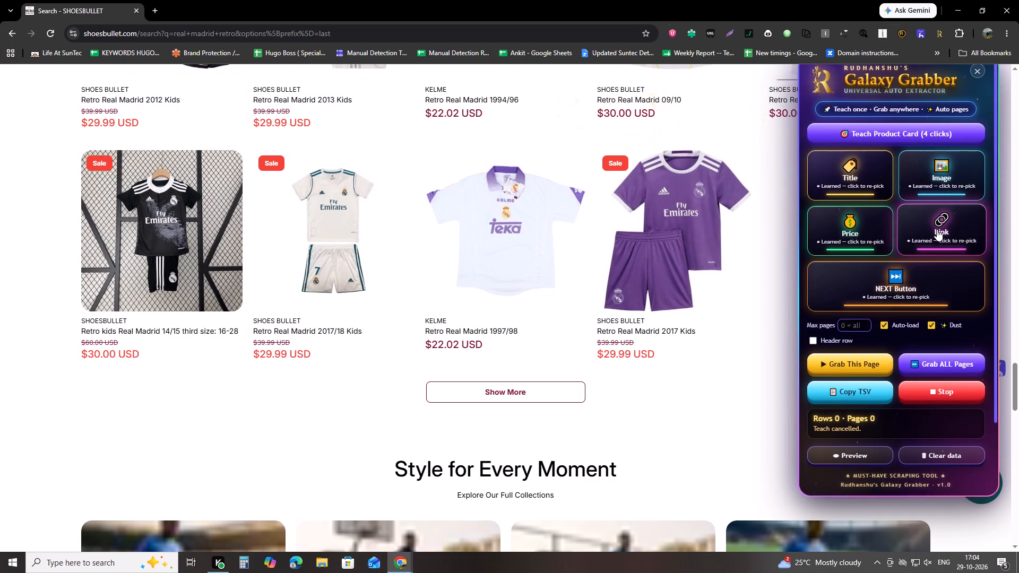
{"action": "left_click", "coordinate": [937, 229]}
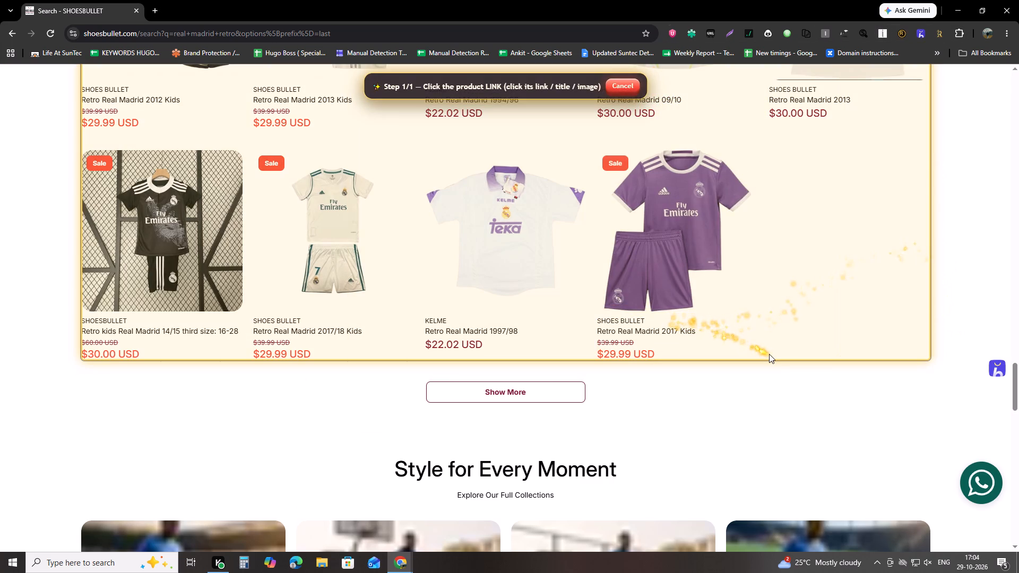
{"action": "left_click", "coordinate": [769, 354]}
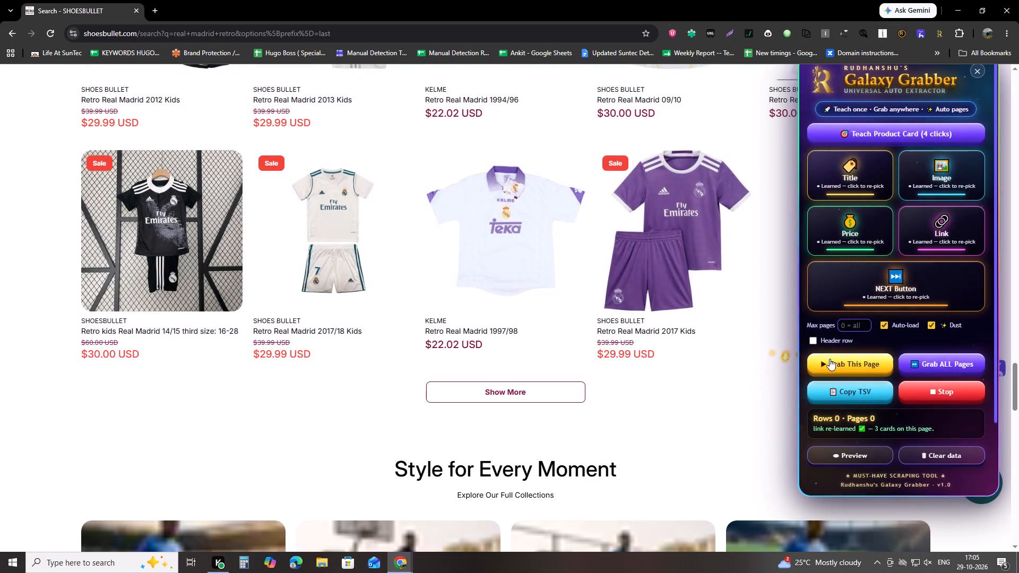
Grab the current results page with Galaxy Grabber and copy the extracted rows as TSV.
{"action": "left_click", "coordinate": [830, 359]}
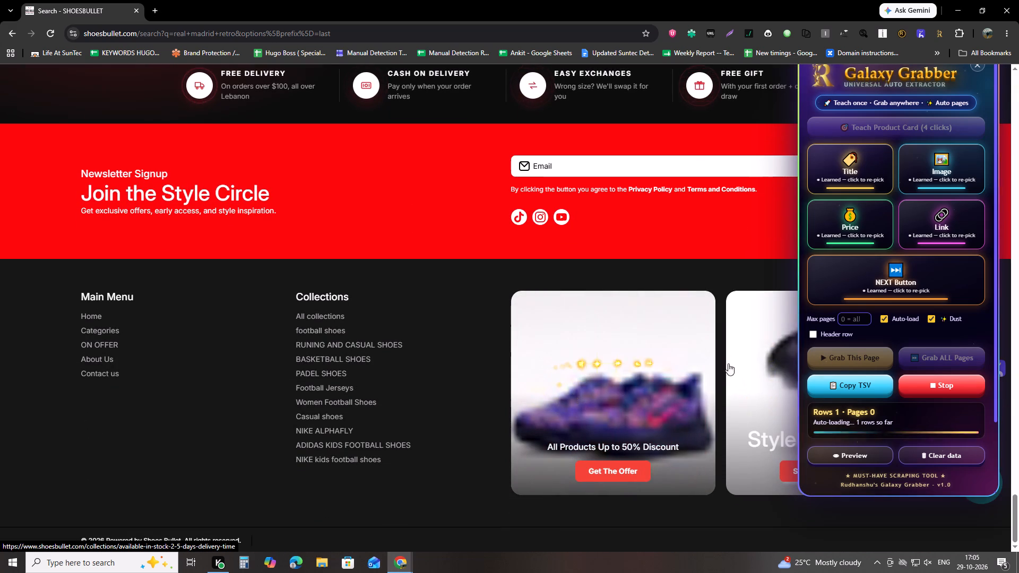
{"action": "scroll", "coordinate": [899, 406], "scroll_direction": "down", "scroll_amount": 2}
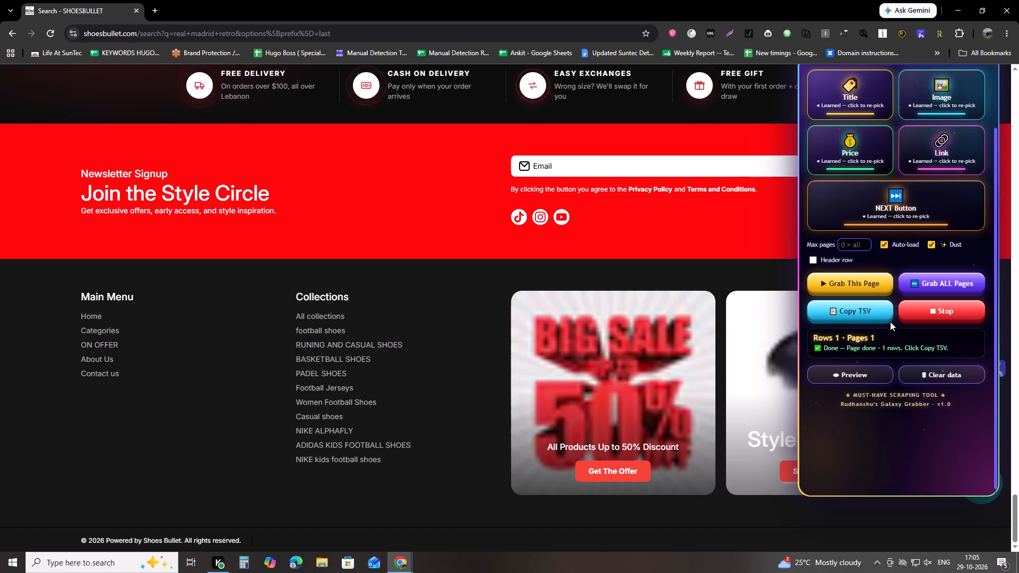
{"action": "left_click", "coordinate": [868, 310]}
{"action": "key", "text": "alt+Tab"}
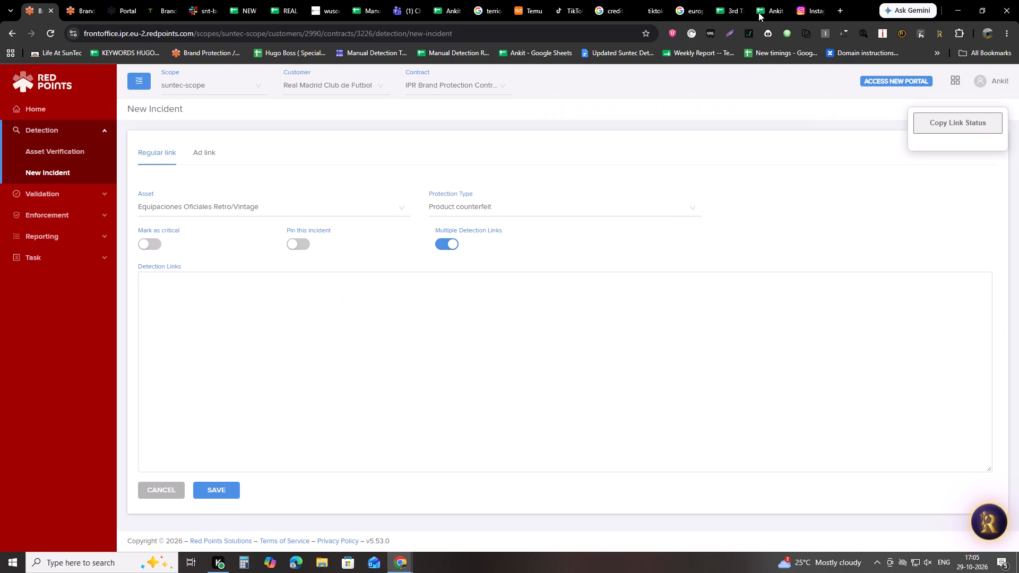
{"action": "left_click", "coordinate": [762, 0]}
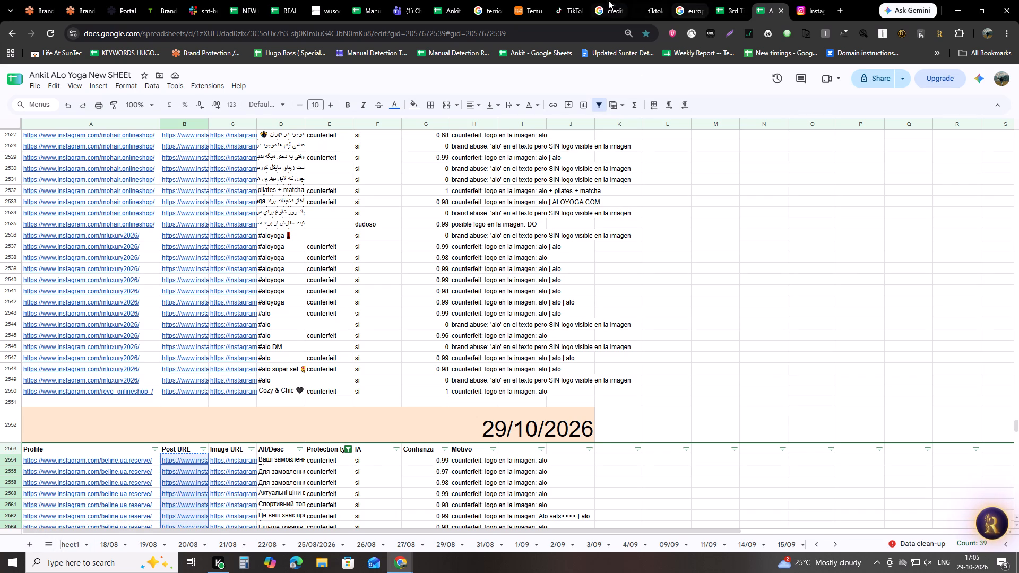
{"action": "left_click", "coordinate": [451, 0]}
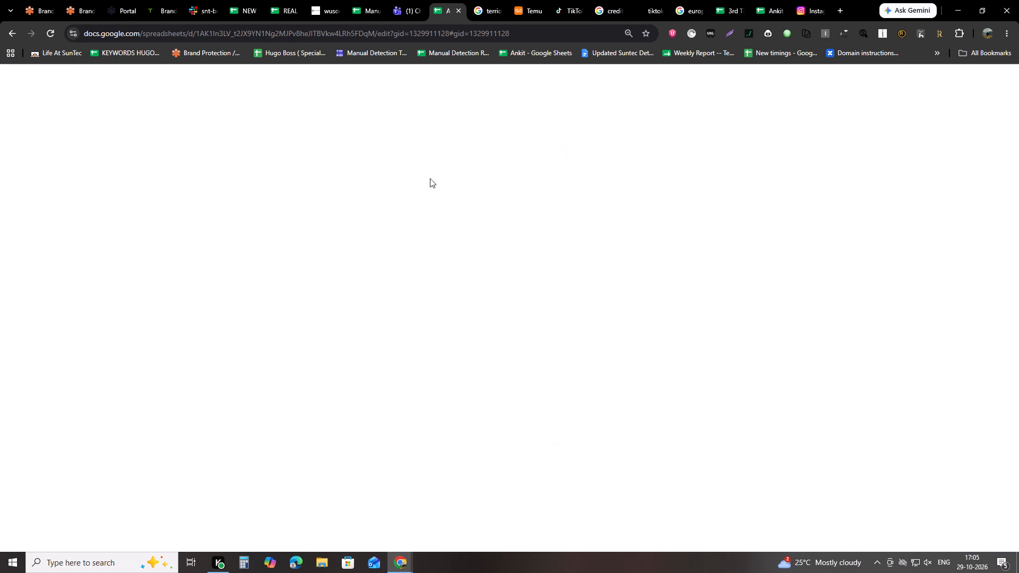
{"action": "left_click", "coordinate": [30, 547]}
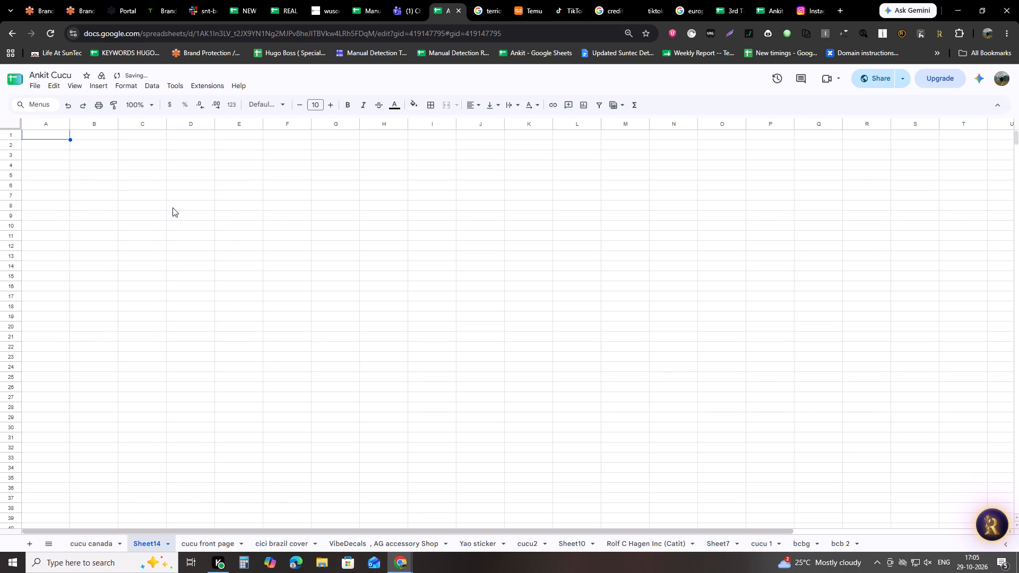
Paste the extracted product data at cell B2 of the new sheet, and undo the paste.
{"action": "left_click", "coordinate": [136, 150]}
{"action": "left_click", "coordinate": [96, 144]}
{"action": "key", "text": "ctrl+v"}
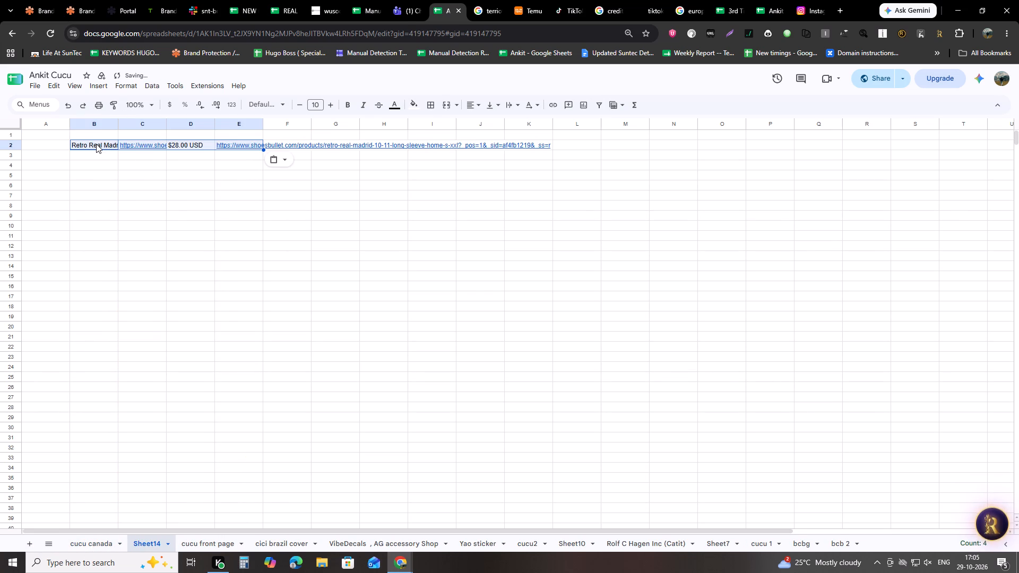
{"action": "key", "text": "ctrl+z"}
Return to the shop window and look through all the loaded "real madrid retro" listings.
{"action": "key", "text": "alt+Tab"}
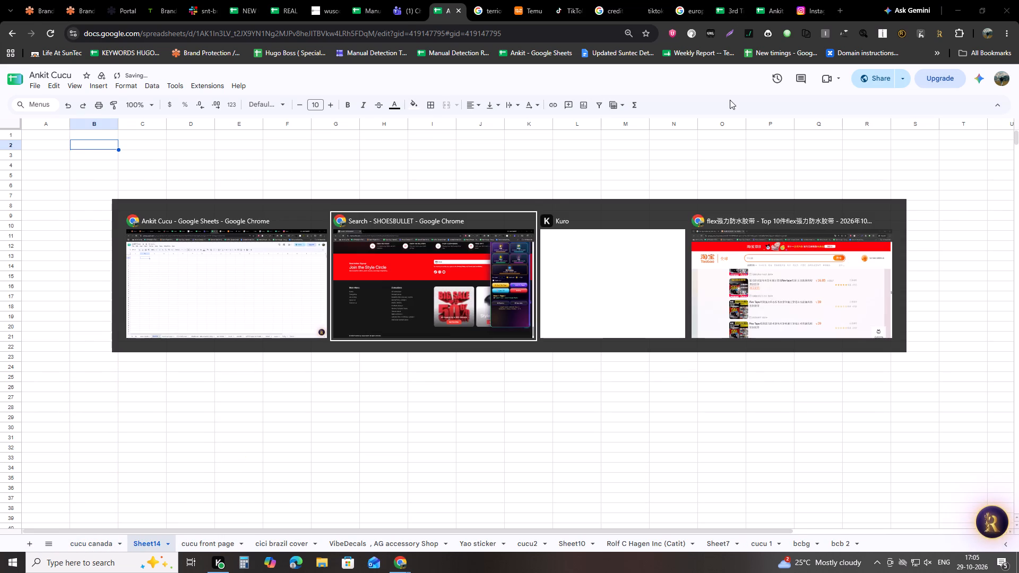
{"action": "scroll", "coordinate": [517, 230], "scroll_direction": "up", "scroll_amount": 20}
{"action": "scroll", "coordinate": [517, 230], "scroll_direction": "up", "scroll_amount": 20}
{"action": "scroll", "coordinate": [517, 230], "scroll_direction": "up", "scroll_amount": 1}
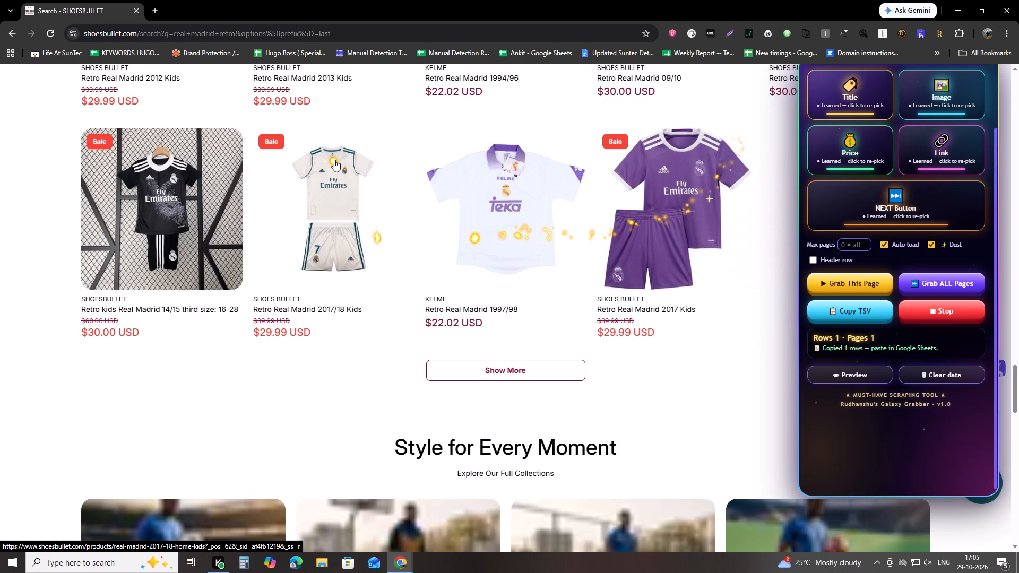
{"action": "scroll", "coordinate": [334, 160], "scroll_direction": "up", "scroll_amount": 20}
{"action": "scroll", "coordinate": [334, 160], "scroll_direction": "up", "scroll_amount": 12}
{"action": "scroll", "coordinate": [418, 288], "scroll_direction": "up", "scroll_amount": 2}
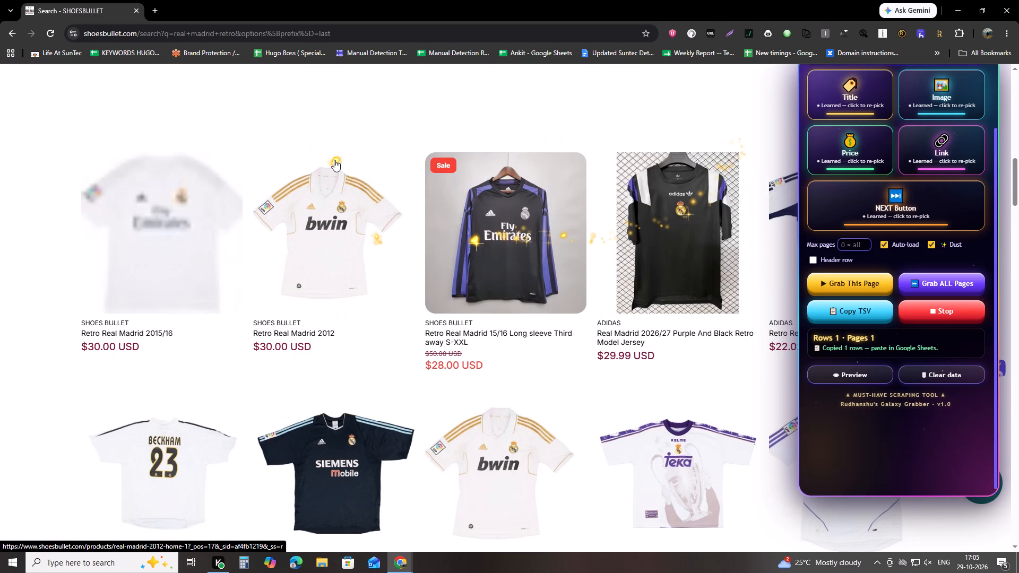
{"action": "scroll", "coordinate": [334, 160], "scroll_direction": "up", "scroll_amount": 7}
{"action": "scroll", "coordinate": [333, 323], "scroll_direction": "down", "scroll_amount": 5}
{"action": "scroll", "coordinate": [412, 252], "scroll_direction": "down", "scroll_amount": 20}
{"action": "scroll", "coordinate": [412, 252], "scroll_direction": "down", "scroll_amount": 2}
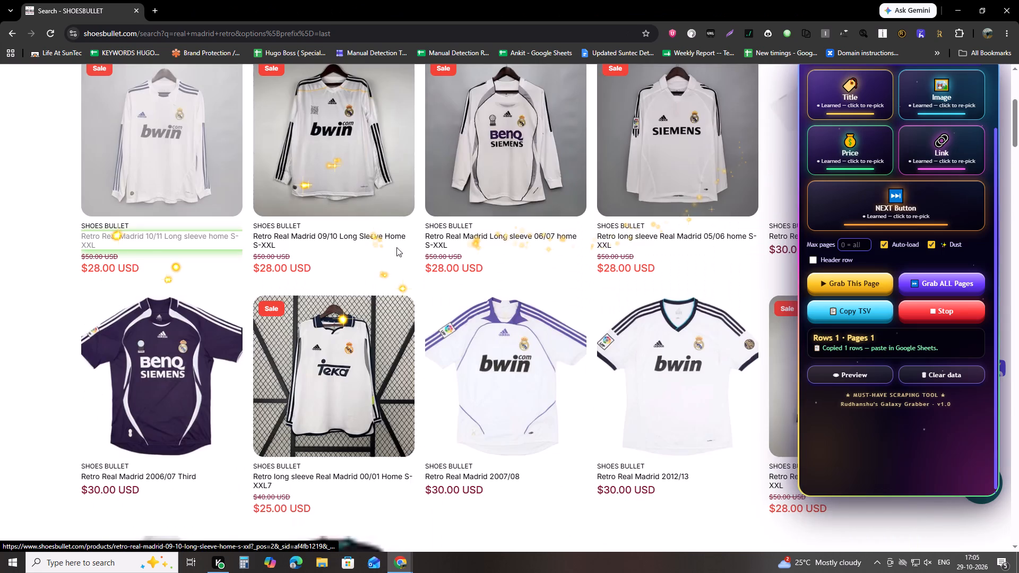
{"action": "scroll", "coordinate": [396, 247], "scroll_direction": "down", "scroll_amount": 20}
{"action": "scroll", "coordinate": [396, 247], "scroll_direction": "down", "scroll_amount": 14}
{"action": "scroll", "coordinate": [502, 245], "scroll_direction": "up", "scroll_amount": 6}
{"action": "scroll", "coordinate": [583, 273], "scroll_direction": "up", "scroll_amount": 1}
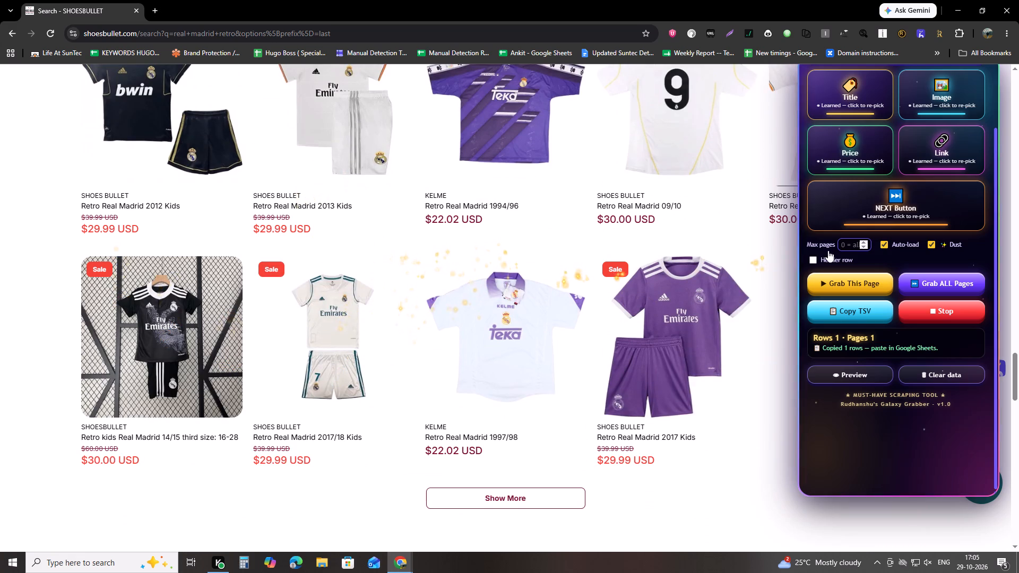
Close the Galaxy Grabber panel and reload the "real madrid retro" search results.
{"action": "left_click", "coordinate": [896, 35]}
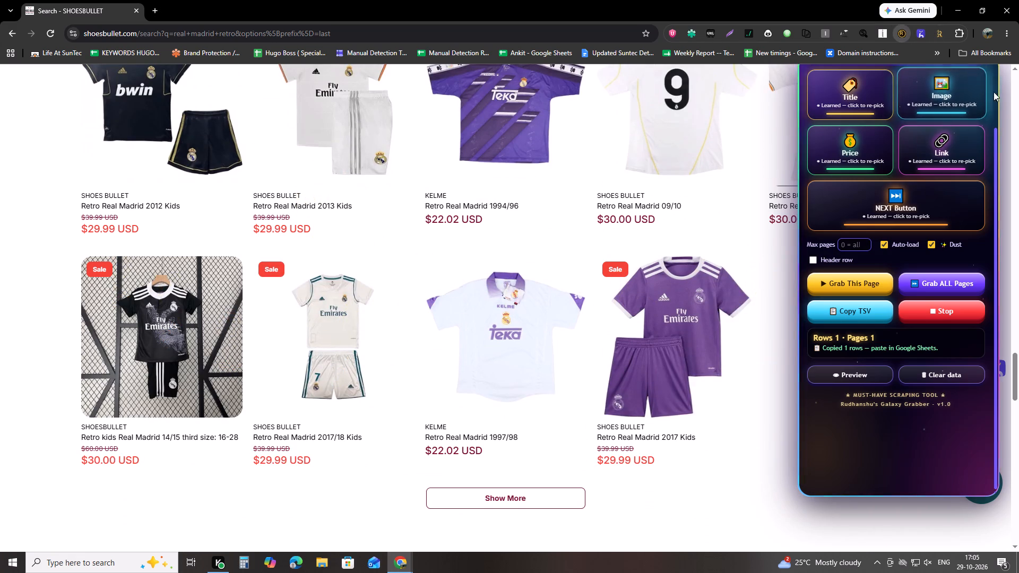
{"action": "scroll", "coordinate": [979, 116], "scroll_direction": "up", "scroll_amount": 5}
{"action": "left_click", "coordinate": [978, 74]}
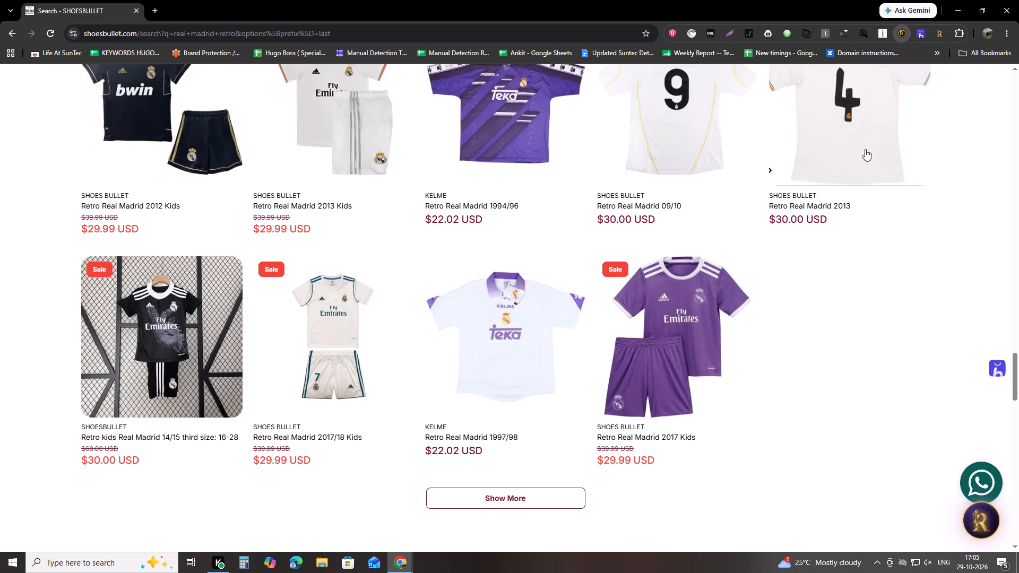
{"action": "scroll", "coordinate": [859, 171], "scroll_direction": "up", "scroll_amount": 18}
{"action": "left_click", "coordinate": [50, 30]}
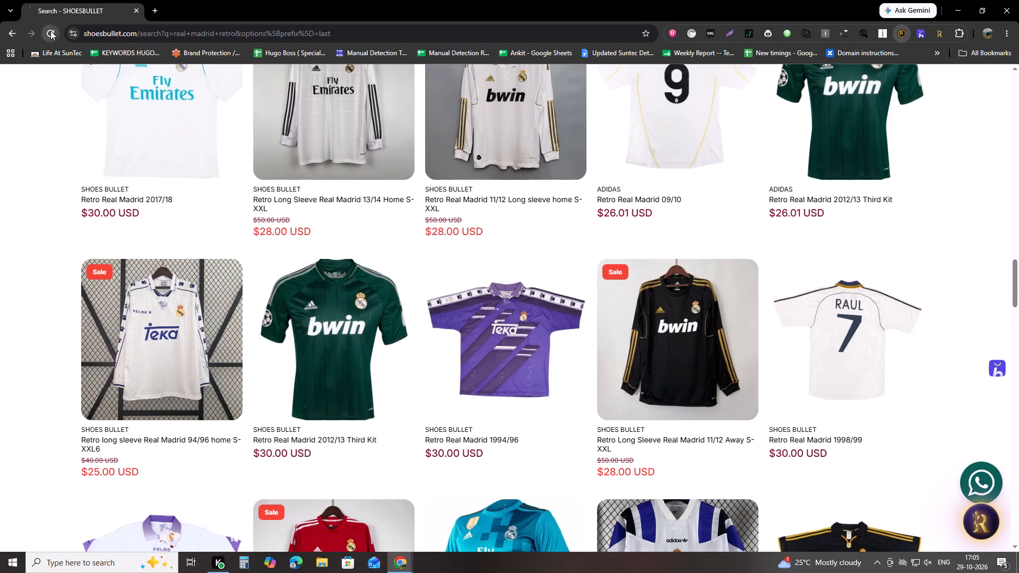
{"action": "scroll", "coordinate": [308, 170], "scroll_direction": "up", "scroll_amount": 20}
{"action": "scroll", "coordinate": [308, 170], "scroll_direction": "up", "scroll_amount": 1}
{"action": "scroll", "coordinate": [234, 263], "scroll_direction": "up", "scroll_amount": 6}
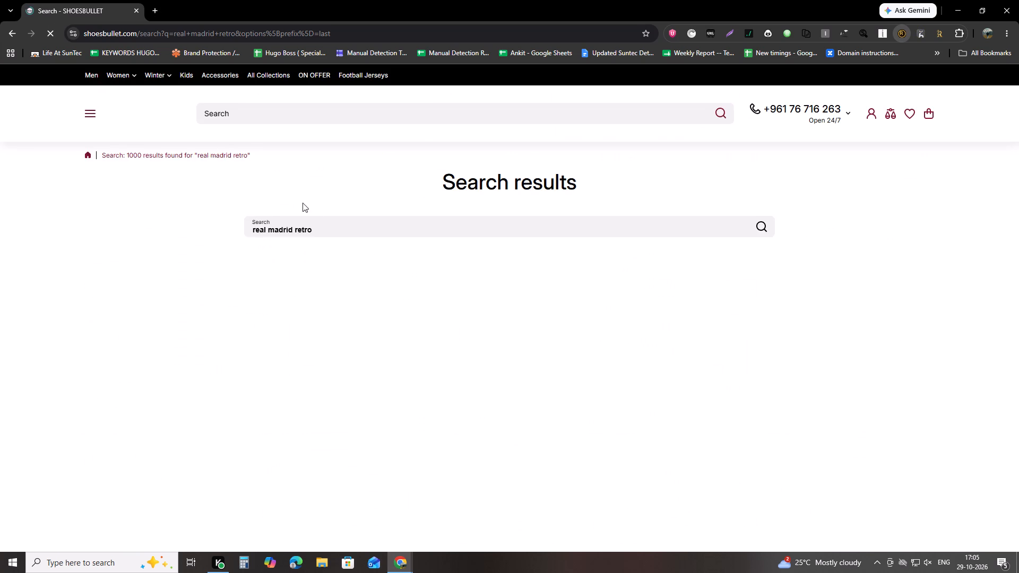
Dismiss the free gift pop-up and run the "real madrid retro" search again.
{"action": "middle_click", "coordinate": [902, 299]}
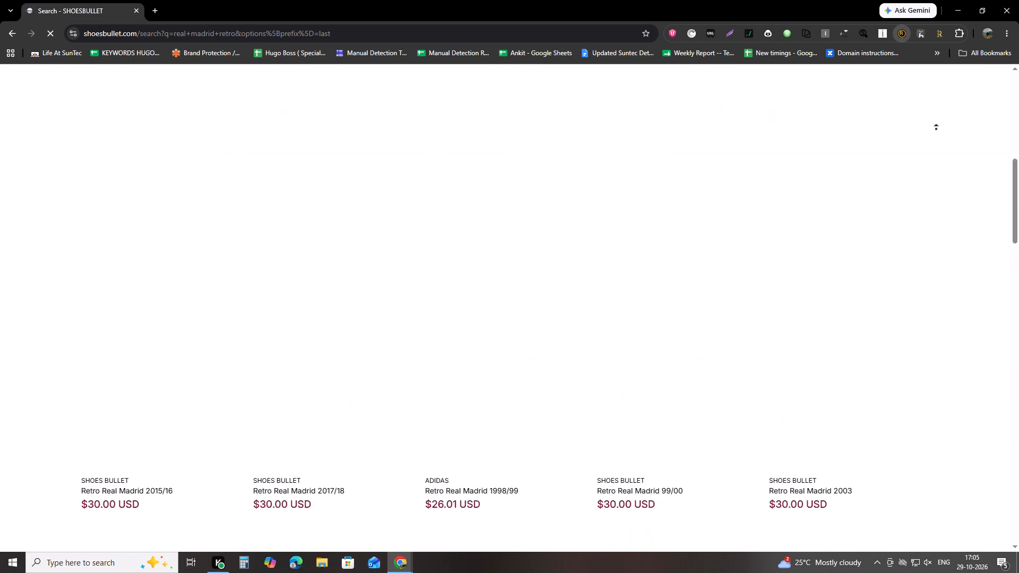
{"action": "middle_click", "coordinate": [880, 194]}
{"action": "left_click", "coordinate": [603, 186]}
{"action": "left_click", "coordinate": [598, 189]}
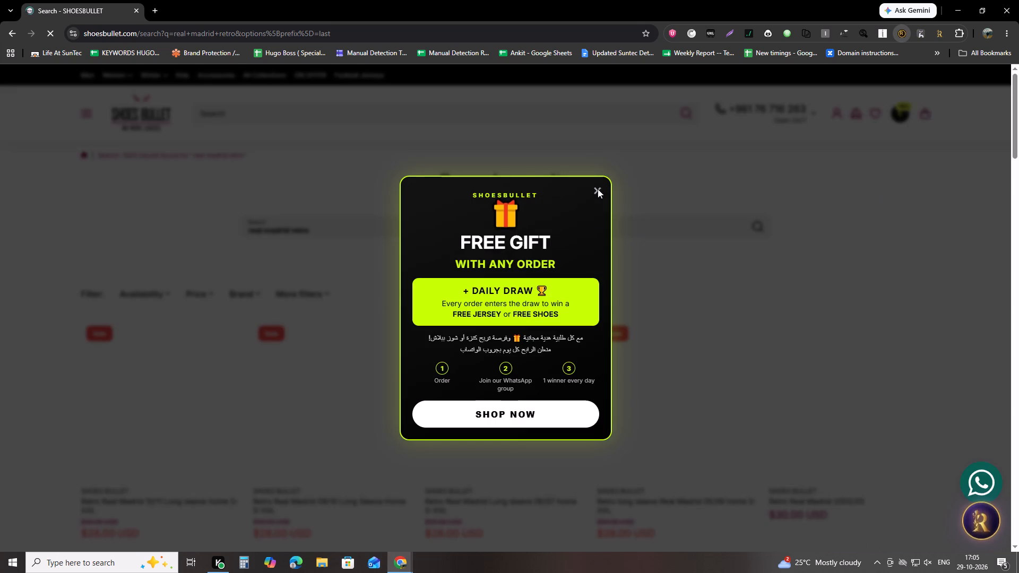
{"action": "double_click", "coordinate": [764, 225]}
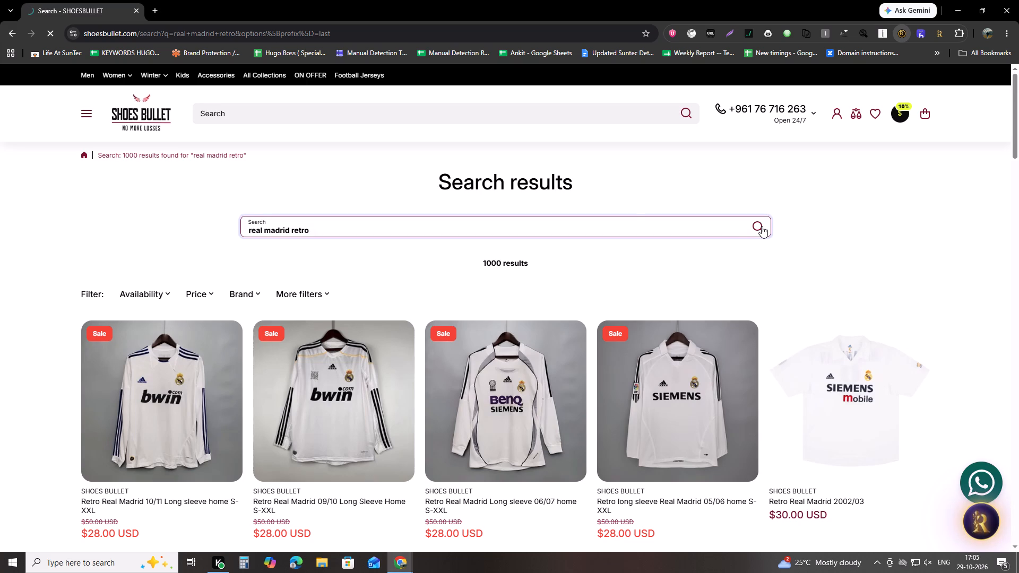
Load the second page of "real madrid retro" listings.
{"action": "scroll", "coordinate": [287, 305], "scroll_direction": "down", "scroll_amount": 2}
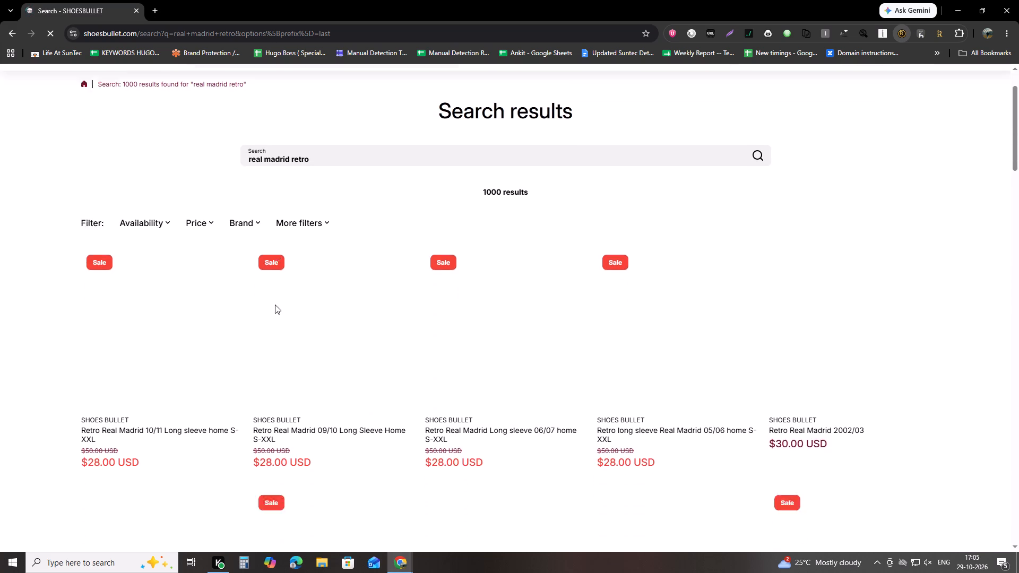
{"action": "scroll", "coordinate": [196, 296], "scroll_direction": "down", "scroll_amount": 12}
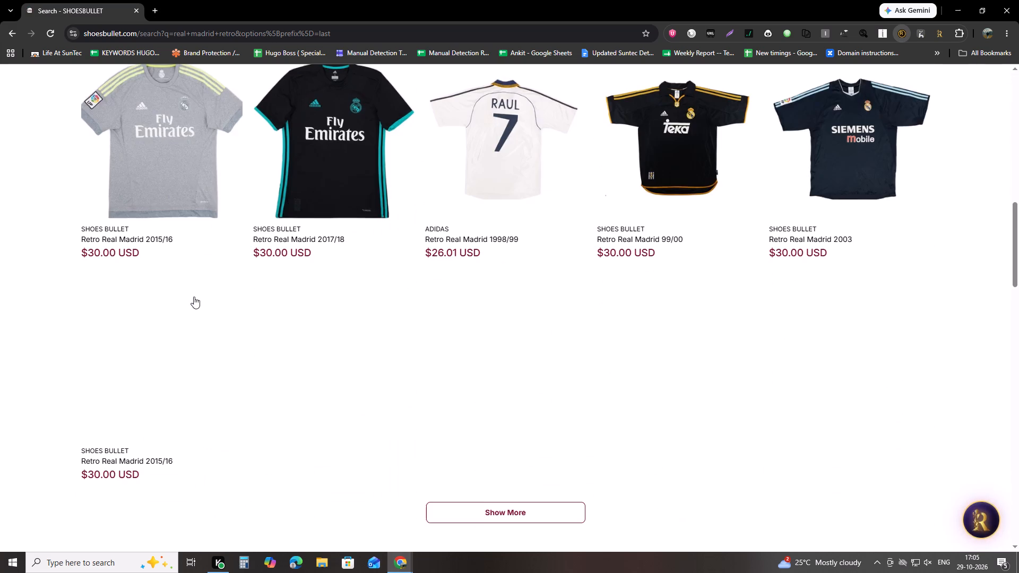
{"action": "scroll", "coordinate": [194, 297], "scroll_direction": "down", "scroll_amount": 1}
{"action": "left_click", "coordinate": [457, 447]}
{"action": "left_click", "coordinate": [459, 452]}
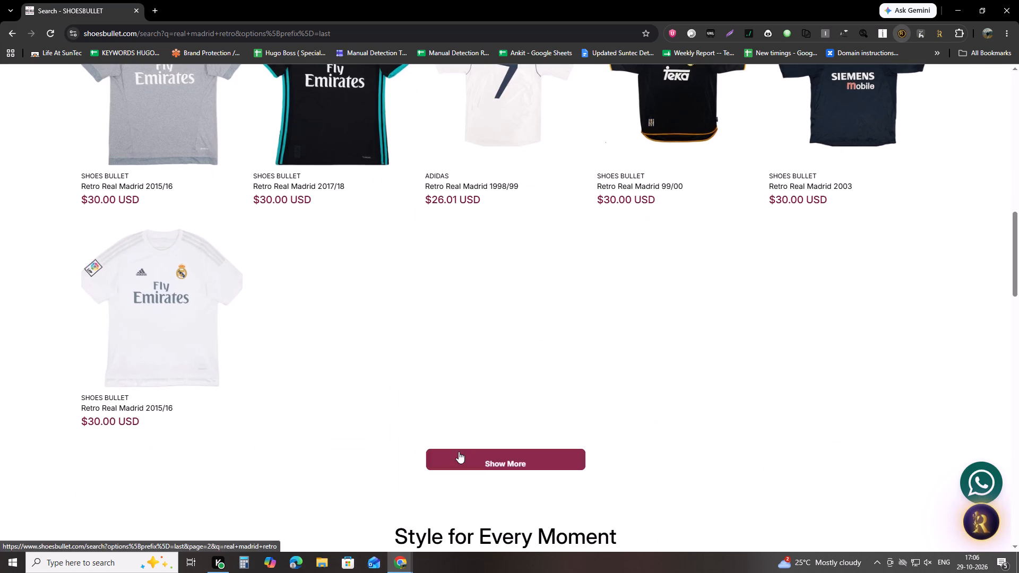
Load the third and fourth pages of "real madrid retro" listings.
{"action": "scroll", "coordinate": [359, 395], "scroll_direction": "down", "scroll_amount": 4}
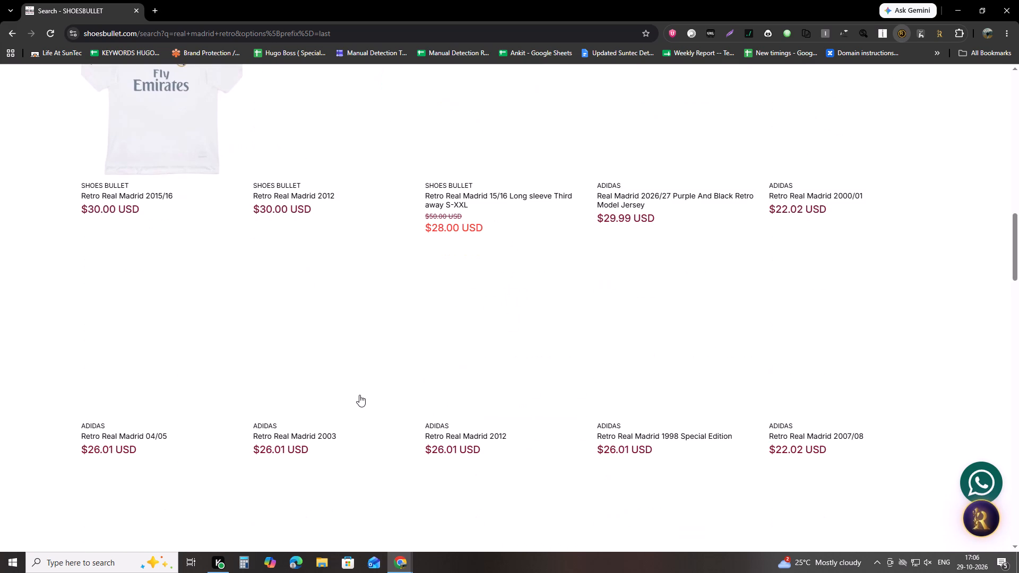
{"action": "scroll", "coordinate": [359, 395], "scroll_direction": "down", "scroll_amount": 11}
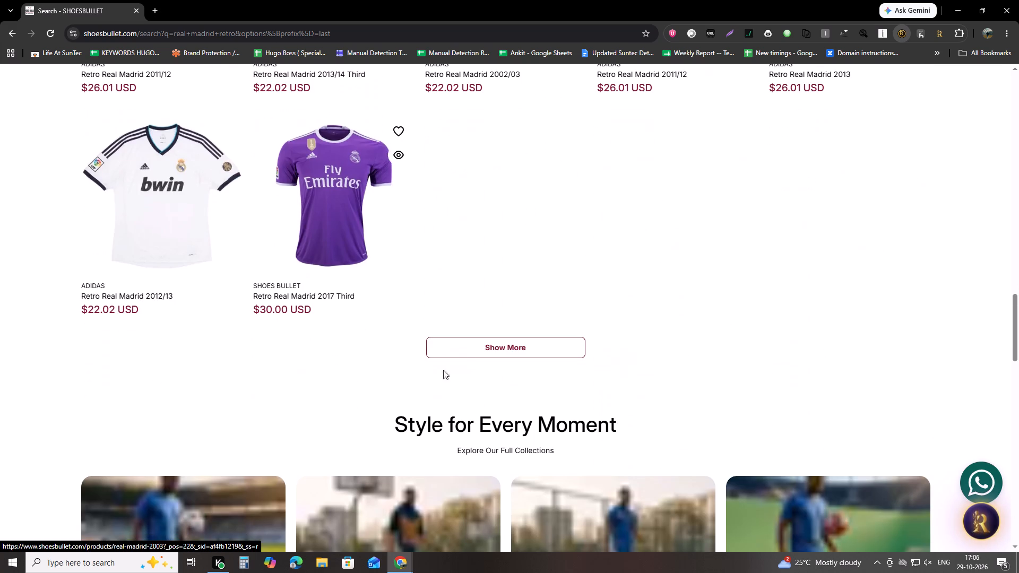
{"action": "left_click", "coordinate": [463, 350]}
{"action": "scroll", "coordinate": [463, 350], "scroll_direction": "down", "scroll_amount": 11}
{"action": "left_click", "coordinate": [485, 481]}
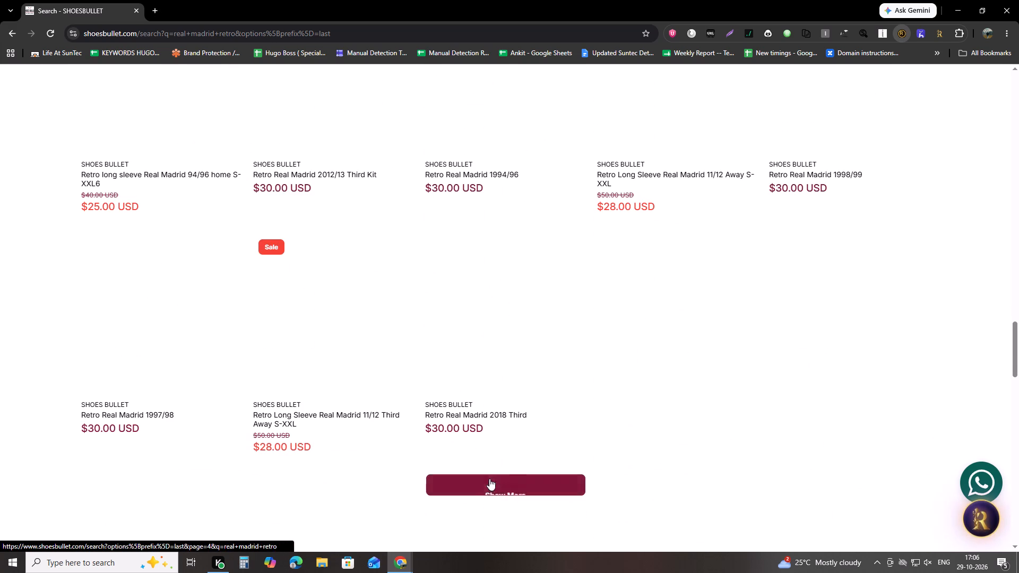
Load the fifth and sixth pages of "real madrid retro" listings.
{"action": "scroll", "coordinate": [526, 453], "scroll_direction": "down", "scroll_amount": 5}
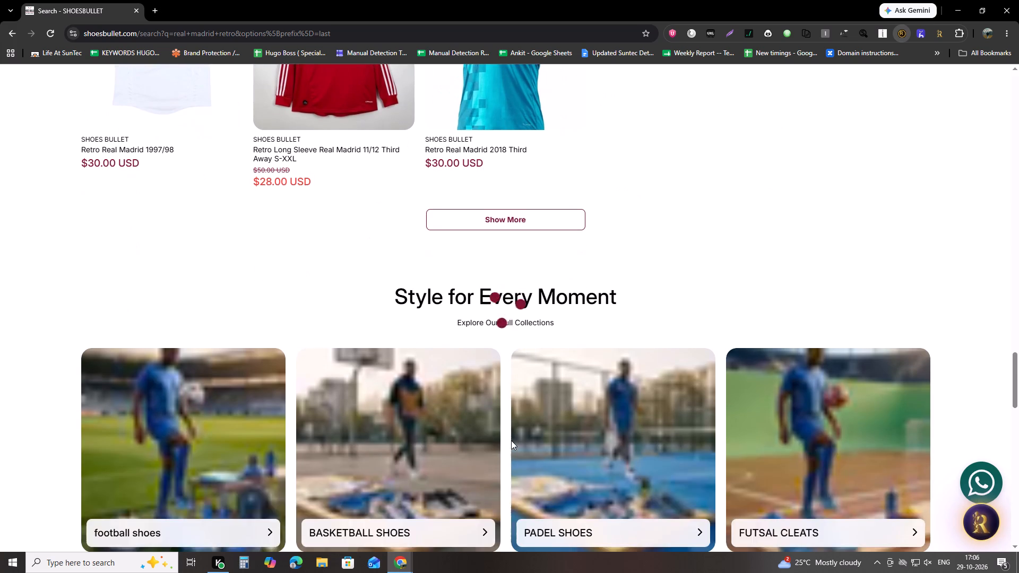
{"action": "scroll", "coordinate": [511, 440], "scroll_direction": "down", "scroll_amount": 12}
{"action": "left_click", "coordinate": [509, 300]}
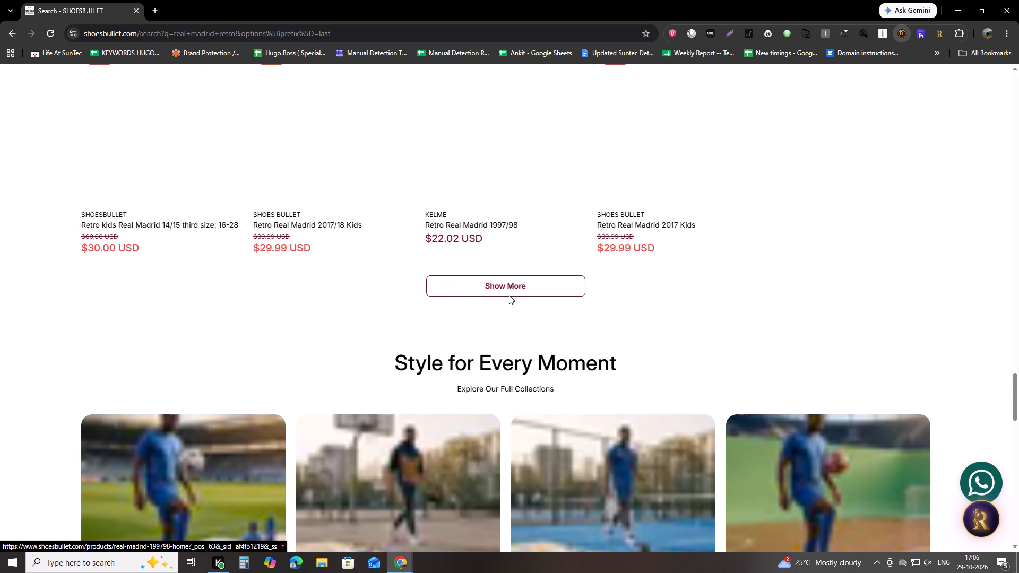
{"action": "left_click", "coordinate": [507, 291]}
{"action": "scroll", "coordinate": [468, 353], "scroll_direction": "down", "scroll_amount": 8}
{"action": "scroll", "coordinate": [468, 353], "scroll_direction": "up", "scroll_amount": 4}
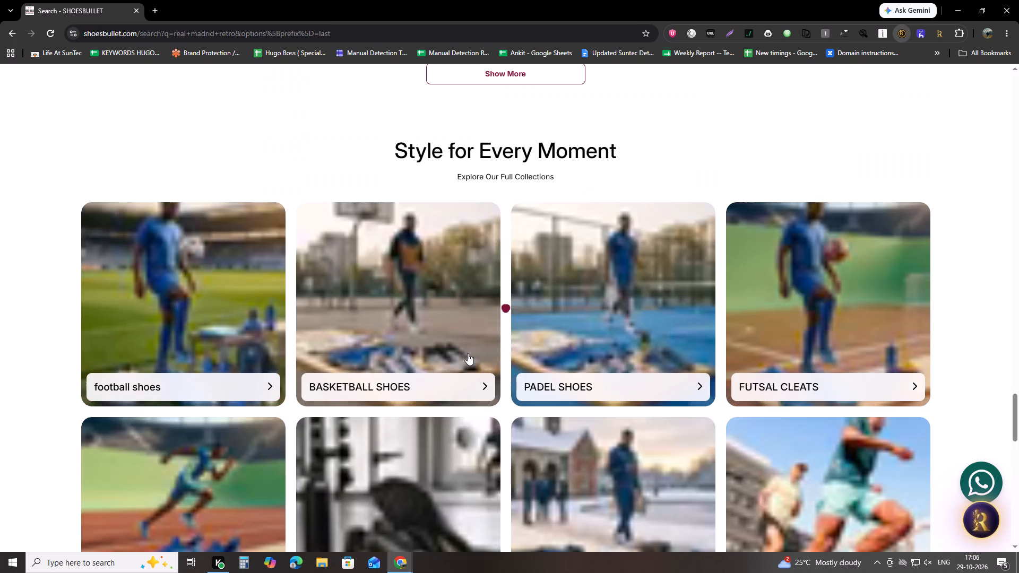
{"action": "scroll", "coordinate": [468, 353], "scroll_direction": "up", "scroll_amount": 5}
{"action": "scroll", "coordinate": [468, 353], "scroll_direction": "down", "scroll_amount": 12}
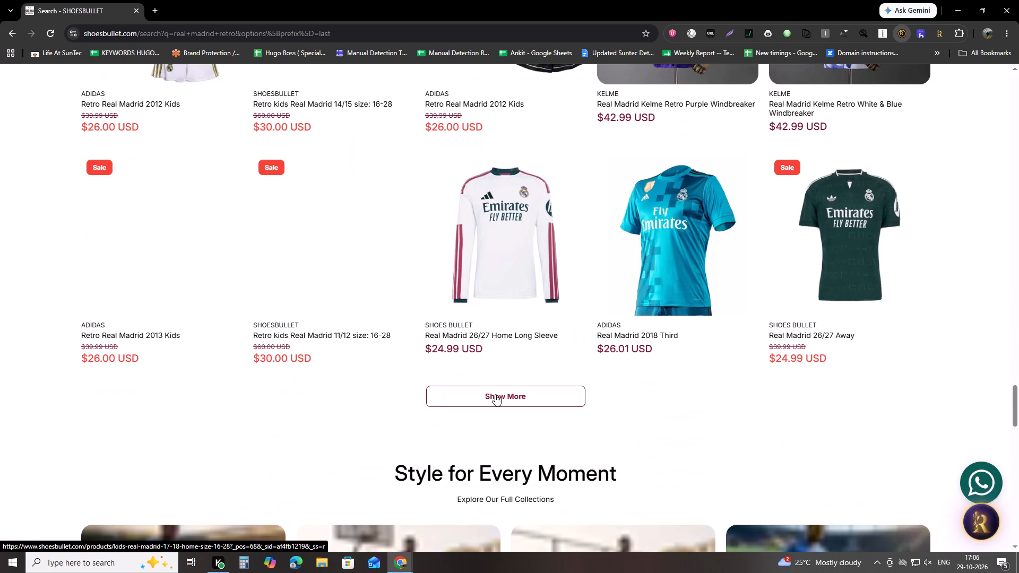
{"action": "left_click", "coordinate": [497, 396]}
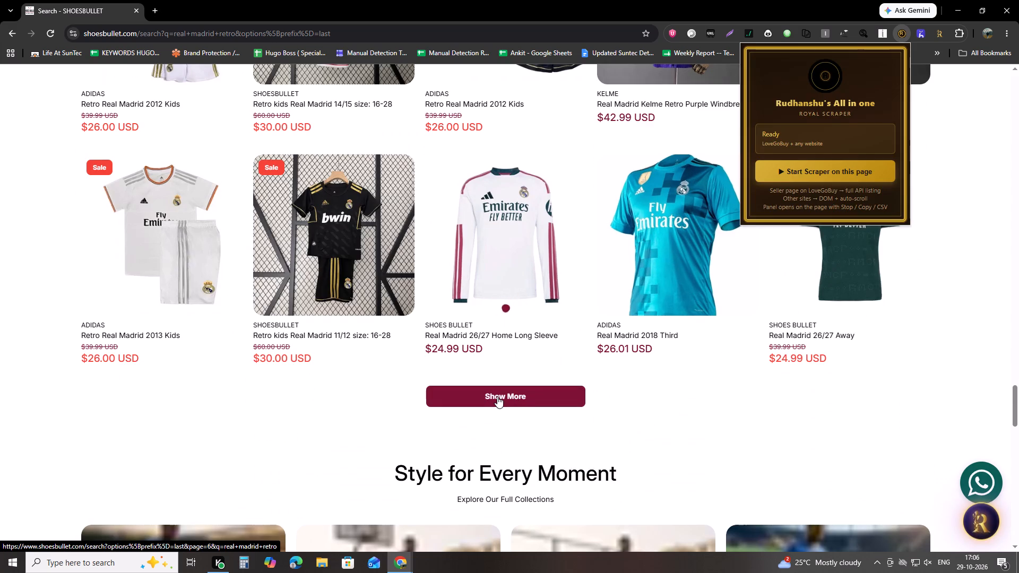
Find "retro" within the loaded results page and review the matching listing titles.
{"action": "scroll", "coordinate": [497, 396], "scroll_direction": "up", "scroll_amount": 8}
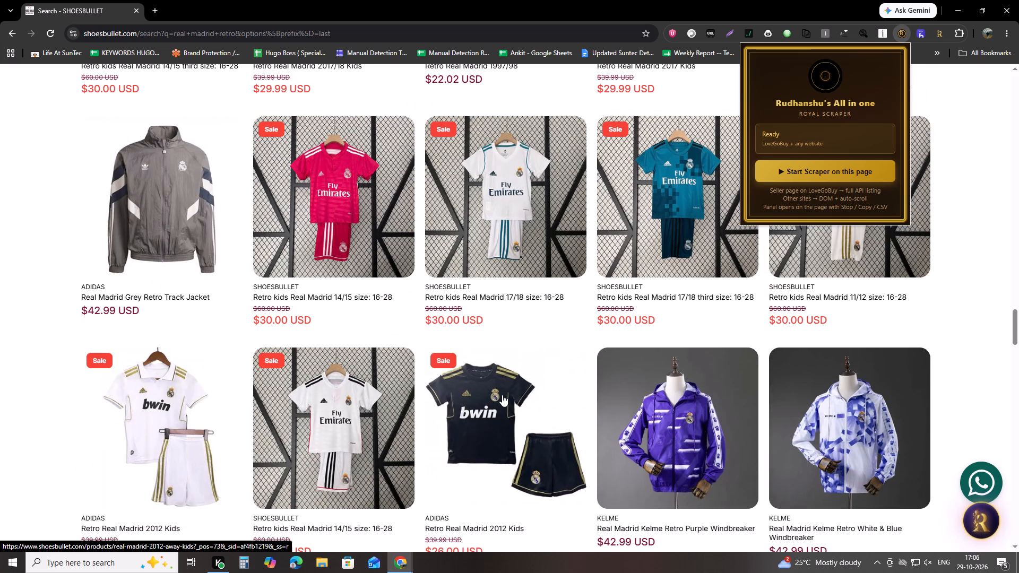
{"action": "key", "text": "ctrl+f"}
{"action": "type", "text": "retro"}
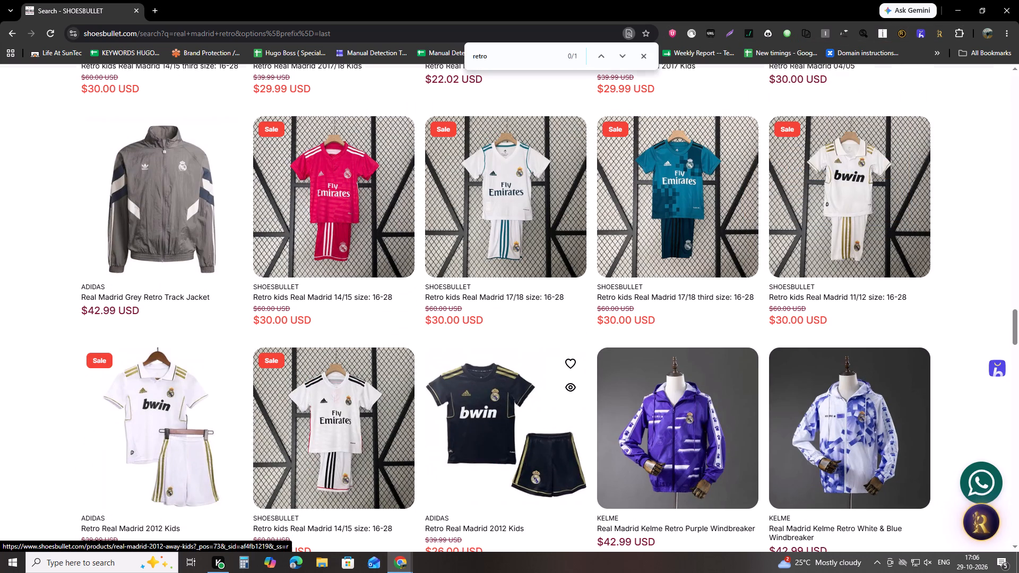
{"action": "scroll", "coordinate": [567, 289], "scroll_direction": "down", "scroll_amount": 7}
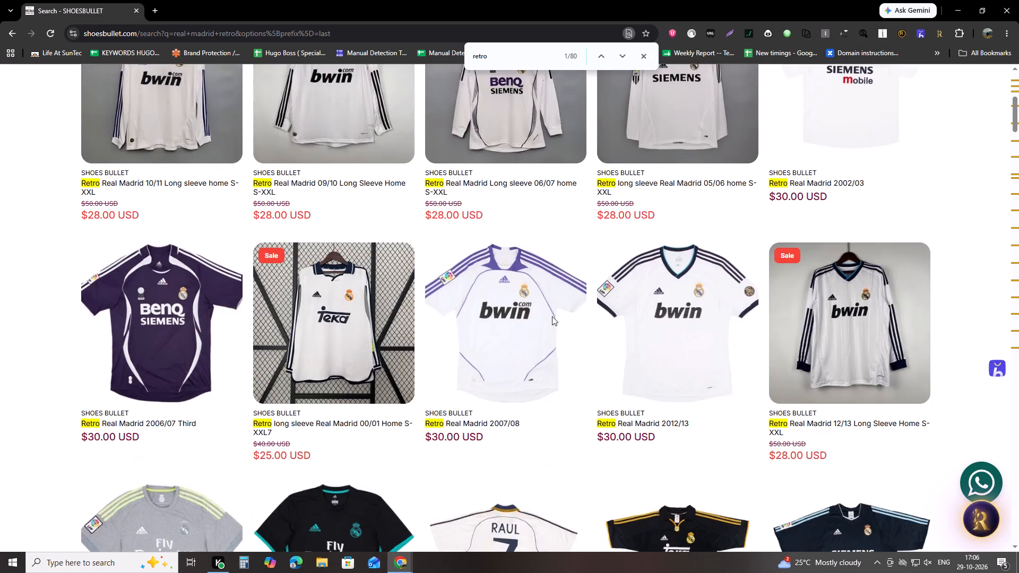
{"action": "scroll", "coordinate": [552, 316], "scroll_direction": "down", "scroll_amount": 11}
{"action": "scroll", "coordinate": [469, 374], "scroll_direction": "down", "scroll_amount": 16}
{"action": "scroll", "coordinate": [501, 345], "scroll_direction": "up", "scroll_amount": 16}
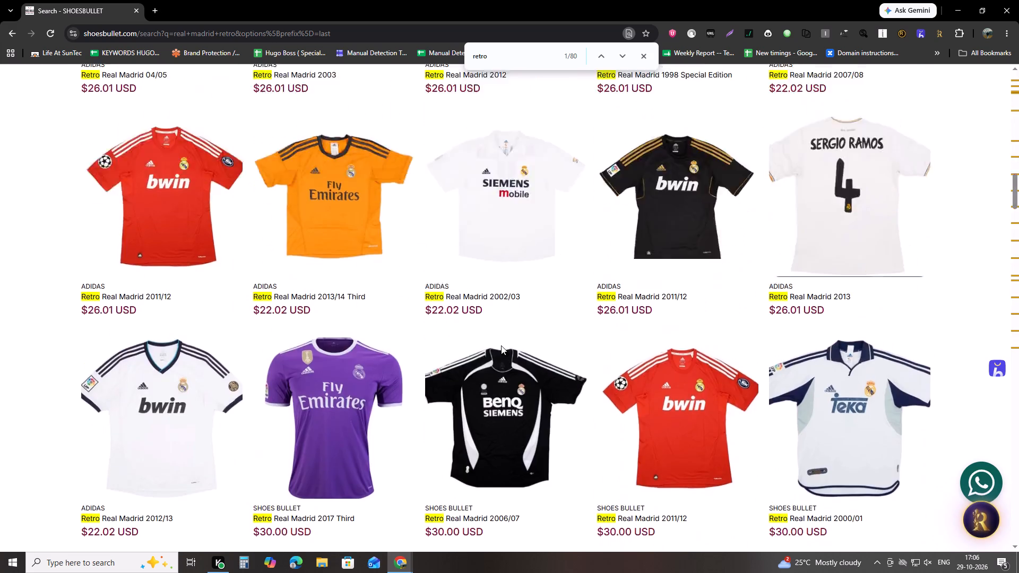
{"action": "scroll", "coordinate": [501, 345], "scroll_direction": "up", "scroll_amount": 20}
{"action": "scroll", "coordinate": [501, 345], "scroll_direction": "up", "scroll_amount": 9}
Run the All in one Royal Scraper with auto-scroll on the loaded search results, stopping it once collection reaches the page's end.
{"action": "left_click", "coordinate": [902, 28]}
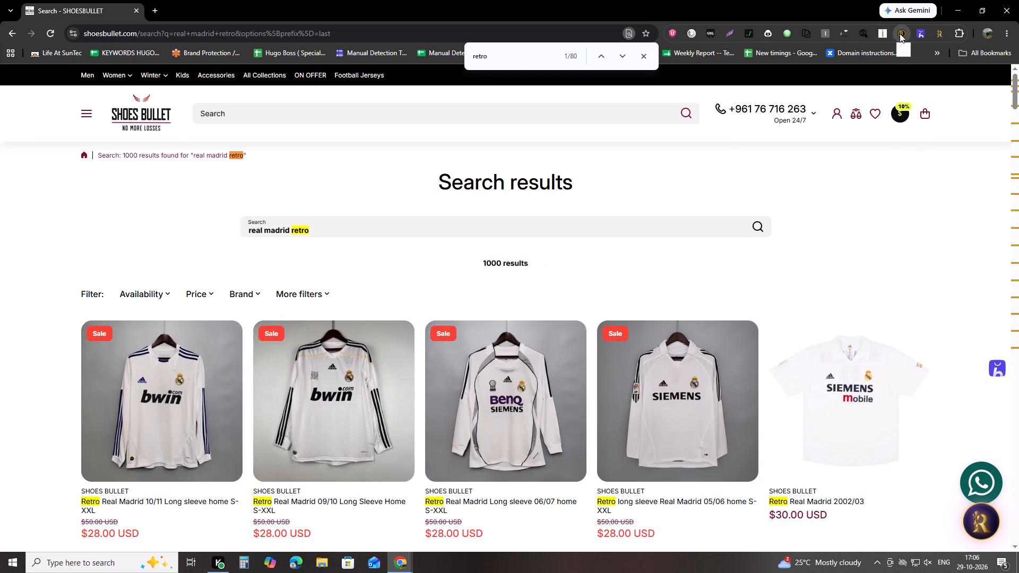
{"action": "left_click", "coordinate": [833, 163]}
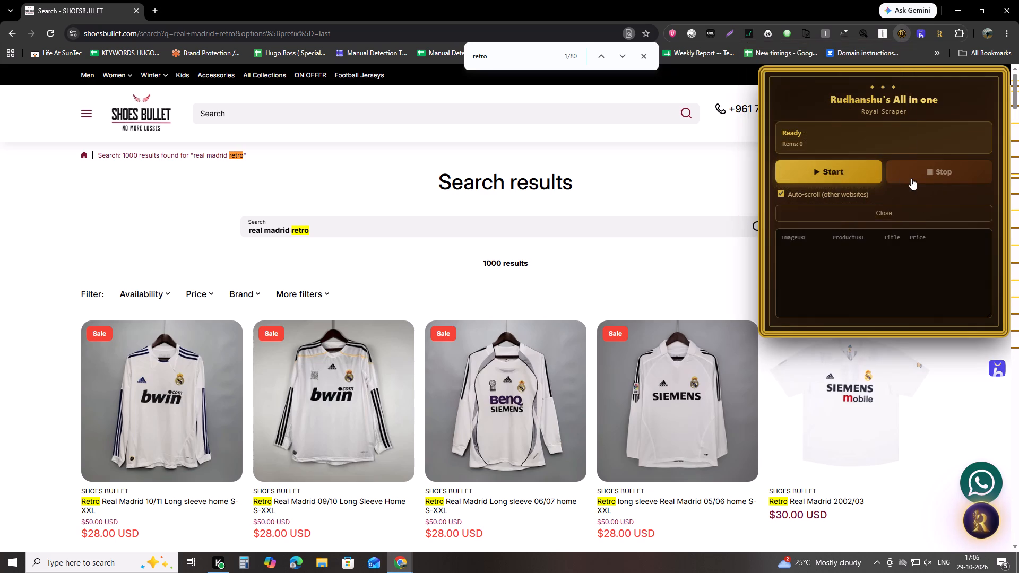
{"action": "left_click", "coordinate": [838, 168]}
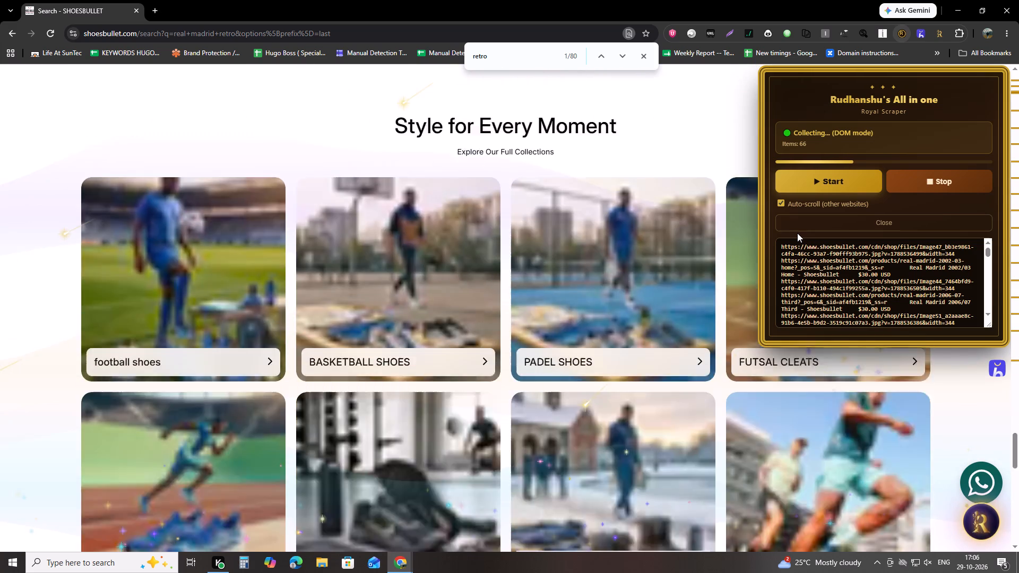
{"action": "scroll", "coordinate": [598, 238], "scroll_direction": "up", "scroll_amount": 1}
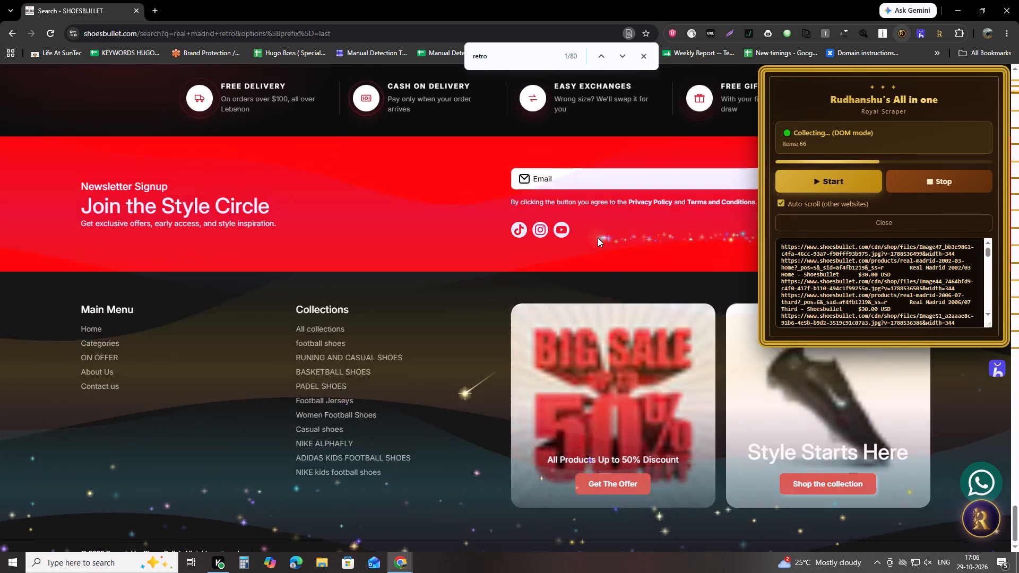
{"action": "scroll", "coordinate": [598, 238], "scroll_direction": "up", "scroll_amount": 16}
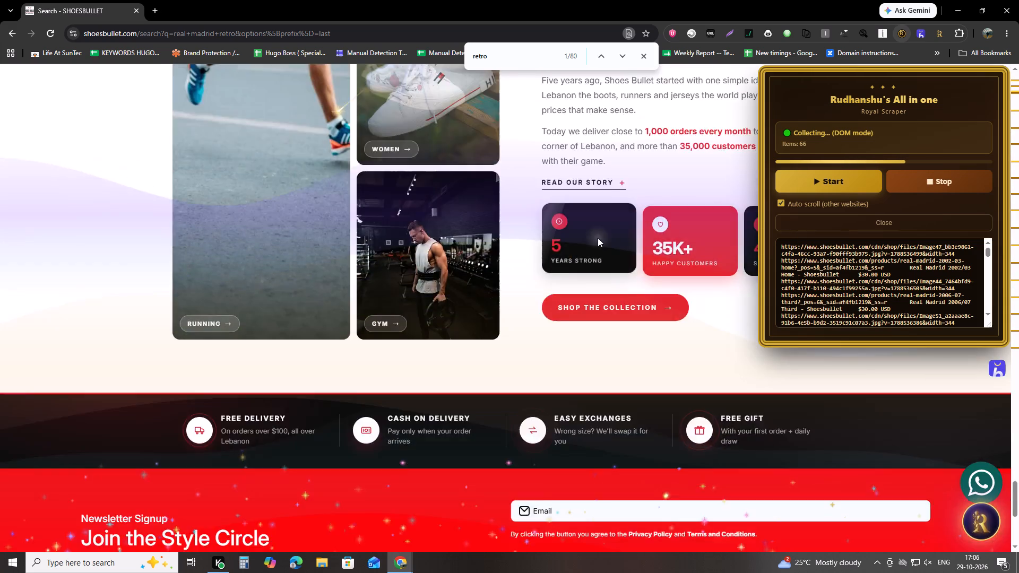
{"action": "scroll", "coordinate": [598, 238], "scroll_direction": "up", "scroll_amount": 1}
{"action": "left_click", "coordinate": [923, 181]}
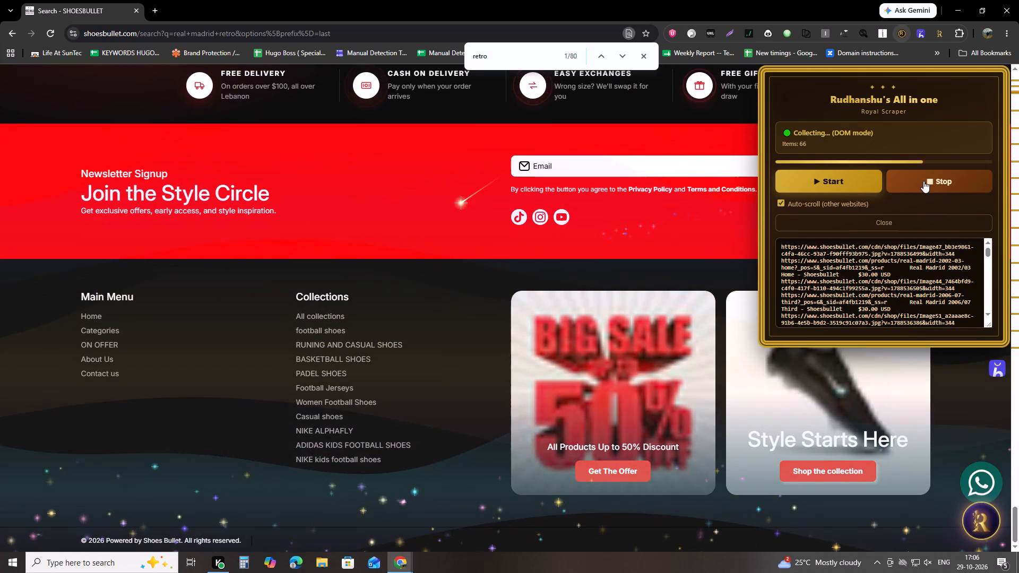
{"action": "left_click", "coordinate": [888, 187]}
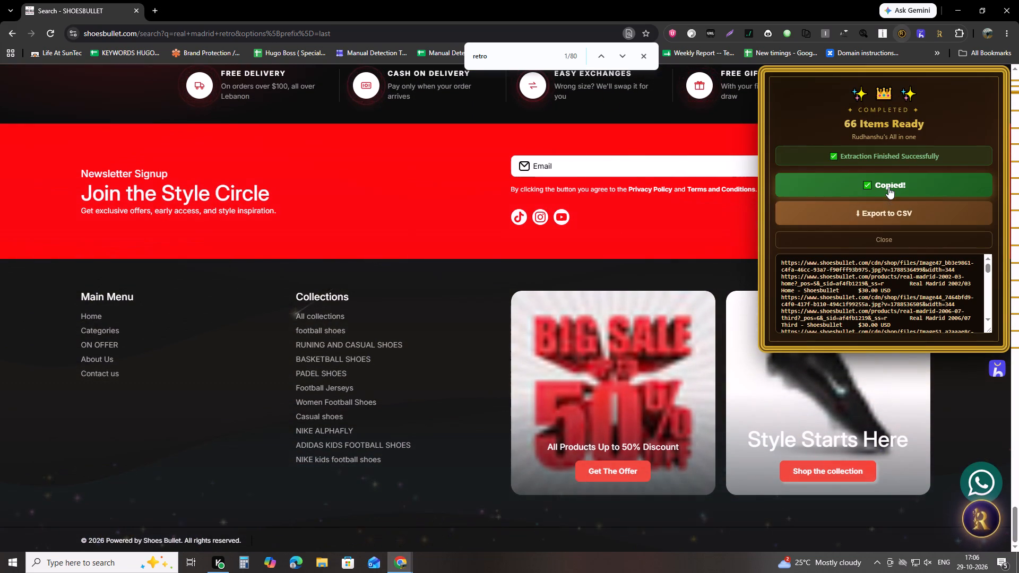
{"action": "key", "text": "alt+Tab"}
{"action": "scroll", "coordinate": [168, 165], "scroll_direction": "up", "scroll_amount": 5}
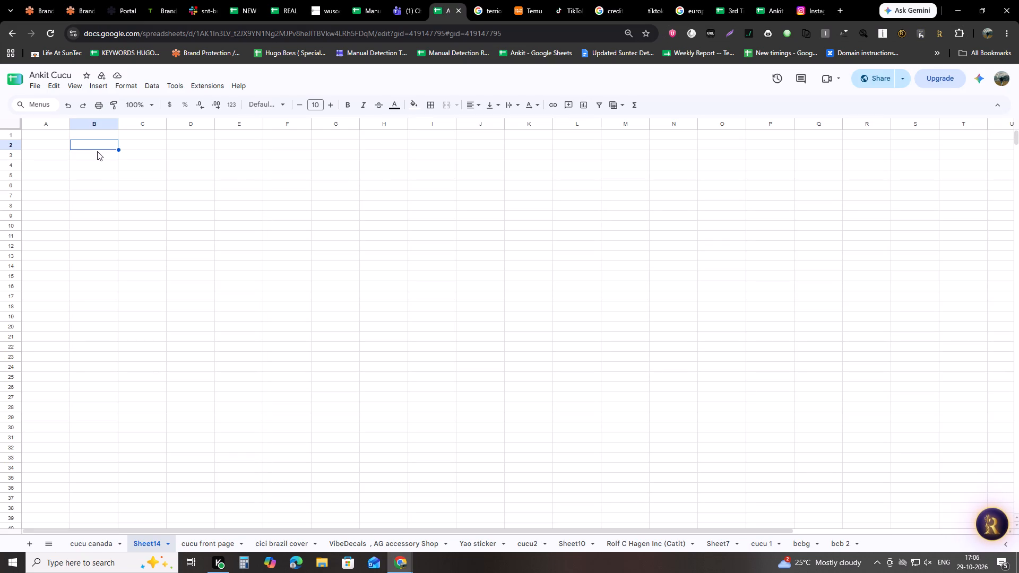
{"action": "key", "text": "ctrl+v"}
Enter an IMAGE formula in cell A2 that references the image link in B2.
{"action": "left_click", "coordinate": [62, 144]}
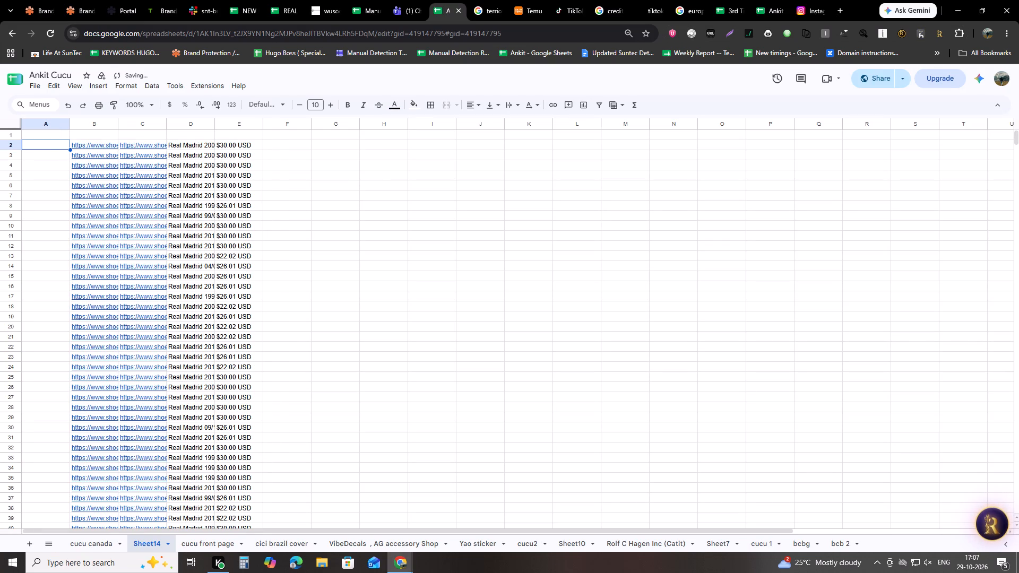
{"action": "type", "text": "=im"}
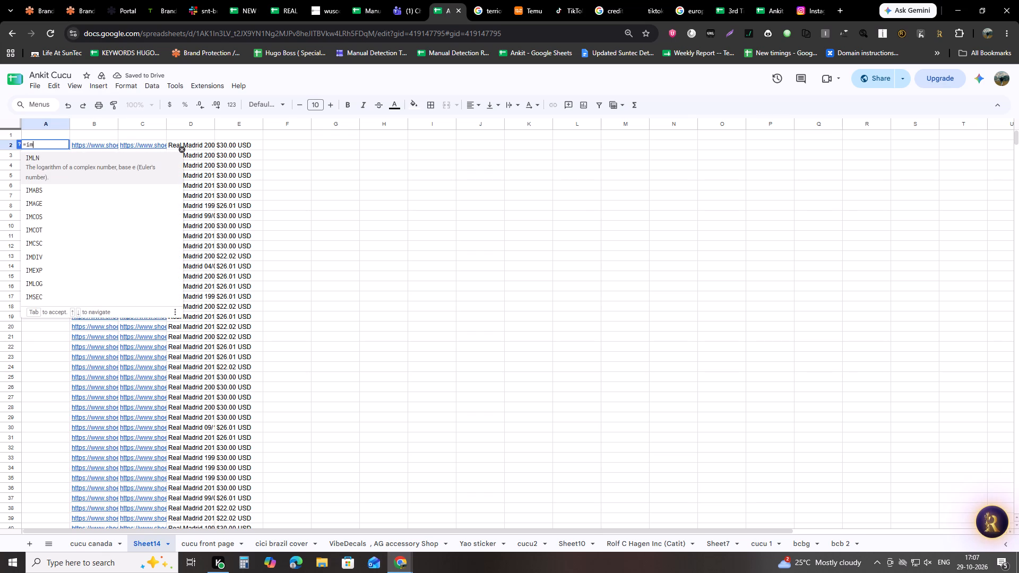
{"action": "key", "text": "a"}
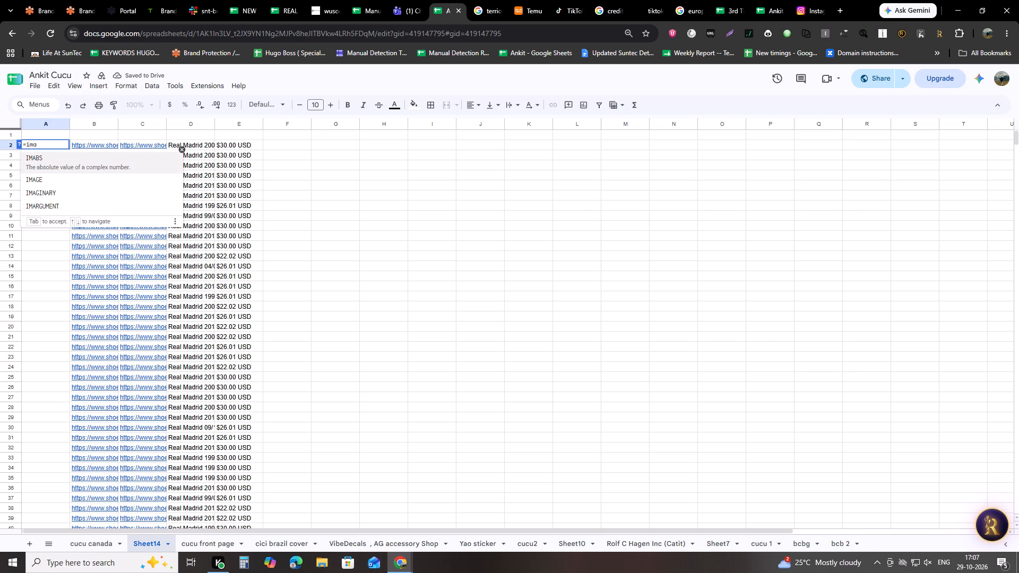
{"action": "key", "text": "Down"}
{"action": "key", "text": "Return"}
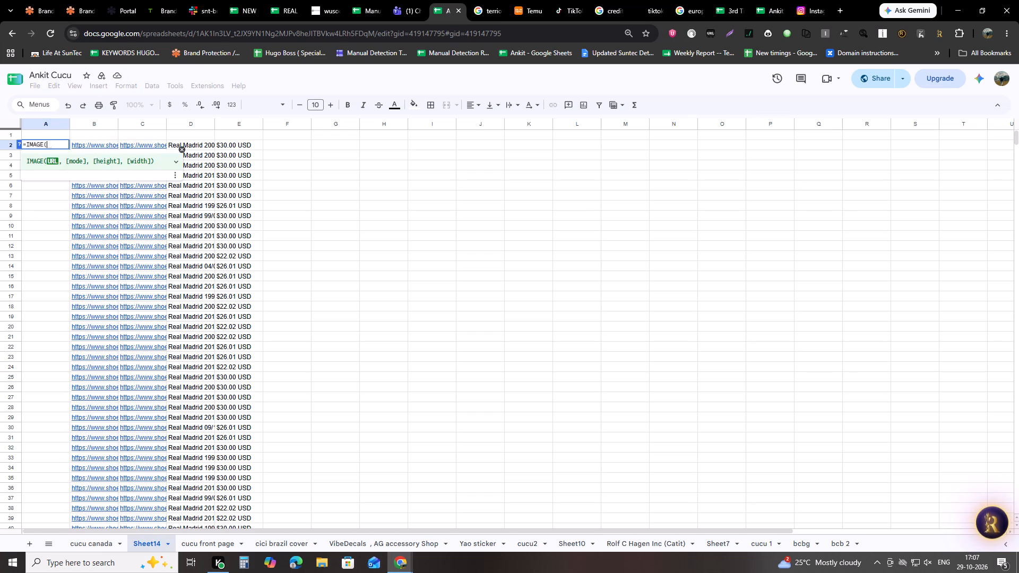
{"action": "key", "text": "Right"}
{"action": "key", "text": "Return"}
{"action": "key", "text": "Up"}
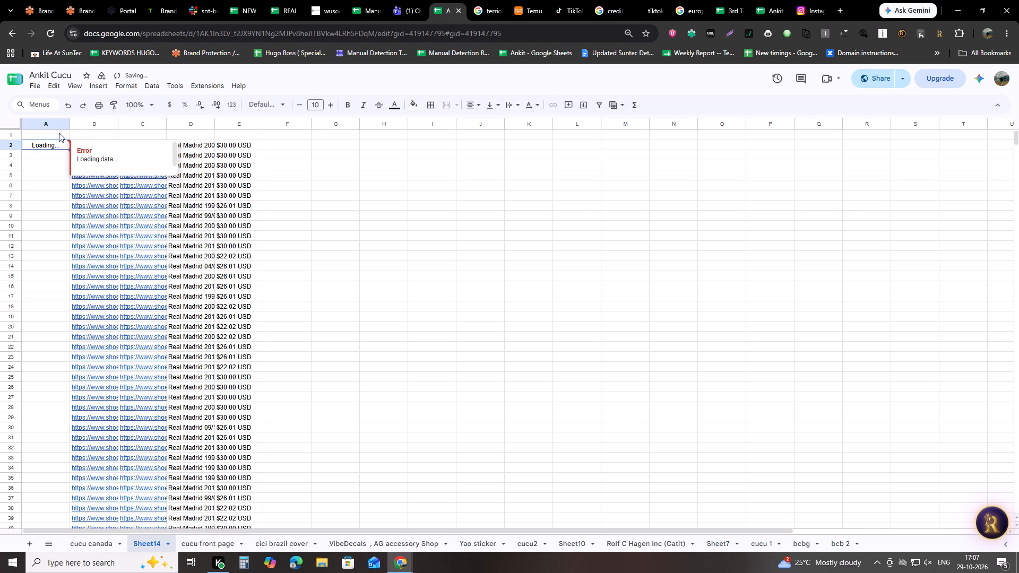
{"action": "left_click", "coordinate": [205, 165]}
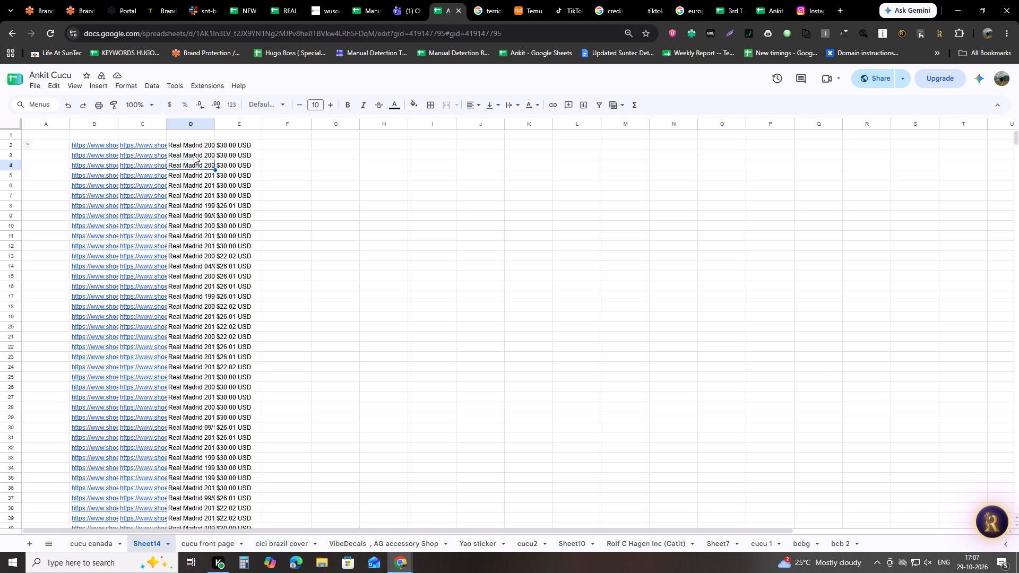
Create a temporary filter view covering all of Sheet14.
{"action": "left_click", "coordinate": [0, 123]}
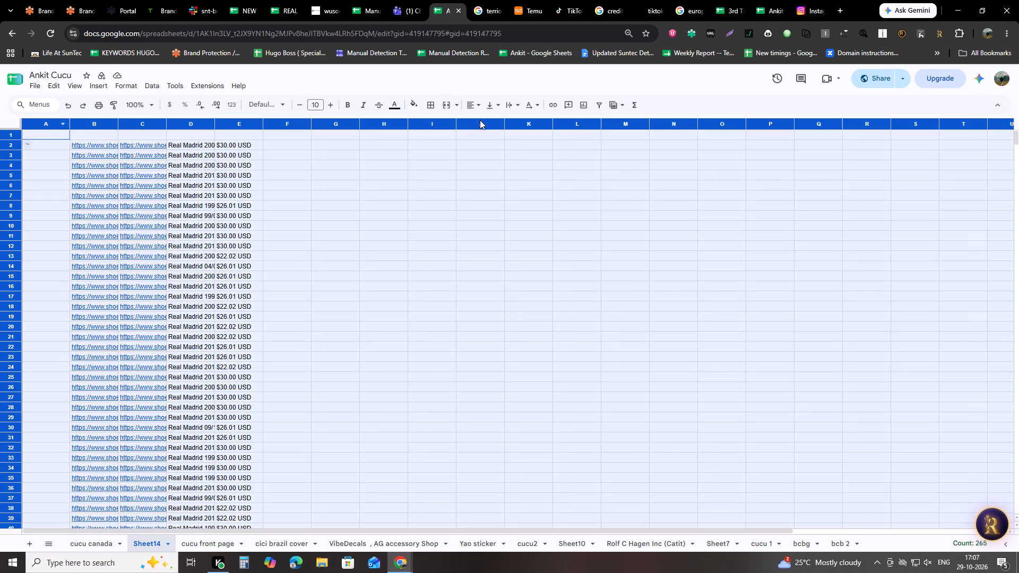
{"action": "left_click", "coordinate": [612, 105]}
{"action": "left_click", "coordinate": [633, 134]}
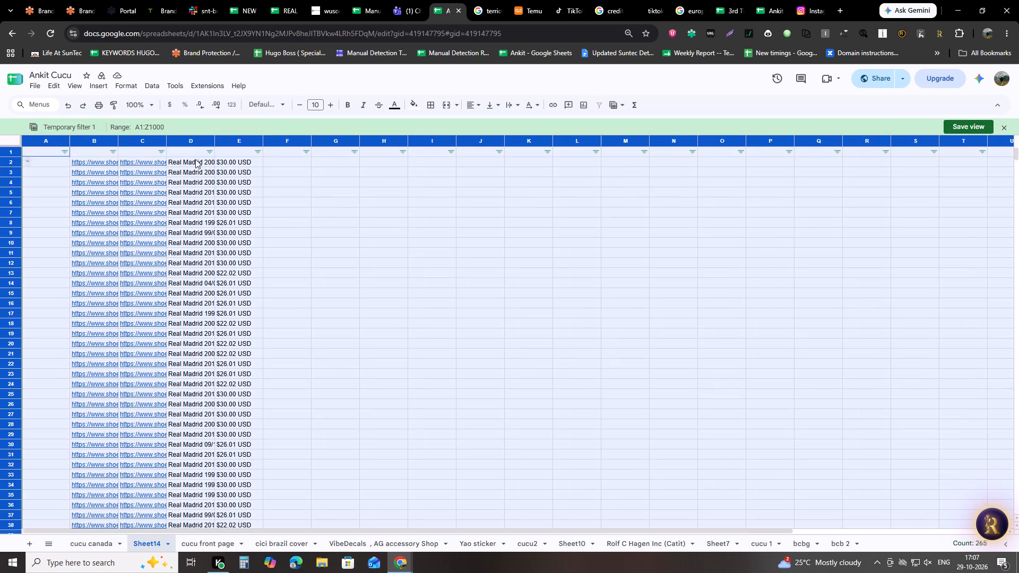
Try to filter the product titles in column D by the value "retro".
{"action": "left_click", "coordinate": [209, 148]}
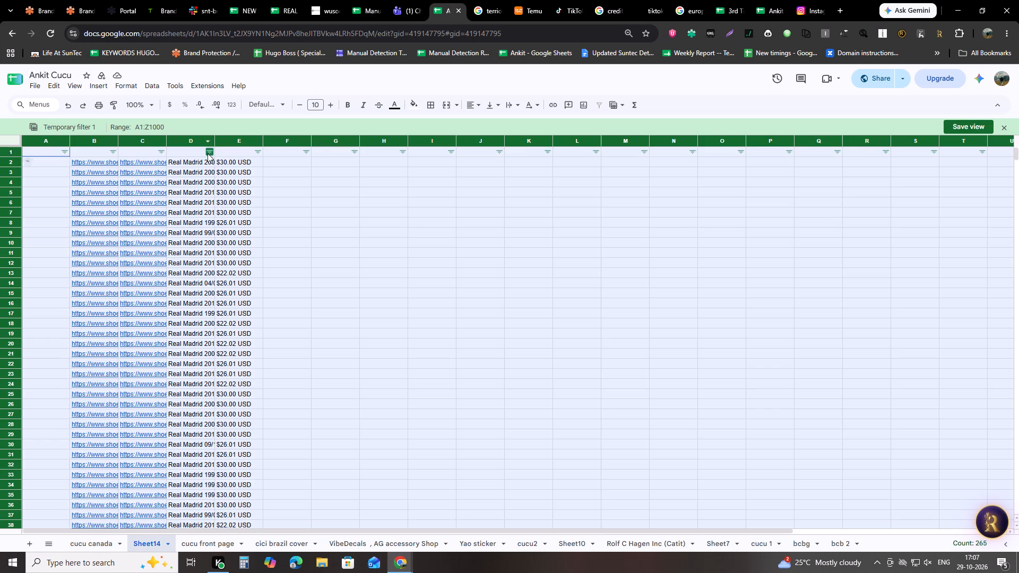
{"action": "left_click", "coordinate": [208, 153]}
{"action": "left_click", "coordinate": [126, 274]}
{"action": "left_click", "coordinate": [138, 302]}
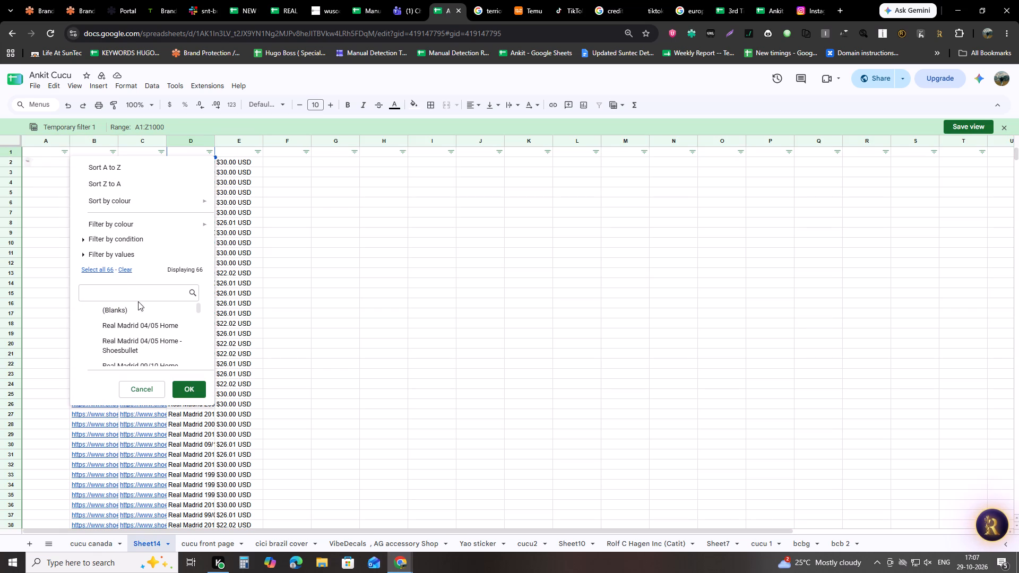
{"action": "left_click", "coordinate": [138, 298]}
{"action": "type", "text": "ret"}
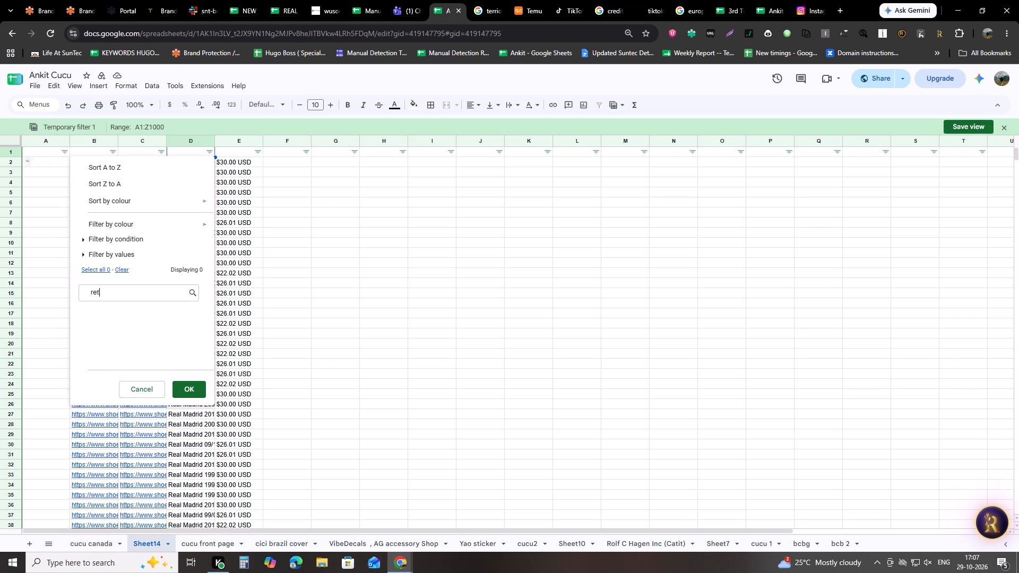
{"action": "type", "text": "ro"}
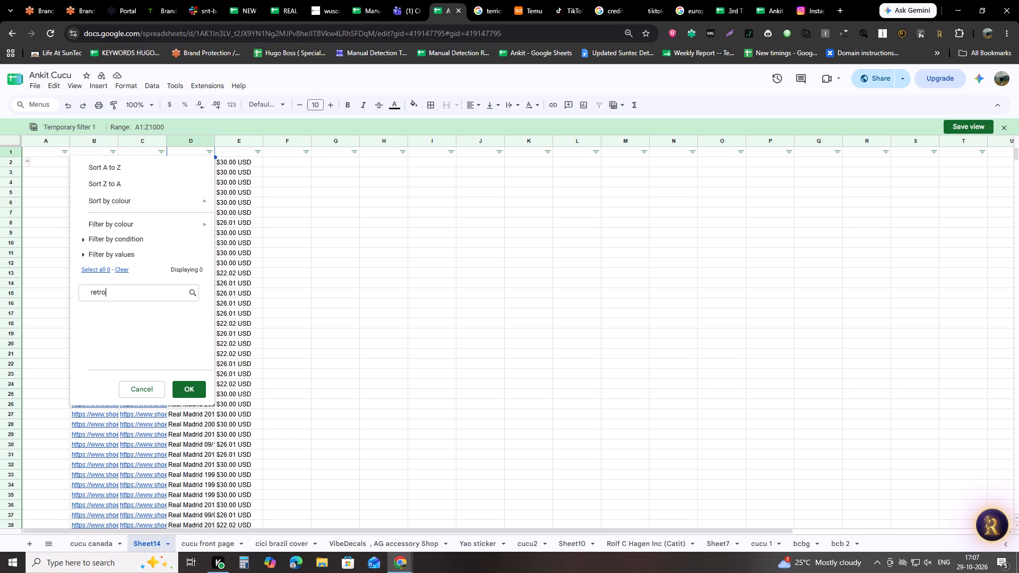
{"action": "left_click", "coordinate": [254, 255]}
Inspect the full text of several product titles in column D and the product link in cell C3.
{"action": "double_click", "coordinate": [199, 171]}
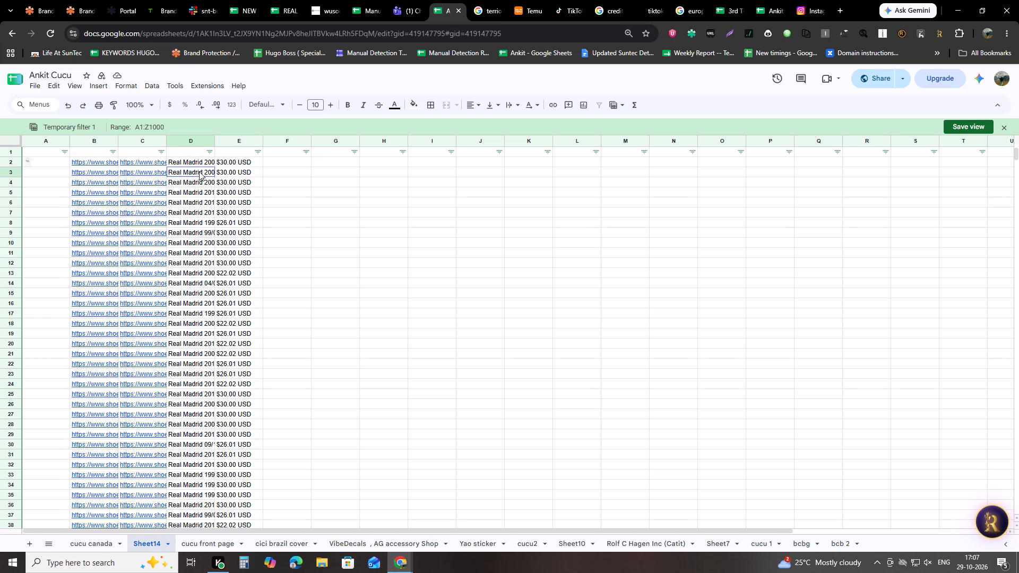
{"action": "double_click", "coordinate": [201, 199]}
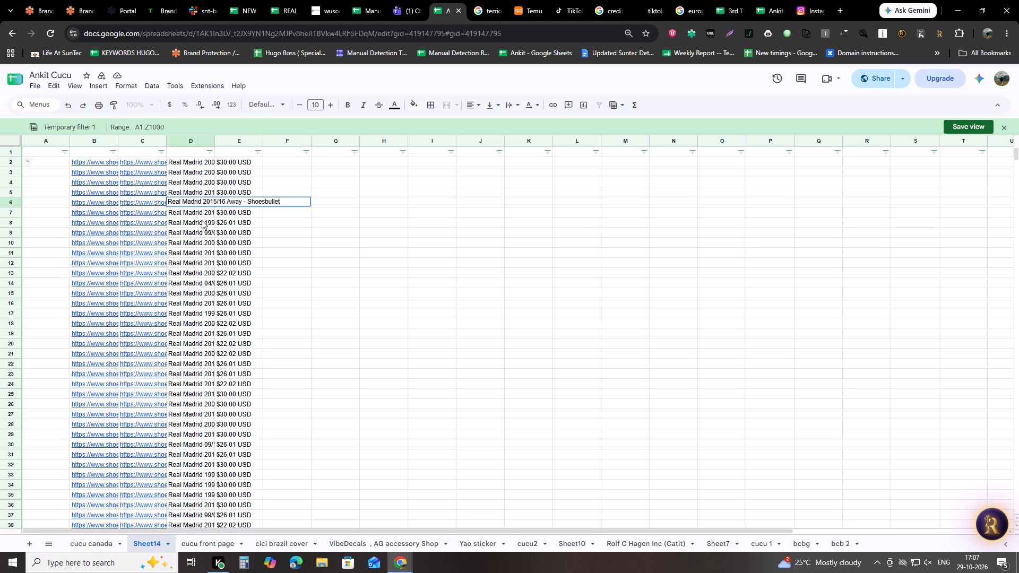
{"action": "double_click", "coordinate": [196, 221]}
{"action": "left_click", "coordinate": [202, 244]}
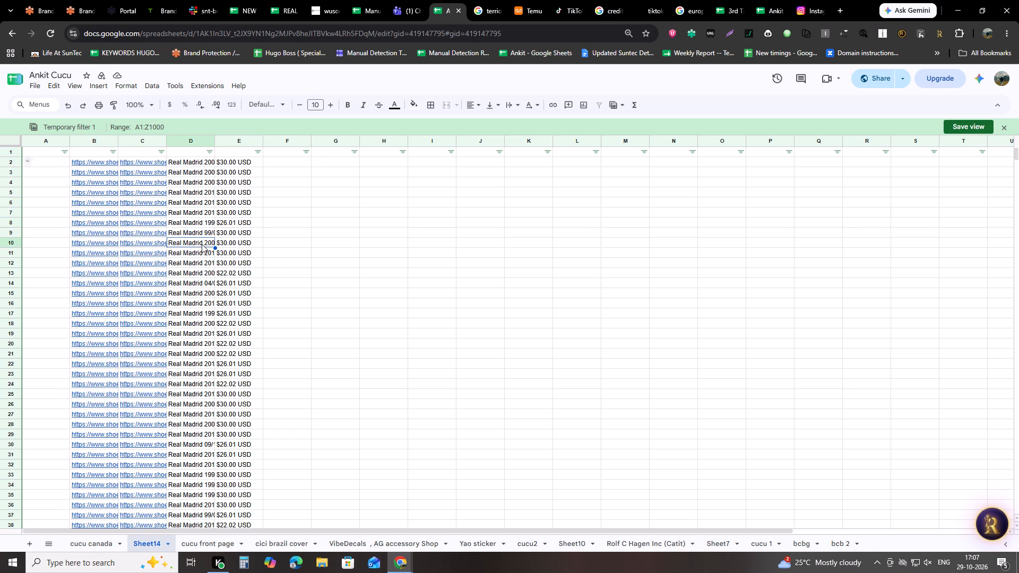
{"action": "double_click", "coordinate": [197, 239]}
{"action": "double_click", "coordinate": [196, 246]}
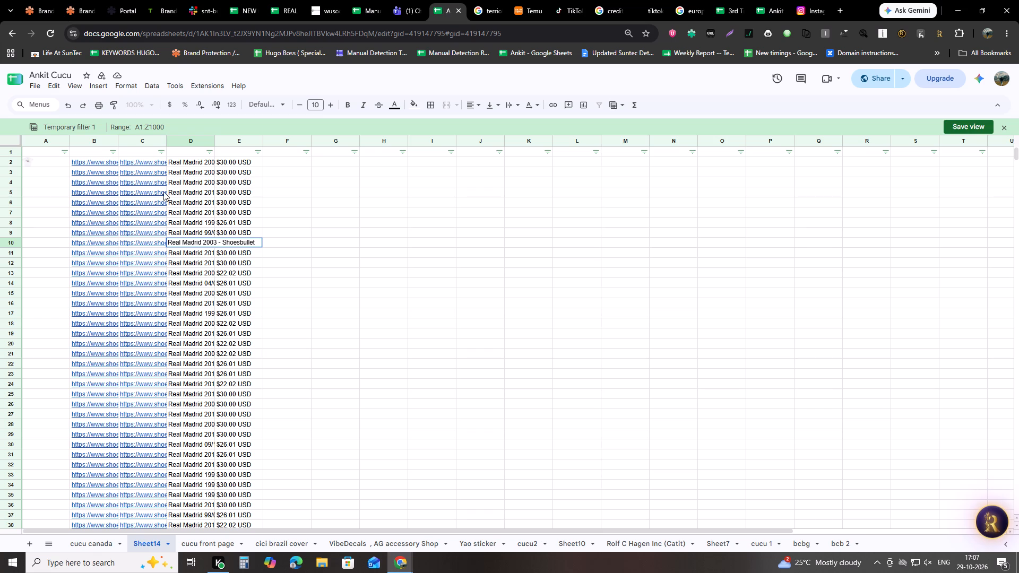
{"action": "key", "text": "ctrl+z"}
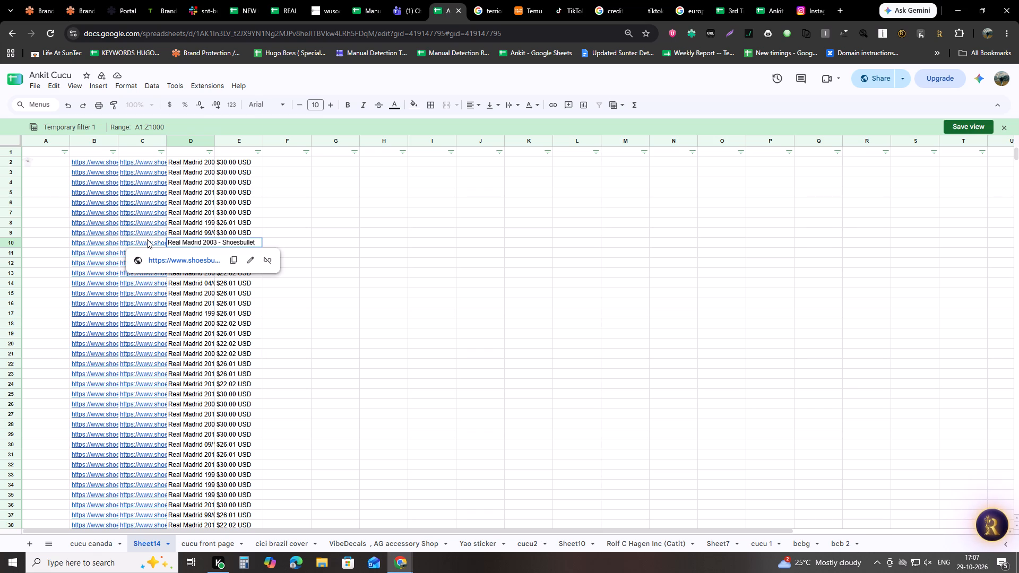
{"action": "double_click", "coordinate": [138, 170]}
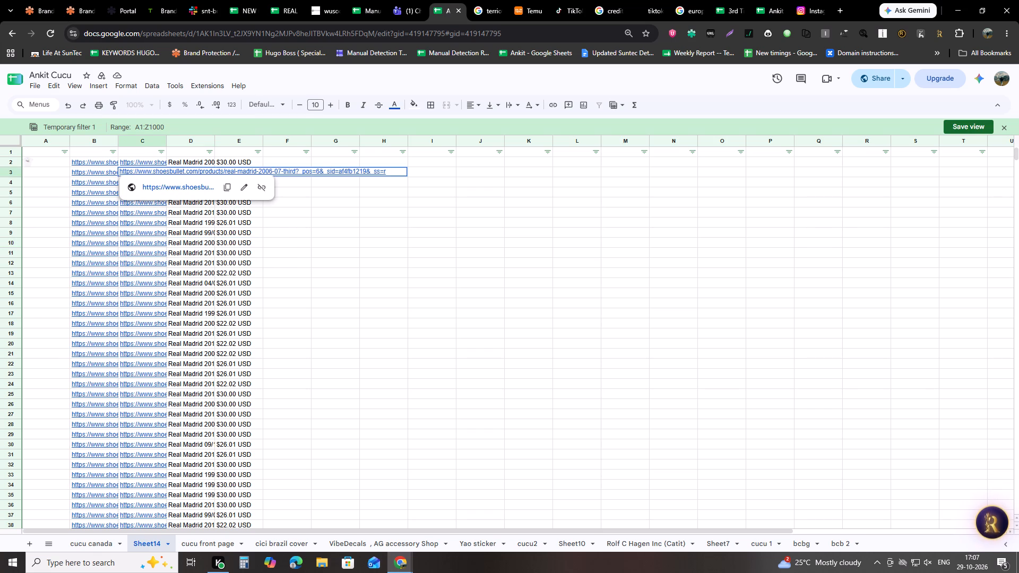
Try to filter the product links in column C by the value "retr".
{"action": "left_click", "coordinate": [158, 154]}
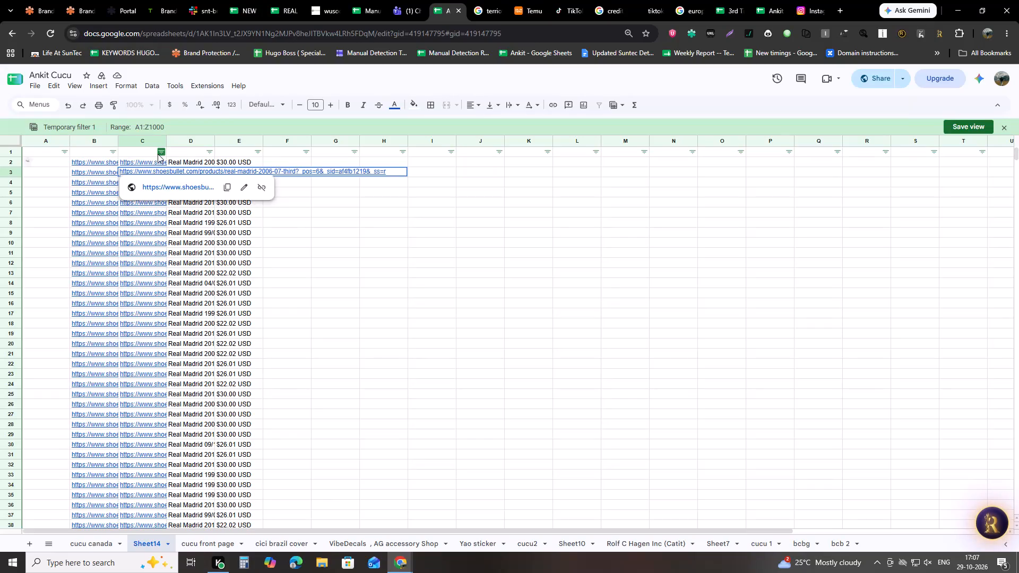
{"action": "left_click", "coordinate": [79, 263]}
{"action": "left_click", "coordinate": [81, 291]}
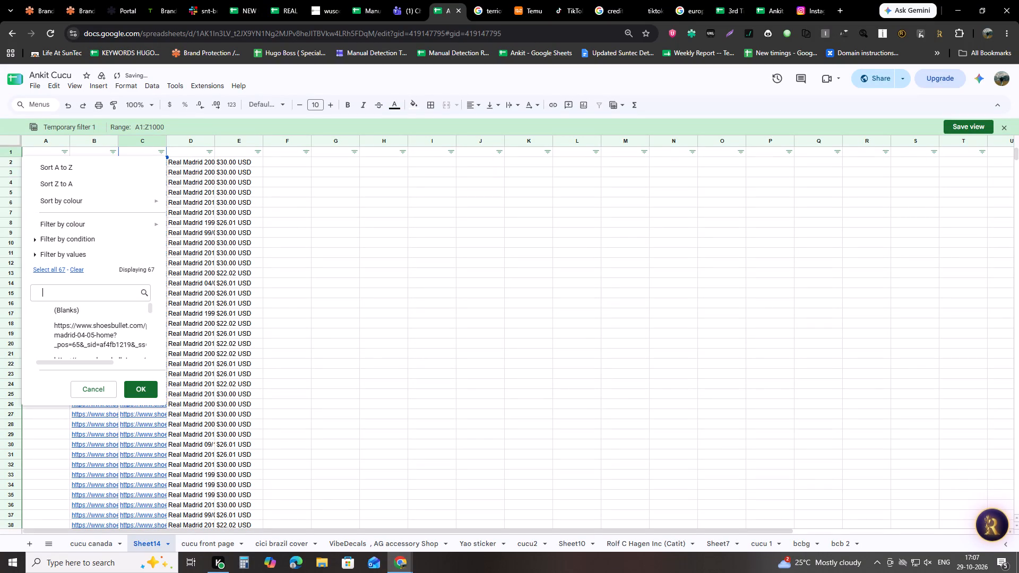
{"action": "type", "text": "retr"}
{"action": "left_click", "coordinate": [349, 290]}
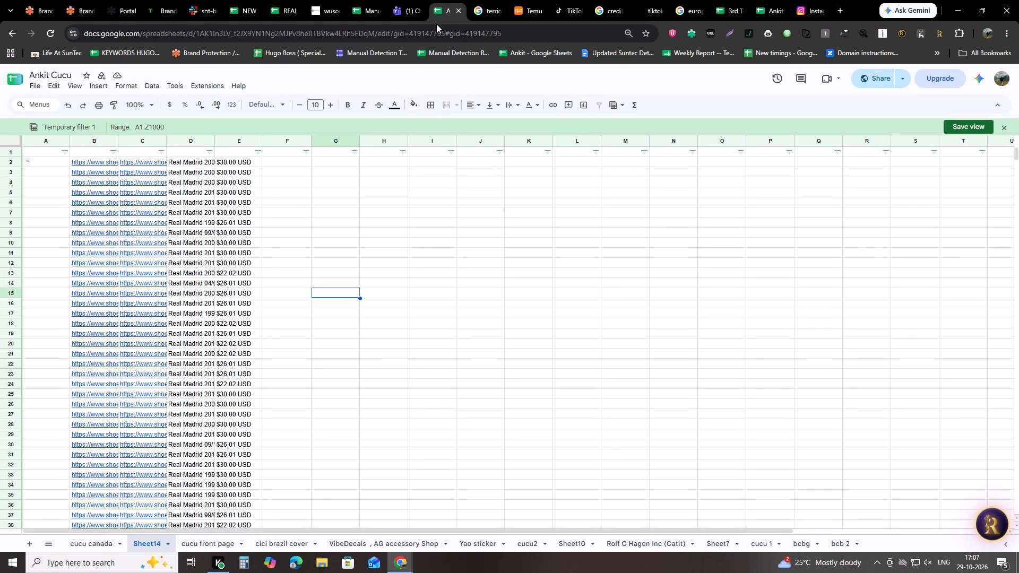
Switch to the shoesbullet.com search results and close the completed extraction window.
{"action": "key", "text": "alt+Tab"}
{"action": "scroll", "coordinate": [322, 223], "scroll_direction": "up", "scroll_amount": 14}
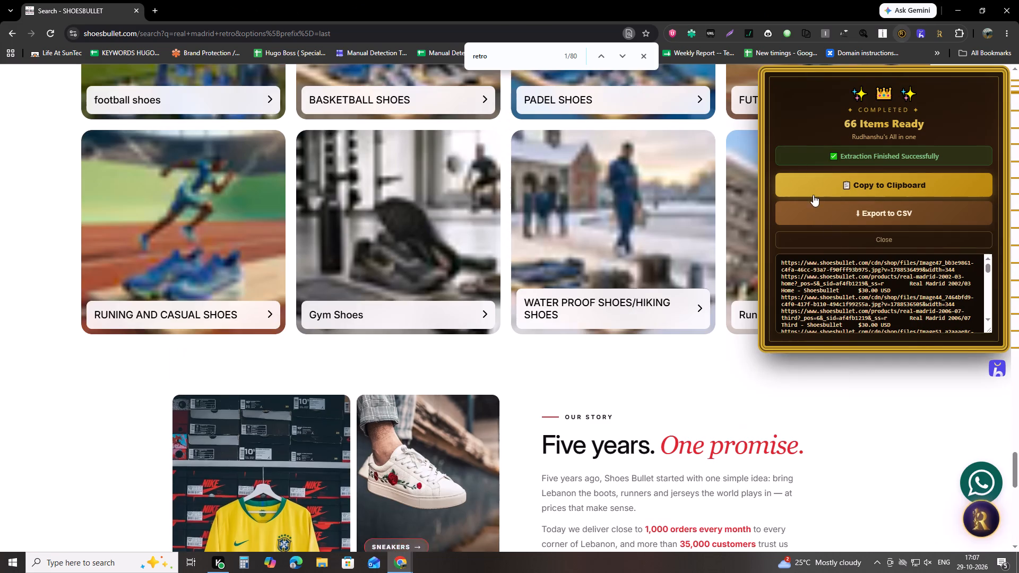
{"action": "left_click", "coordinate": [870, 244]}
From the first results row, open the retro Real Madrid 09/10, 06/07, 05/06 and 2002/03 shirts in new tabs.
{"action": "scroll", "coordinate": [385, 273], "scroll_direction": "up", "scroll_amount": 18}
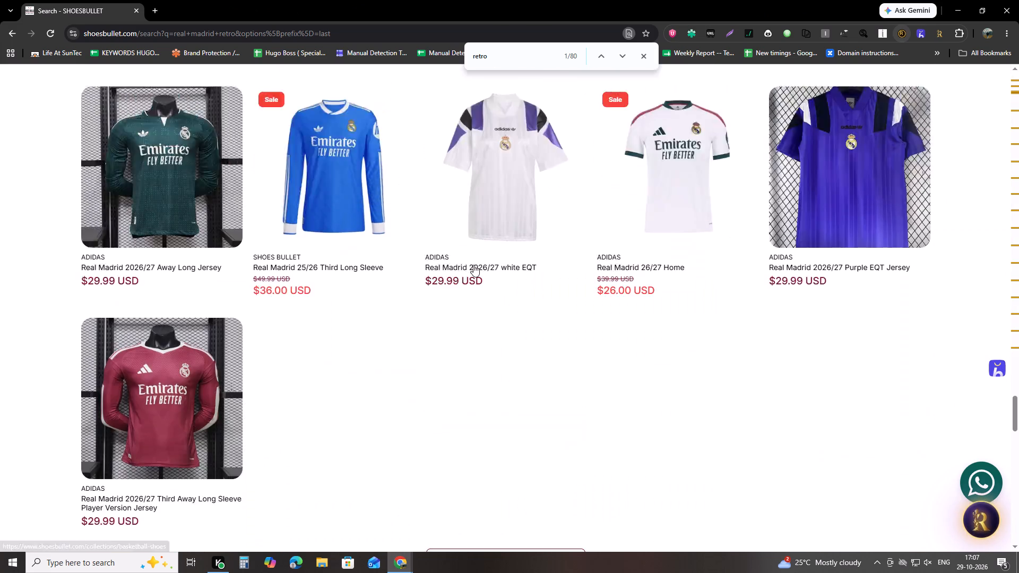
{"action": "middle_click", "coordinate": [988, 186]}
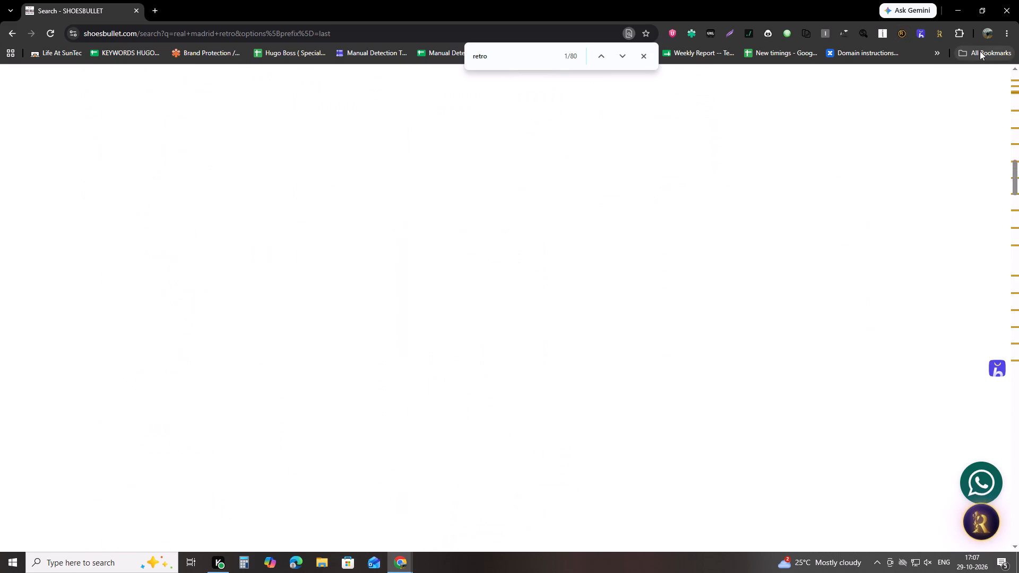
{"action": "left_click", "coordinate": [956, 150]}
{"action": "left_click", "coordinate": [626, 53]}
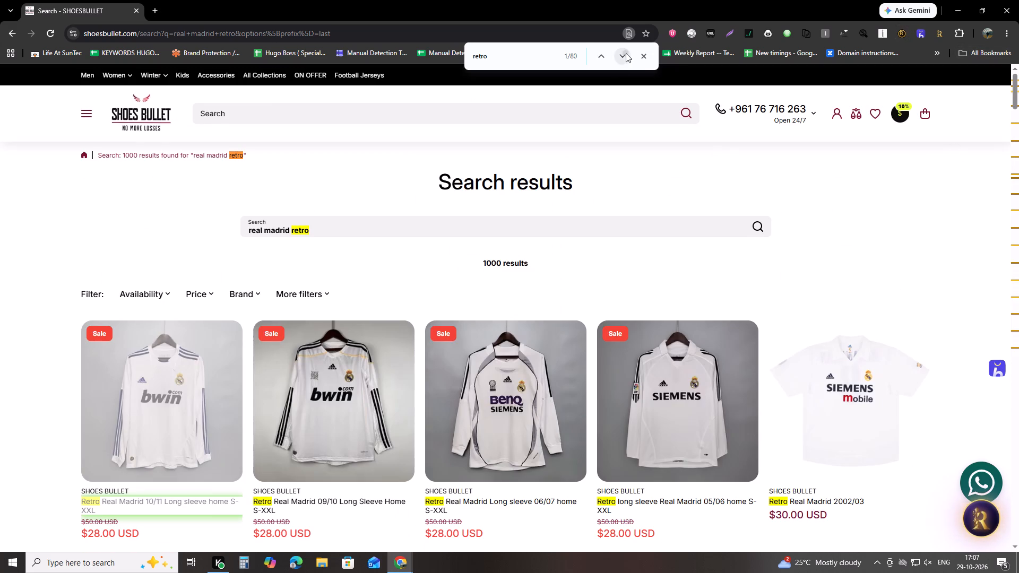
{"action": "scroll", "coordinate": [438, 177], "scroll_direction": "down", "scroll_amount": 2}
{"action": "left_click", "coordinate": [326, 343], "text": "ctrl"}
{"action": "left_click", "coordinate": [508, 303], "text": "ctrl"}
{"action": "left_click", "coordinate": [735, 304], "text": "ctrl"}
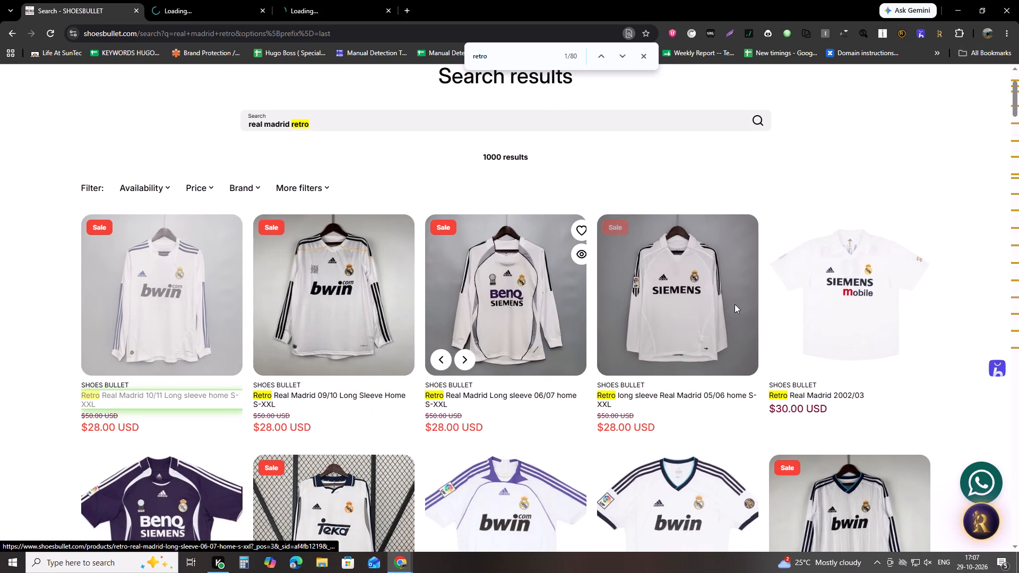
{"action": "left_click", "coordinate": [818, 279], "text": "ctrl"}
Open the retro listings of the second and third result rows in new tabs, from 2006/07 Third through 2003.
{"action": "scroll", "coordinate": [747, 350], "scroll_direction": "down", "scroll_amount": 5}
{"action": "left_click", "coordinate": [200, 259], "text": "ctrl"}
{"action": "left_click", "coordinate": [326, 274], "text": "ctrl"}
{"action": "left_click", "coordinate": [490, 277], "text": "ctrl"}
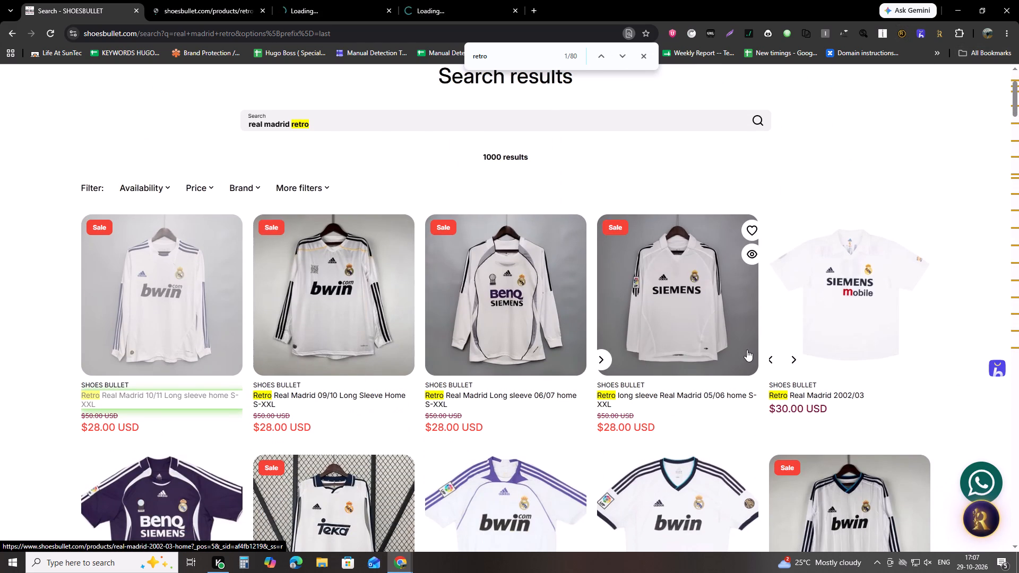
{"action": "left_click", "coordinate": [720, 292], "text": "ctrl"}
{"action": "left_click", "coordinate": [854, 283], "text": "ctrl"}
{"action": "scroll", "coordinate": [874, 315], "scroll_direction": "down", "scroll_amount": 4}
{"action": "left_click", "coordinate": [850, 277], "text": "ctrl"}
{"action": "left_click", "coordinate": [675, 318], "text": "ctrl"}
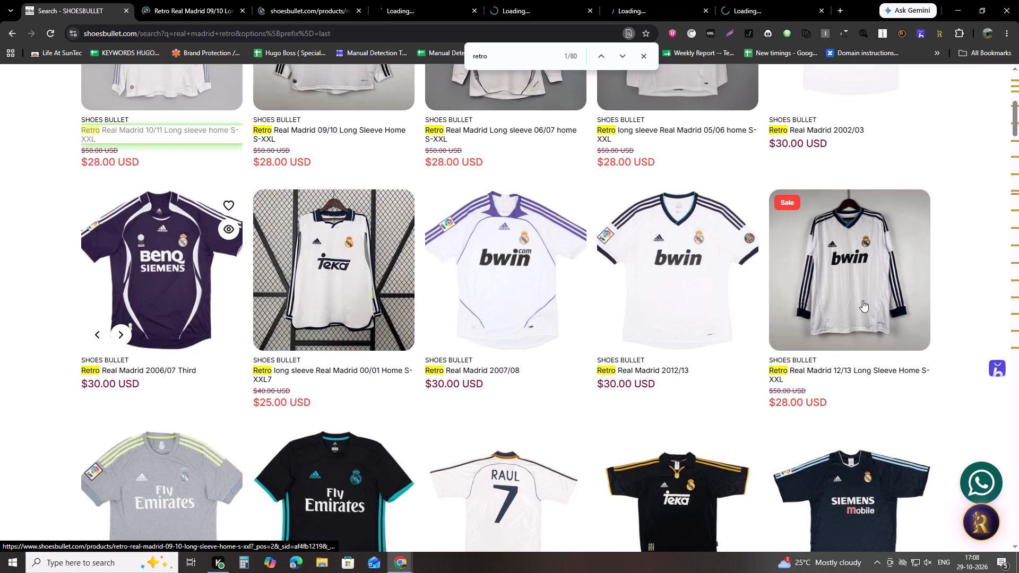
{"action": "left_click", "coordinate": [543, 299], "text": "ctrl"}
{"action": "left_click", "coordinate": [364, 295], "text": "ctrl"}
{"action": "left_click", "coordinate": [137, 290], "text": "ctrl"}
Open the retro listings of the fourth and fifth result rows in new tabs, including 15/16 Long sleeve, 2000/01 and 1998 Special Edition.
{"action": "scroll", "coordinate": [203, 298], "scroll_direction": "down", "scroll_amount": 3}
{"action": "left_click", "coordinate": [163, 318], "text": "ctrl"}
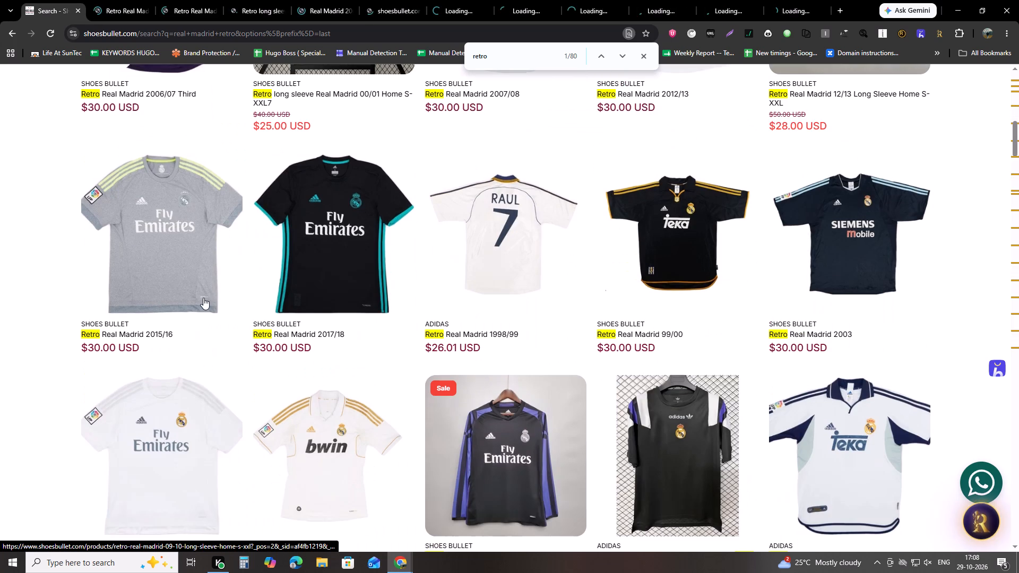
{"action": "left_click", "coordinate": [325, 363], "text": "ctrl"}
{"action": "left_click", "coordinate": [491, 354], "text": "ctrl"}
{"action": "left_click", "coordinate": [695, 366], "text": "ctrl"}
{"action": "left_click", "coordinate": [827, 352], "text": "ctrl"}
{"action": "scroll", "coordinate": [828, 356], "scroll_direction": "down", "scroll_amount": 5}
{"action": "left_click", "coordinate": [837, 340], "text": "ctrl"}
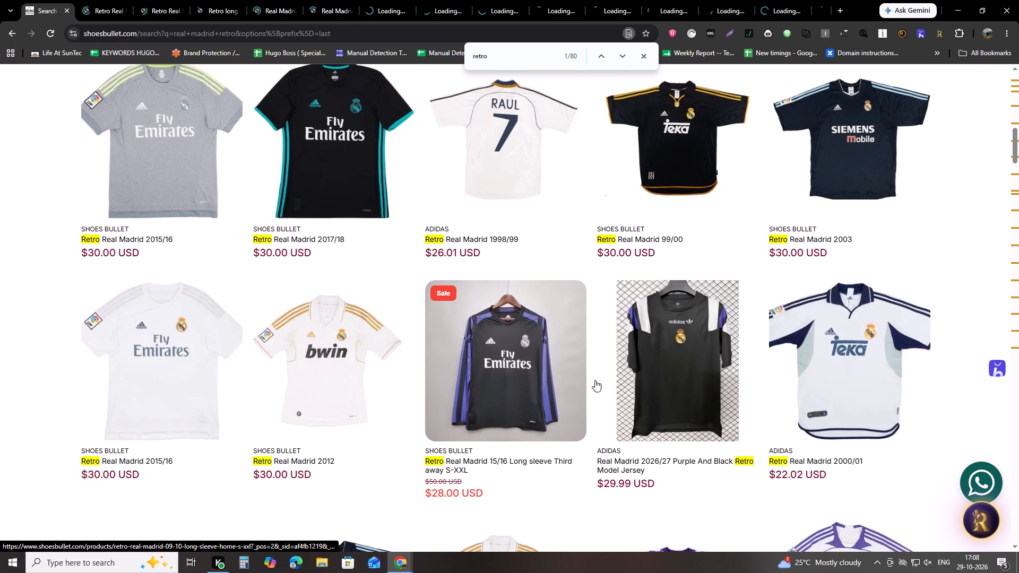
{"action": "left_click", "coordinate": [696, 346], "text": "ctrl"}
{"action": "left_click", "coordinate": [482, 337], "text": "ctrl"}
{"action": "left_click", "coordinate": [335, 326], "text": "ctrl"}
{"action": "left_click", "coordinate": [158, 319], "text": "ctrl"}
Open retro shirts in new tabs from the row starting with the red 2011/12 and the row starting with 2012/13.
{"action": "scroll", "coordinate": [185, 324], "scroll_direction": "down", "scroll_amount": 5}
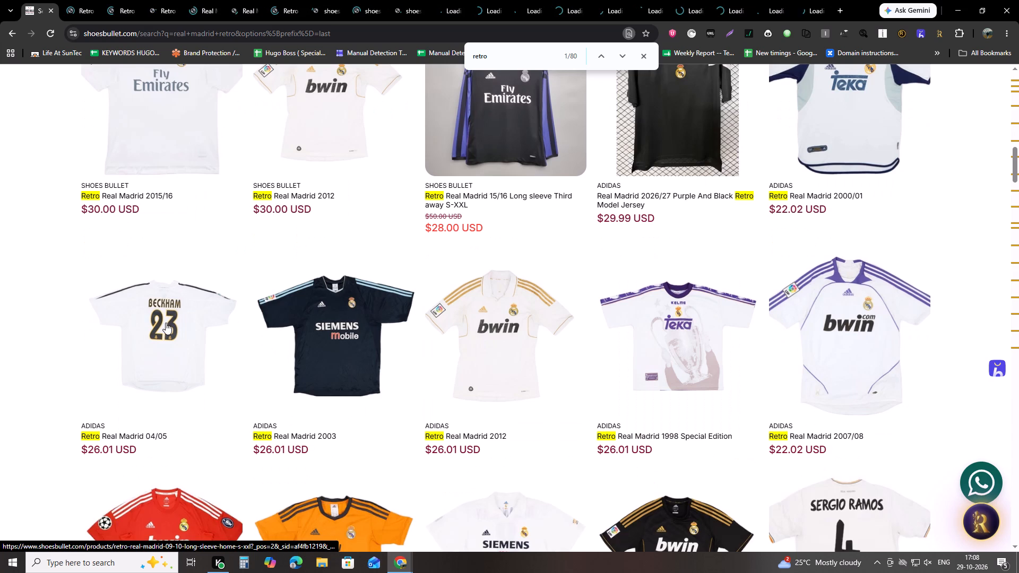
{"action": "left_click", "coordinate": [162, 322], "text": "ctrl"}
{"action": "left_click", "coordinate": [301, 291], "text": "ctrl"}
{"action": "left_click", "coordinate": [494, 298], "text": "ctrl"}
{"action": "left_click", "coordinate": [693, 295], "text": "ctrl"}
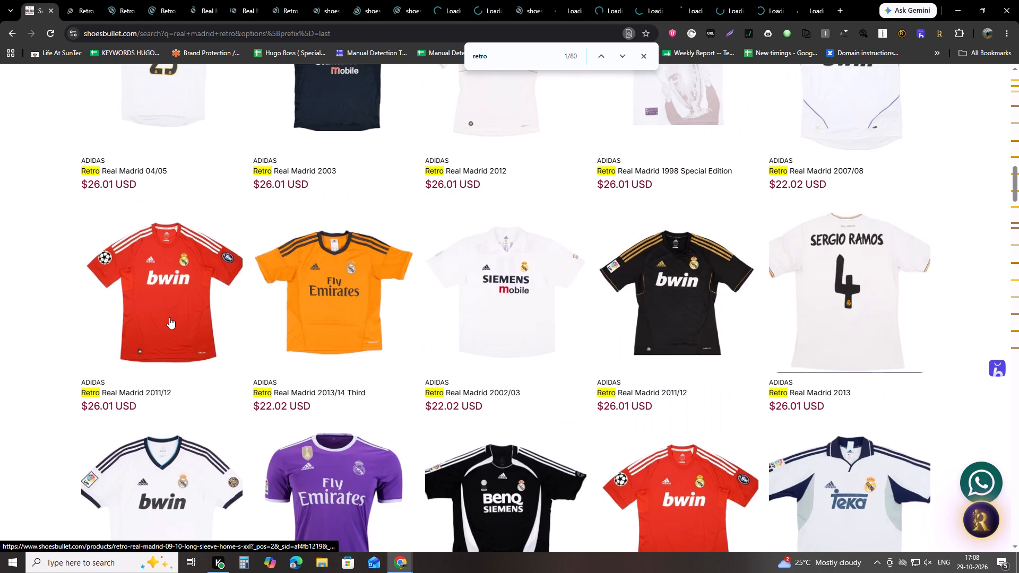
{"action": "scroll", "coordinate": [827, 305], "scroll_direction": "down", "scroll_amount": 3}
{"action": "left_click", "coordinate": [839, 348], "text": "ctrl"}
{"action": "left_click", "coordinate": [658, 348], "text": "ctrl"}
{"action": "left_click", "coordinate": [490, 339], "text": "ctrl"}
{"action": "left_click", "coordinate": [336, 325], "text": "ctrl"}
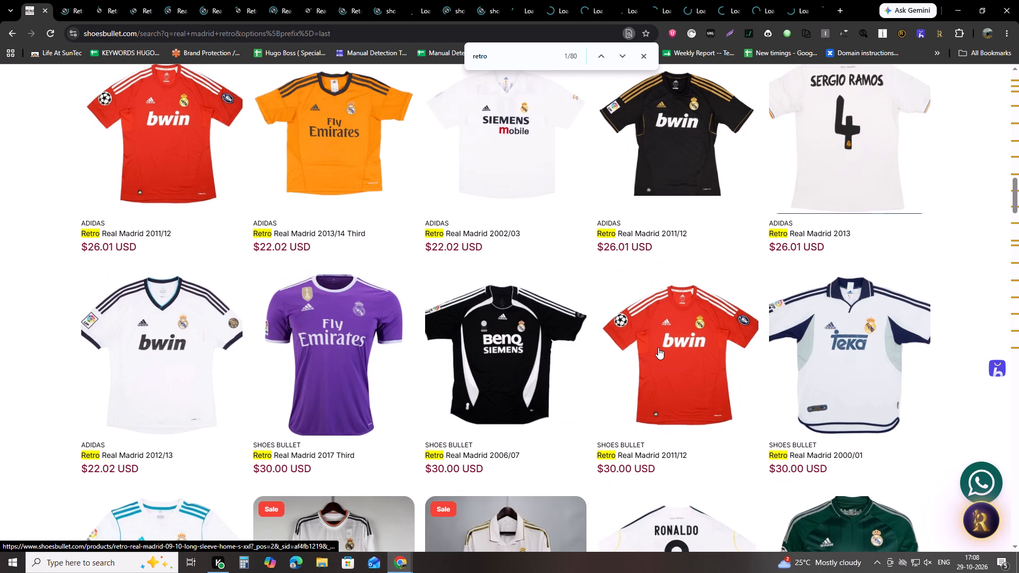
{"action": "left_click", "coordinate": [83, 344], "text": "ctrl"}
Open retro shirts in new tabs from the row starting with 2017/18 and the row starting with long sleeve 94/96.
{"action": "scroll", "coordinate": [152, 319], "scroll_direction": "down", "scroll_amount": 5}
{"action": "left_click", "coordinate": [148, 331], "text": "ctrl"}
{"action": "left_click", "coordinate": [367, 319], "text": "ctrl"}
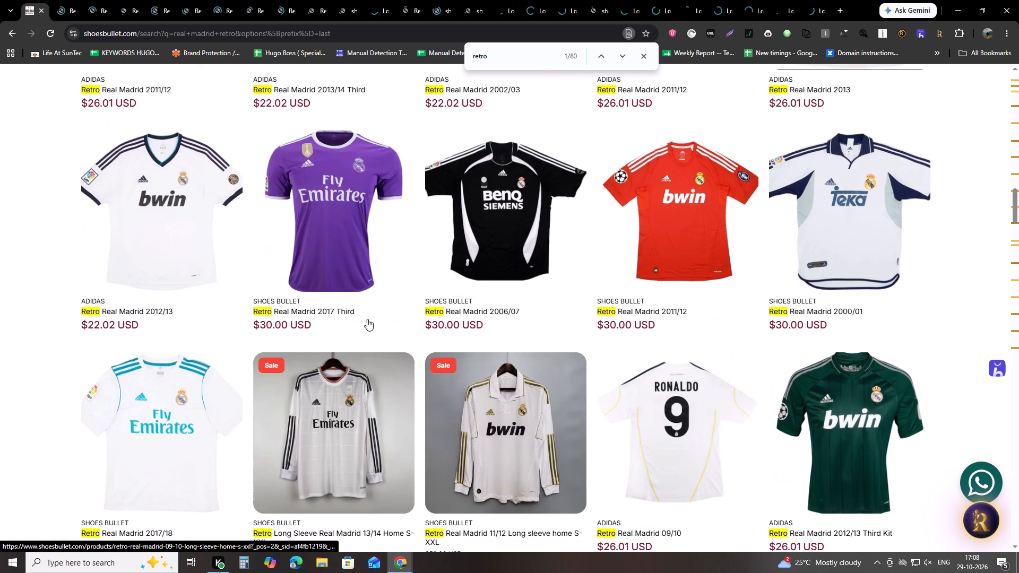
{"action": "left_click", "coordinate": [487, 318], "text": "ctrl"}
{"action": "left_click", "coordinate": [819, 300], "text": "ctrl"}
{"action": "scroll", "coordinate": [856, 337], "scroll_direction": "down", "scroll_amount": 3}
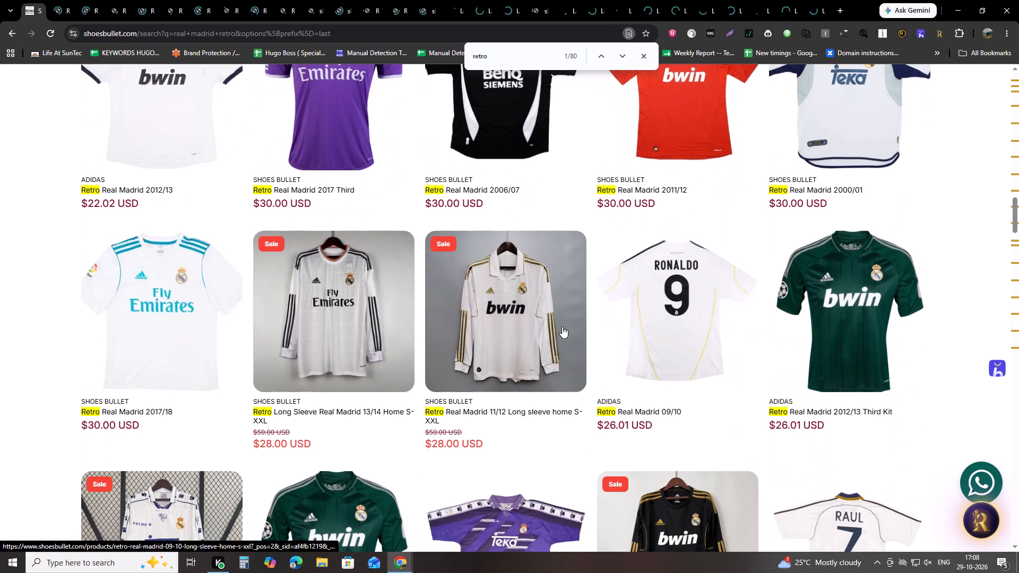
{"action": "left_click", "coordinate": [666, 379], "text": "ctrl"}
{"action": "left_click", "coordinate": [500, 386], "text": "ctrl"}
{"action": "left_click", "coordinate": [310, 388], "text": "ctrl"}
{"action": "left_click", "coordinate": [187, 382], "text": "ctrl"}
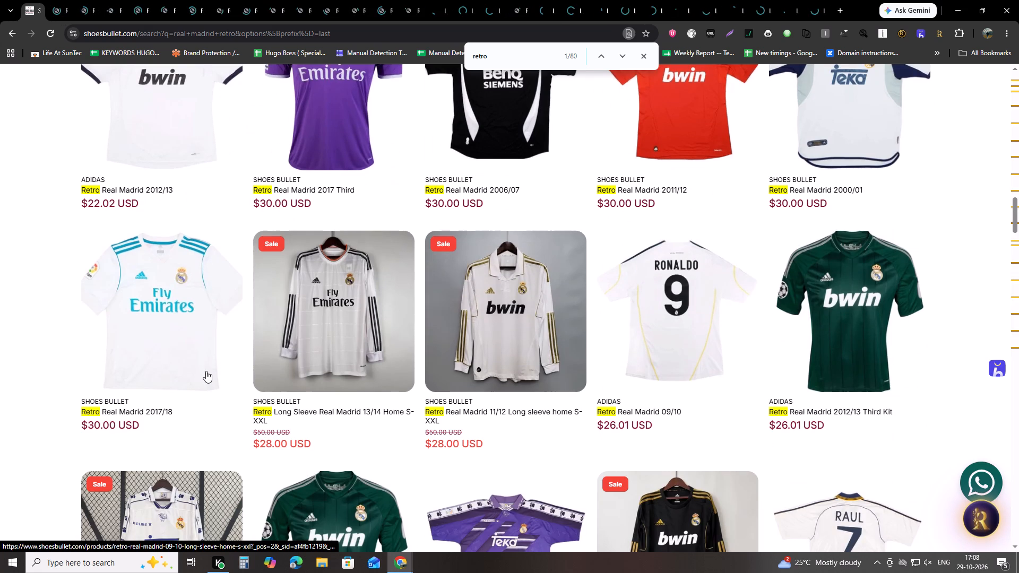
Open the retro 1997/98, 11/12 Third Away, 2018 Third, 2026/27 Purple And White and 99/00 listings in new tabs.
{"action": "scroll", "coordinate": [303, 341], "scroll_direction": "down", "scroll_amount": 5}
{"action": "scroll", "coordinate": [253, 346], "scroll_direction": "down", "scroll_amount": 3}
{"action": "scroll", "coordinate": [253, 341], "scroll_direction": "up", "scroll_amount": 1}
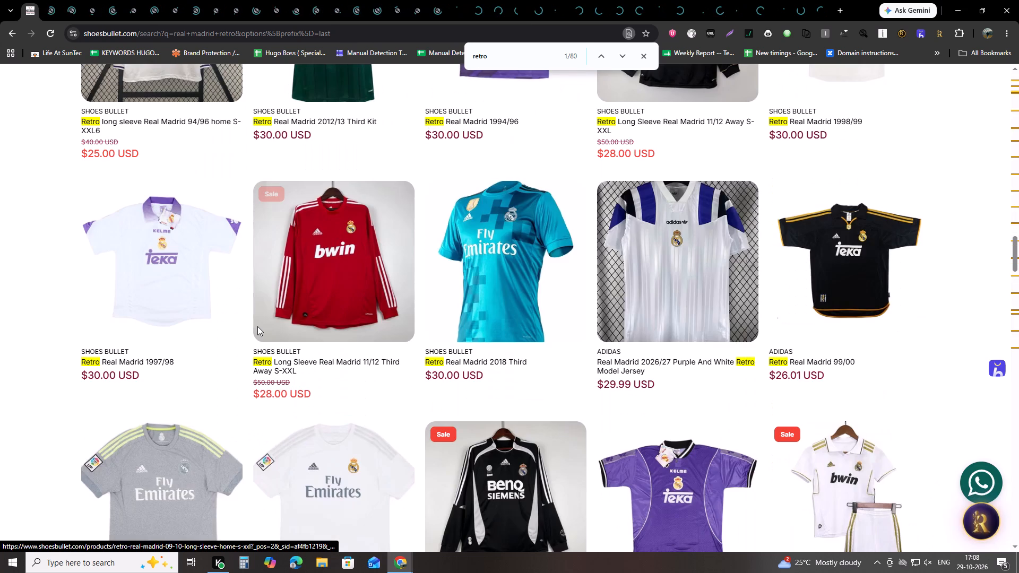
{"action": "left_click", "coordinate": [134, 258], "text": "ctrl"}
{"action": "left_click", "coordinate": [352, 255], "text": "ctrl"}
{"action": "left_click", "coordinate": [521, 263], "text": "ctrl"}
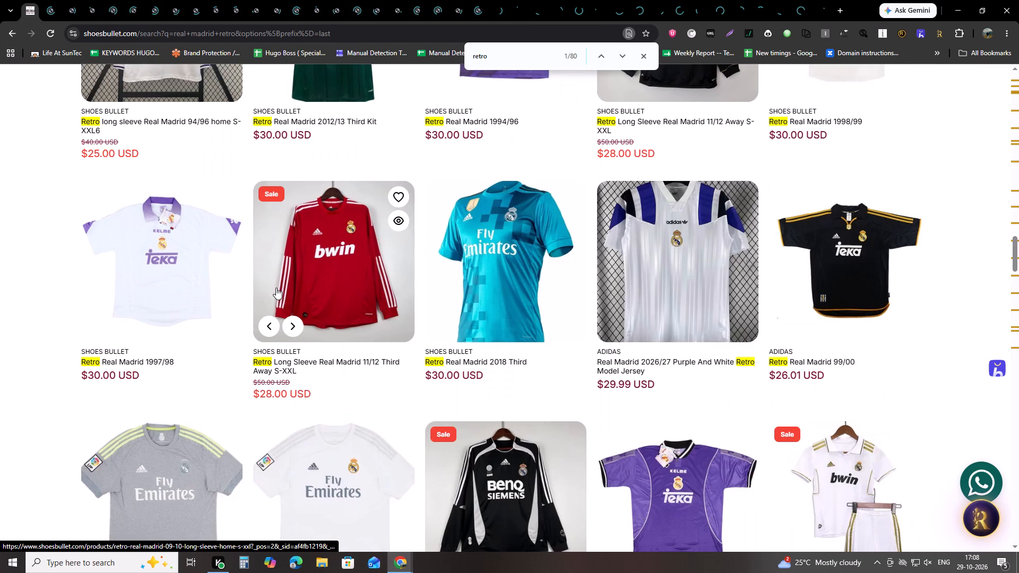
{"action": "left_click", "coordinate": [697, 266], "text": "ctrl"}
{"action": "left_click", "coordinate": [836, 252], "text": "ctrl"}
Open both 2015/16 shirts, the 06/07 Third Away, the purple 1997/98 and the white 2012 Kids listing in new tabs.
{"action": "scroll", "coordinate": [893, 285], "scroll_direction": "down", "scroll_amount": 3}
{"action": "left_click", "coordinate": [845, 341], "text": "ctrl"}
{"action": "left_click", "coordinate": [684, 343], "text": "ctrl"}
{"action": "left_click", "coordinate": [474, 350], "text": "ctrl"}
{"action": "left_click", "coordinate": [355, 350], "text": "ctrl"}
{"action": "left_click", "coordinate": [169, 346], "text": "ctrl"}
Open retro listings in new tabs from the next two rows, including 2012, 2013, 2017/18 and 14/15 kids kits plus the 1994/96 shirt.
{"action": "scroll", "coordinate": [172, 345], "scroll_direction": "down", "scroll_amount": 4}
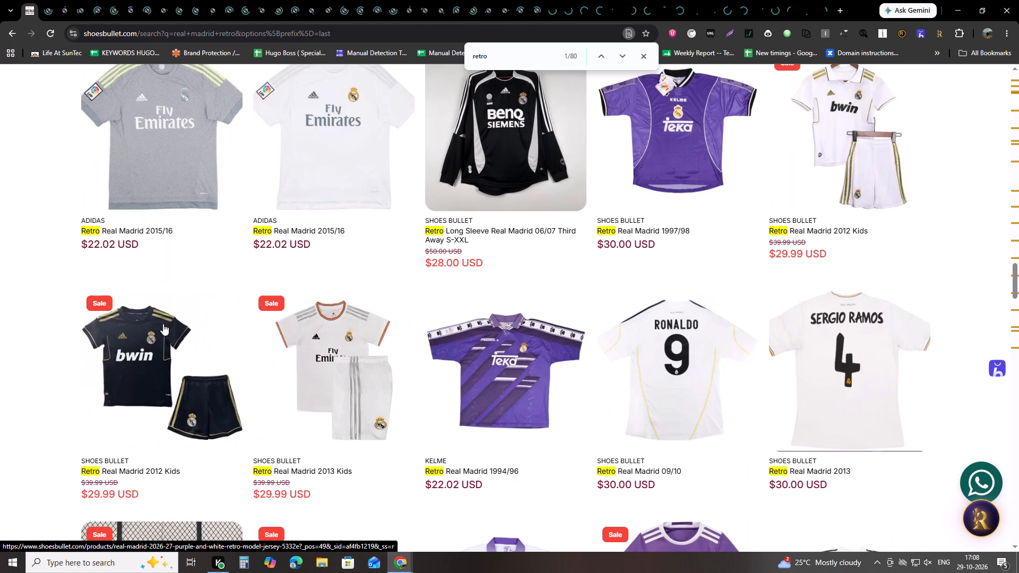
{"action": "left_click", "coordinate": [142, 372], "text": "ctrl"}
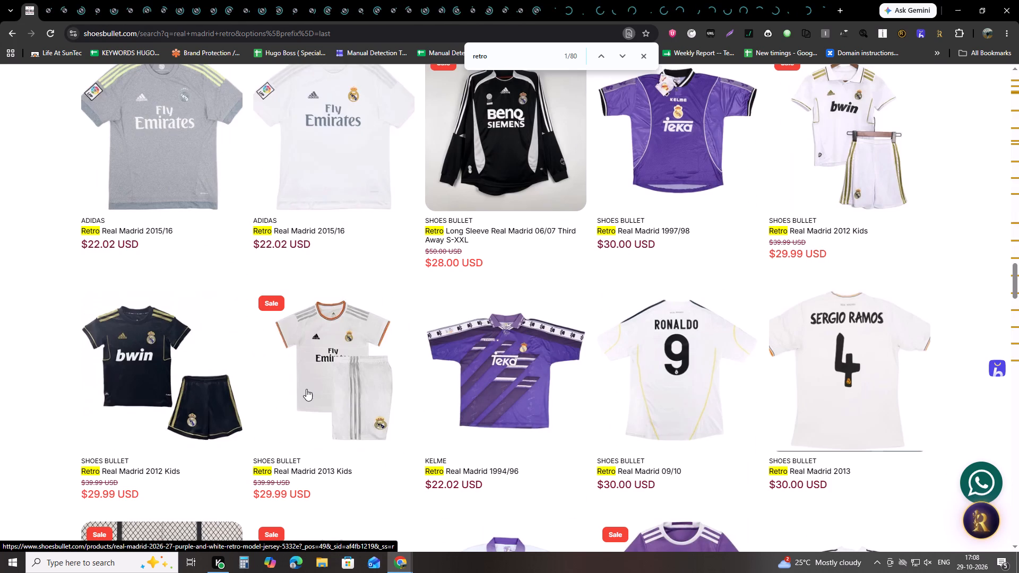
{"action": "left_click", "coordinate": [331, 378], "text": "ctrl"}
{"action": "left_click", "coordinate": [521, 379], "text": "ctrl"}
{"action": "scroll", "coordinate": [747, 375], "scroll_direction": "down", "scroll_amount": 3}
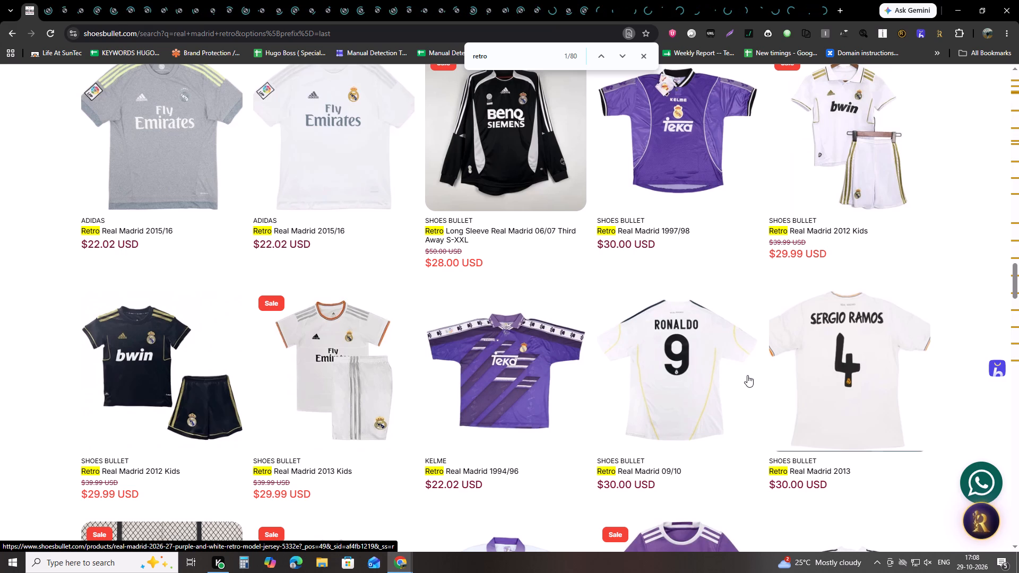
{"action": "scroll", "coordinate": [724, 432], "scroll_direction": "down", "scroll_amount": 1}
{"action": "left_click", "coordinate": [665, 379], "text": "ctrl"}
{"action": "left_click", "coordinate": [491, 407], "text": "ctrl"}
{"action": "left_click", "coordinate": [301, 407], "text": "ctrl"}
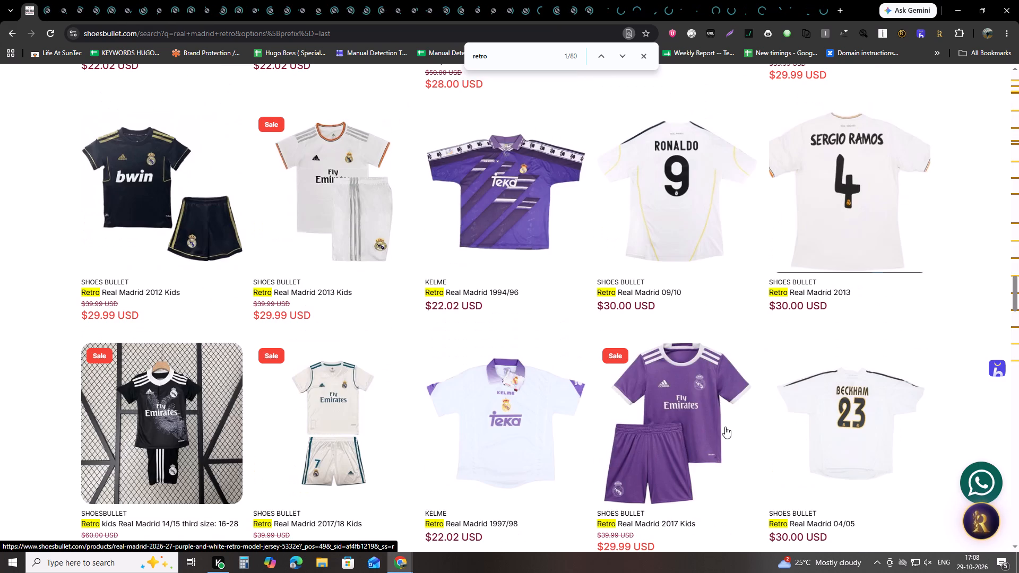
{"action": "left_click", "coordinate": [157, 402], "text": "ctrl"}
Open the retro kids kits 14/15, 17/18, 17/18 third, 11/12 and both 2012 versions in new tabs, skipping jackets and windbreakers.
{"action": "scroll", "coordinate": [175, 405], "scroll_direction": "down", "scroll_amount": 5}
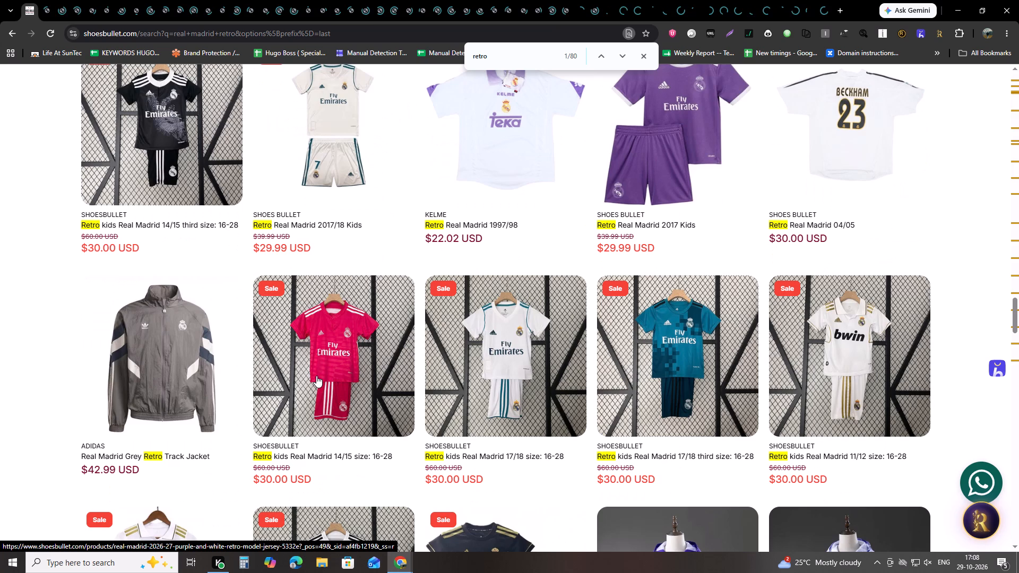
{"action": "left_click", "coordinate": [316, 376], "text": "ctrl"}
{"action": "left_click", "coordinate": [515, 370], "text": "ctrl"}
{"action": "left_click", "coordinate": [700, 366], "text": "ctrl"}
{"action": "left_click", "coordinate": [841, 362], "text": "ctrl"}
{"action": "scroll", "coordinate": [878, 379], "scroll_direction": "down", "scroll_amount": 2}
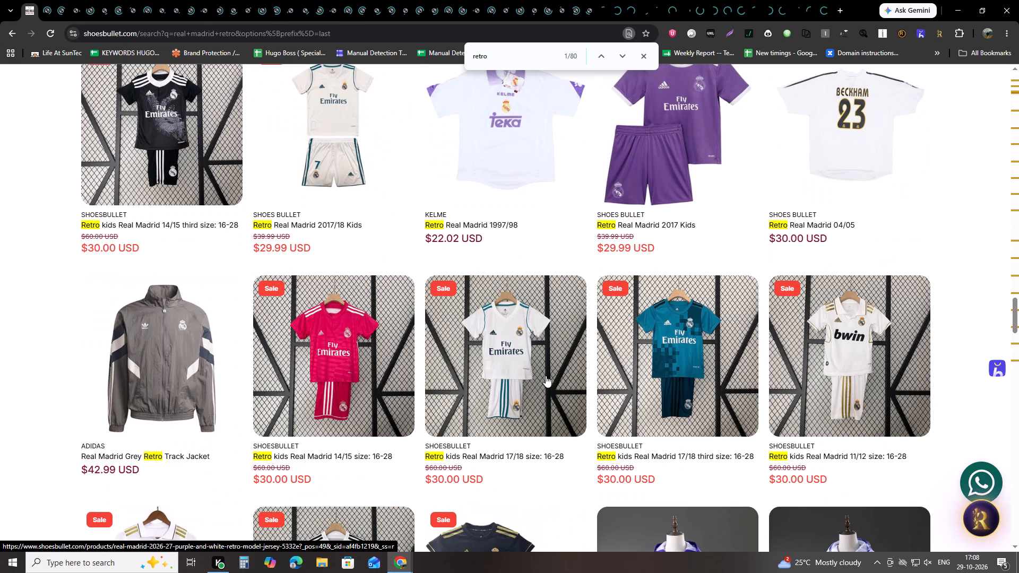
{"action": "scroll", "coordinate": [546, 376], "scroll_direction": "down", "scroll_amount": 1}
{"action": "left_click", "coordinate": [353, 458], "text": "ctrl"}
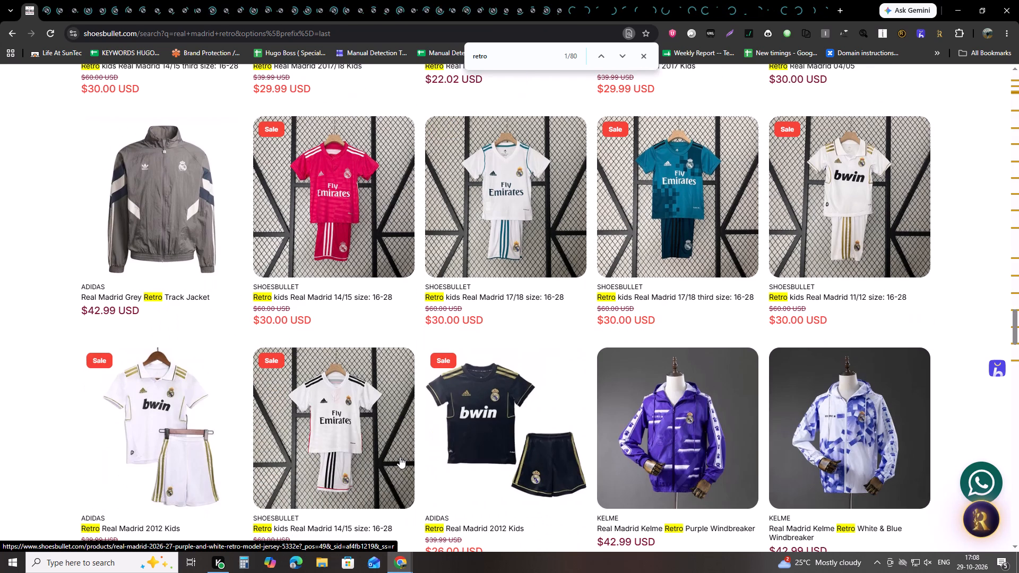
{"action": "left_click", "coordinate": [185, 446], "text": "ctrl"}
{"action": "left_click", "coordinate": [465, 441], "text": "ctrl"}
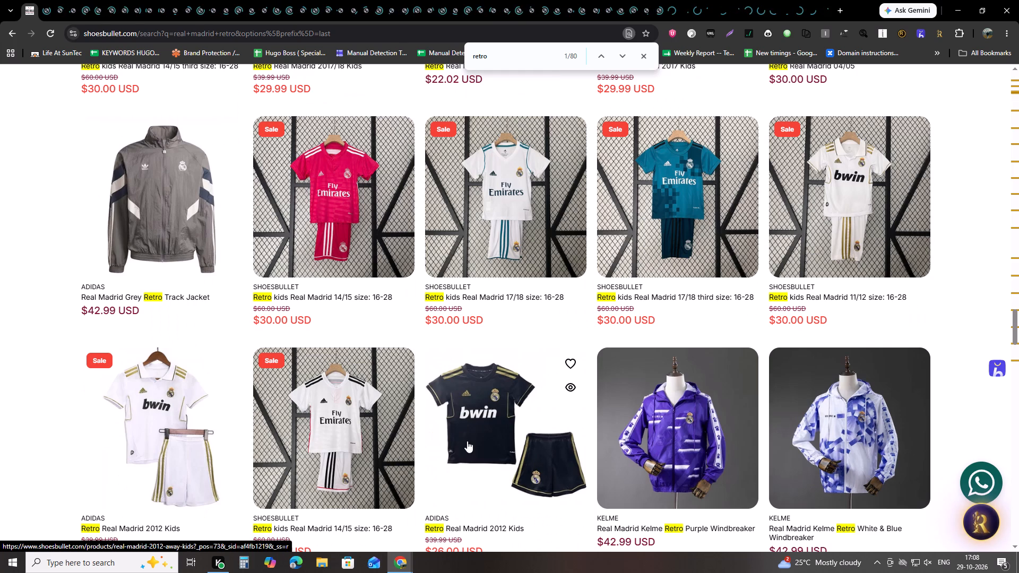
Check the first opened product tabs, return to the results and open the 2013 Kids and black 11/12 kids listings in new tabs.
{"action": "key", "text": "ctrl+Tab"}
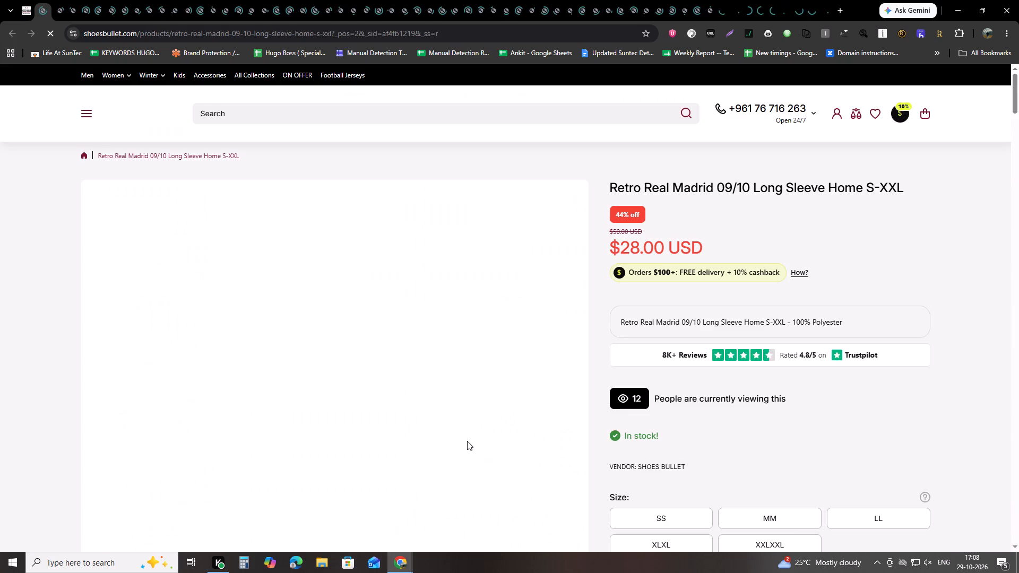
{"action": "key", "text": "ctrl+Tab"}
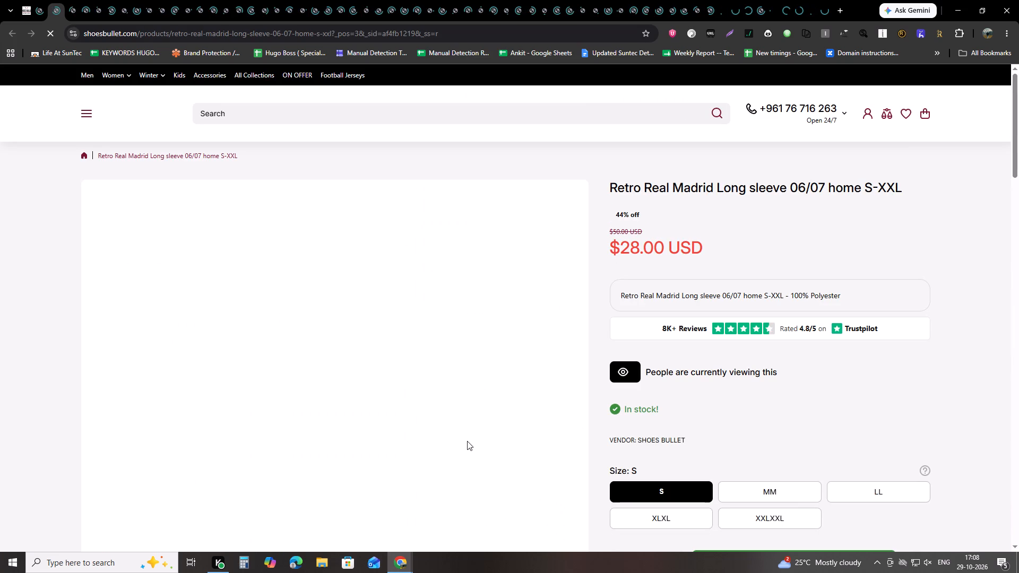
{"action": "key", "text": "ctrl+shift+Tab"}
{"action": "key", "text": "ctrl+shift+Tab"}
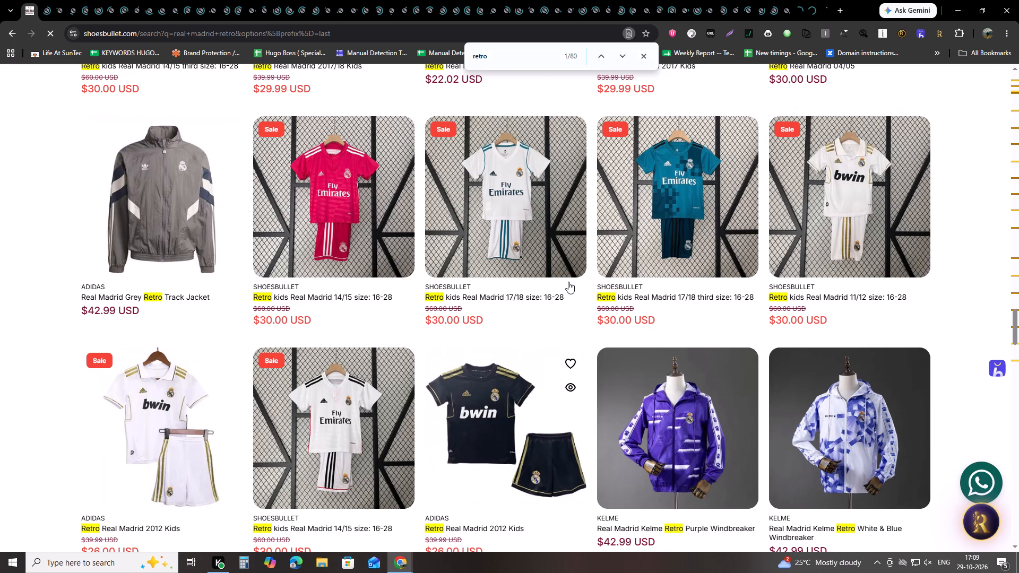
{"action": "scroll", "coordinate": [568, 282], "scroll_direction": "down", "scroll_amount": 4}
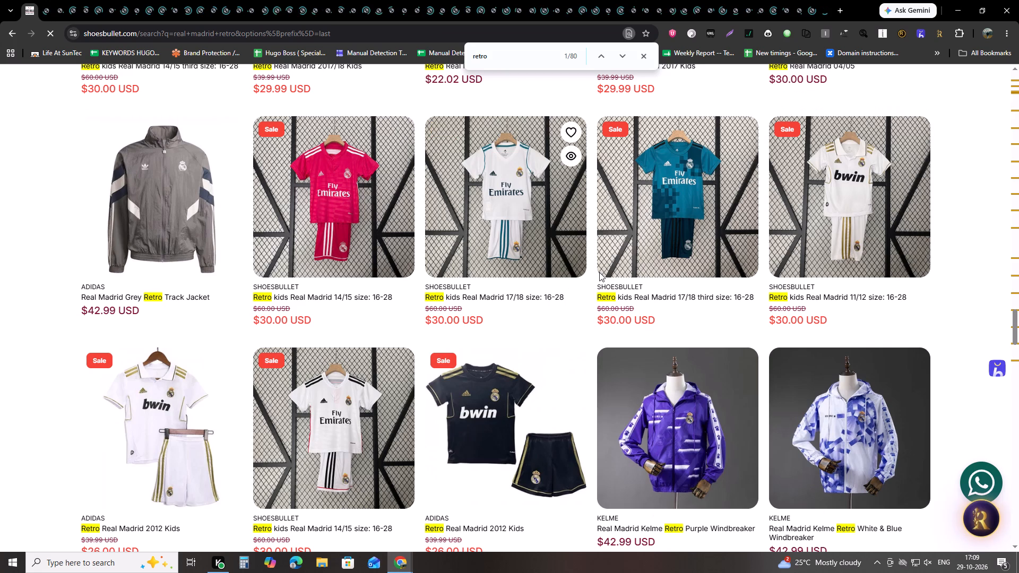
{"action": "scroll", "coordinate": [548, 323], "scroll_direction": "down", "scroll_amount": 1}
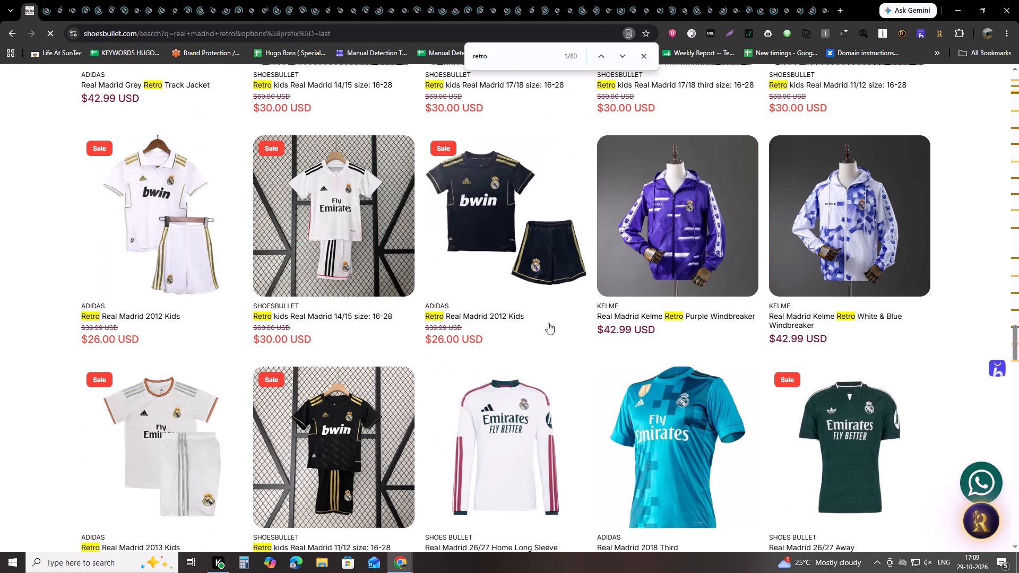
{"action": "left_click", "coordinate": [133, 391], "text": "ctrl"}
{"action": "left_click", "coordinate": [313, 380], "text": "ctrl"}
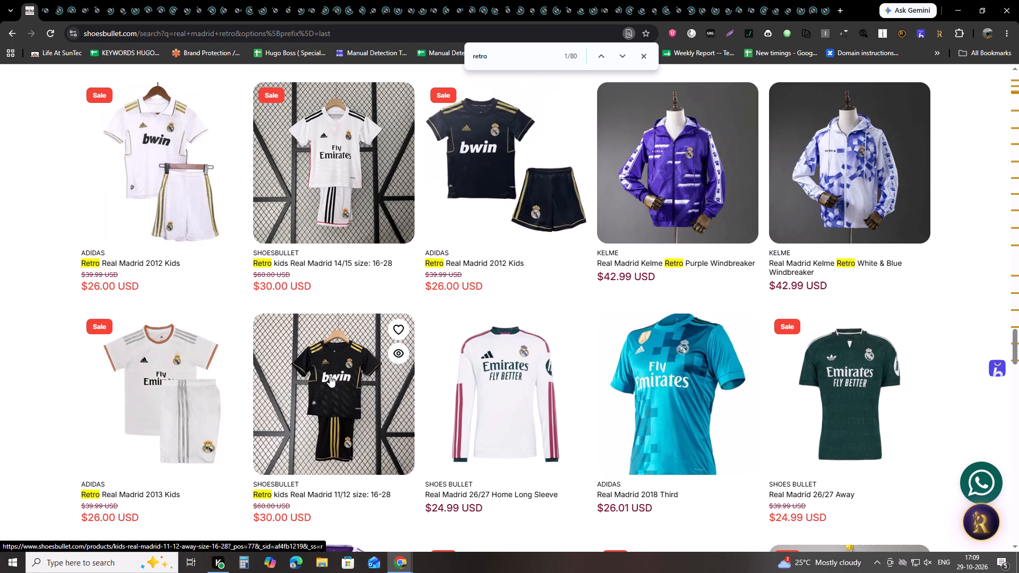
Start the browser's copy extension with the retro listing tabs open.
{"action": "left_click", "coordinate": [804, 36]}
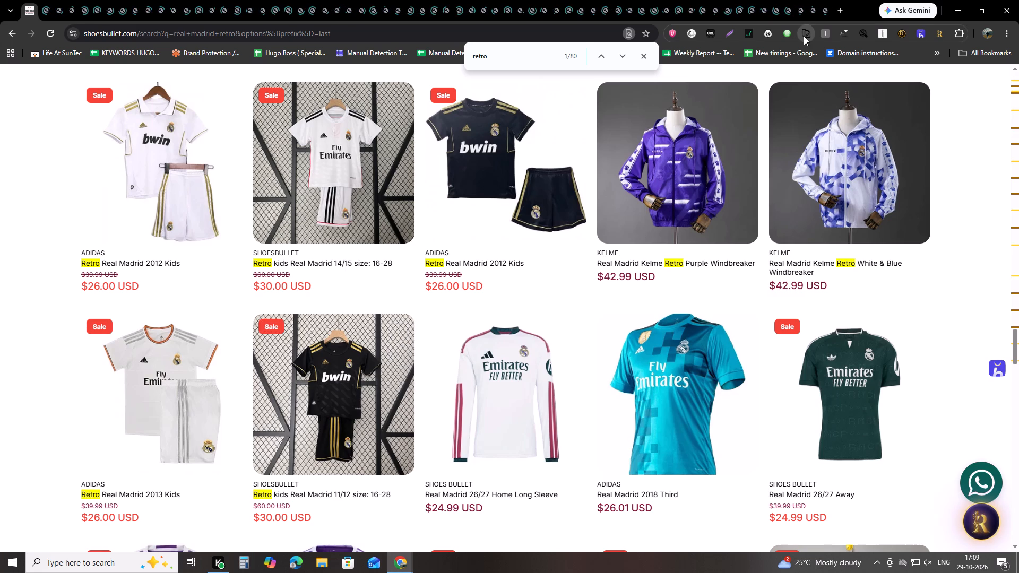
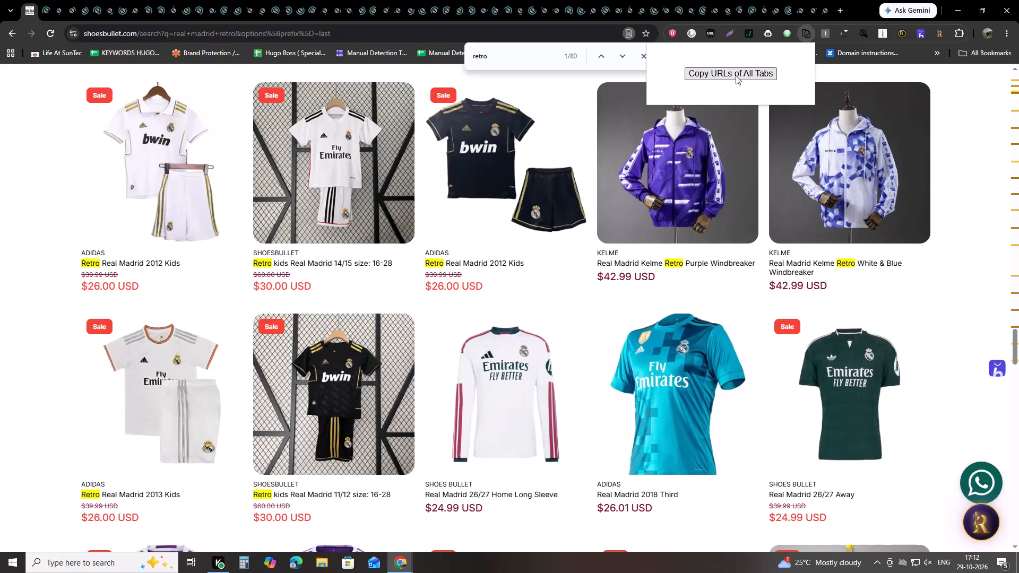
Look through the first opened retro product tabs, including the 06/07, 05/06 and 00/01 long sleeve home shirts.
{"action": "left_click", "coordinate": [45, 0]}
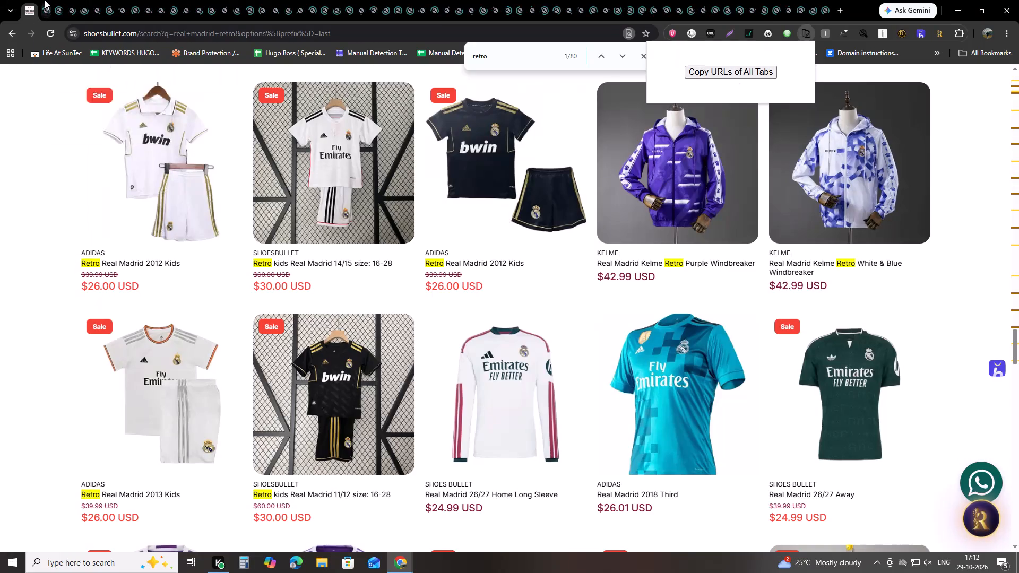
{"action": "key", "text": "ctrl+Tab"}
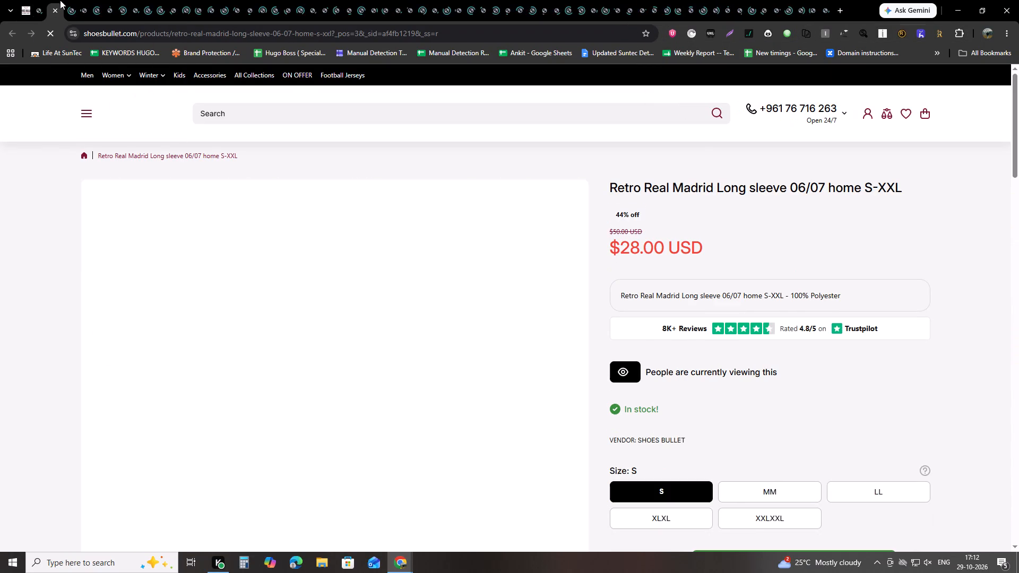
{"action": "key", "text": "ctrl+Tab"}
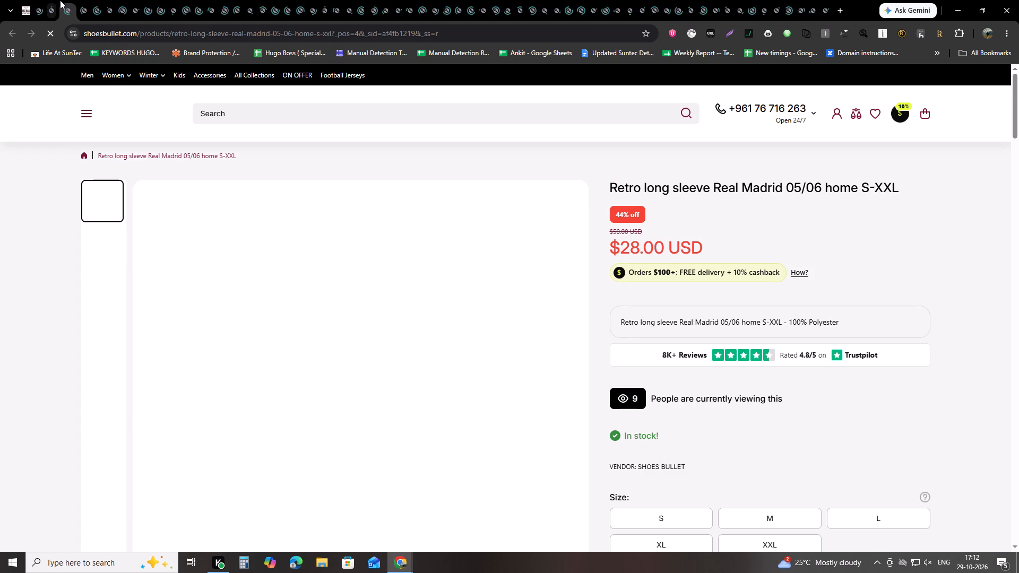
{"action": "key", "text": "ctrl+Tab"}
{"action": "key", "text": "ctrl+Tab"}
{"action": "key", "text": "ctrl+Tab"}
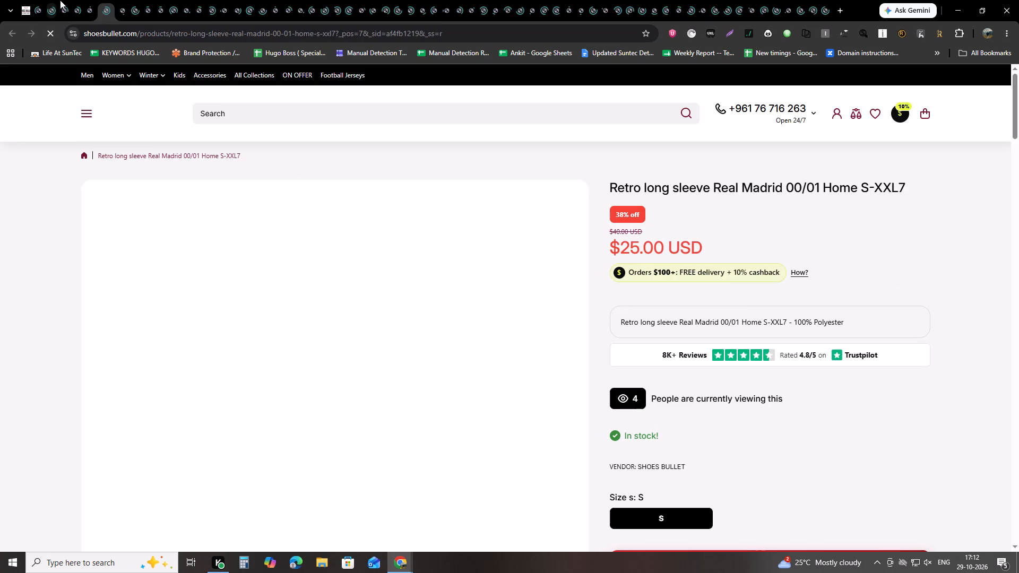
Paste the copied tab URLs into the Link column of Manual Detection Records and delete the search-results URL heading them.
{"action": "key", "text": "alt+Tab"}
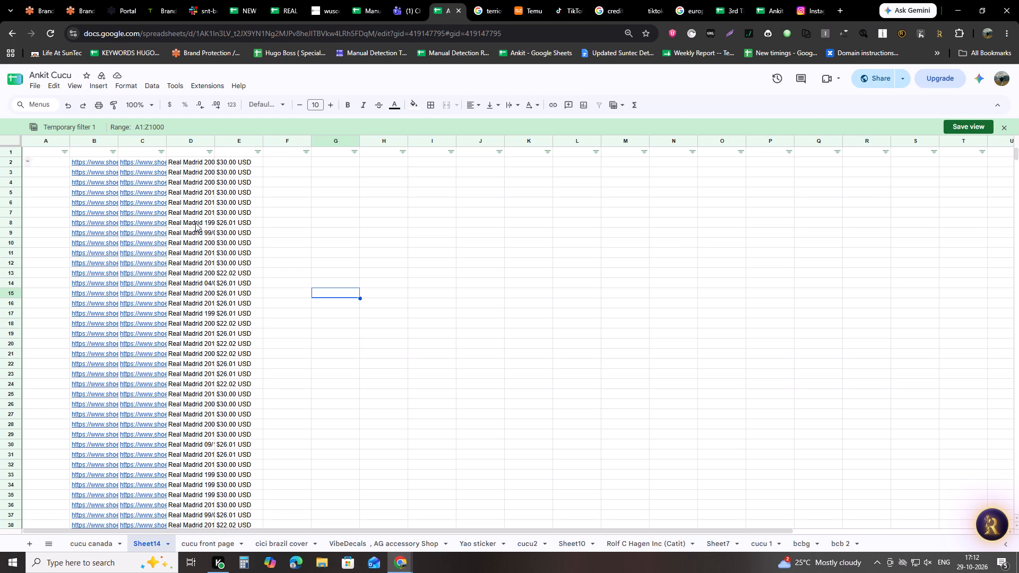
{"action": "left_click", "coordinate": [370, 0]}
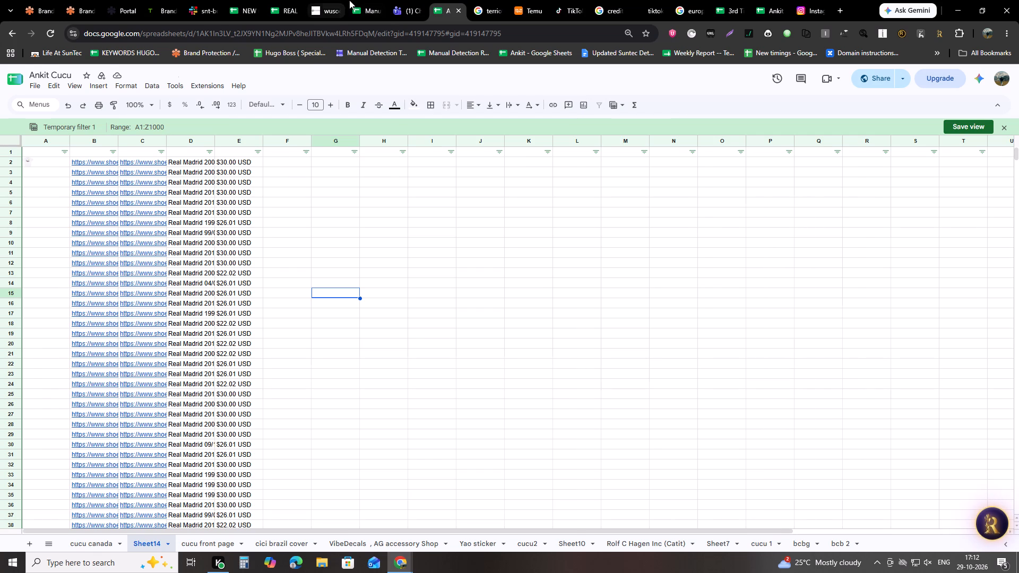
{"action": "key", "text": "ctrl+v"}
{"action": "left_click_drag", "start_coordinate": [359, 346], "coordinate": [428, 350]}
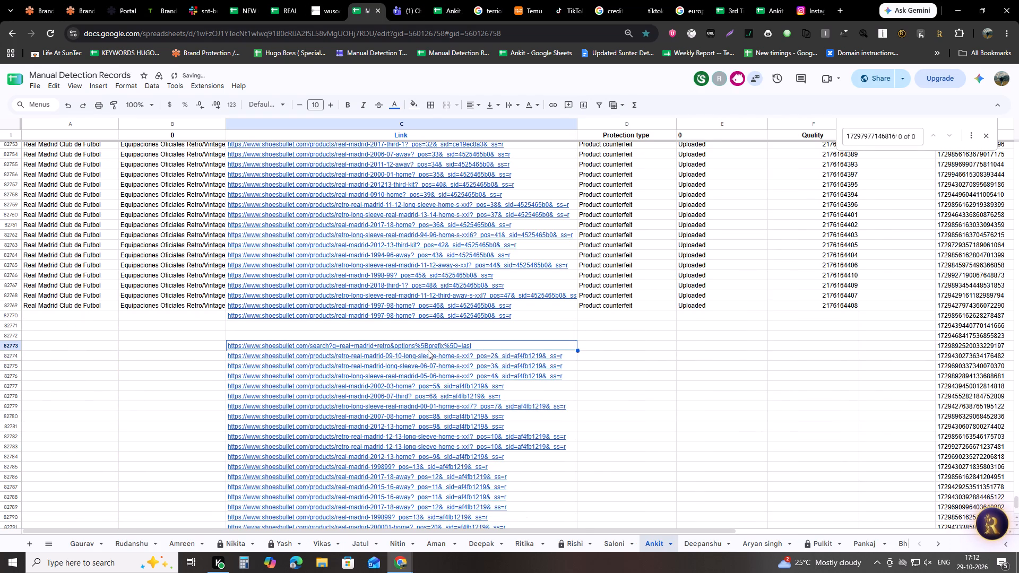
{"action": "key", "text": "Delete"}
Open the first pasted link, the 09/10 long sleeve home shirt, to check its product page, and close it.
{"action": "key", "text": "Down"}
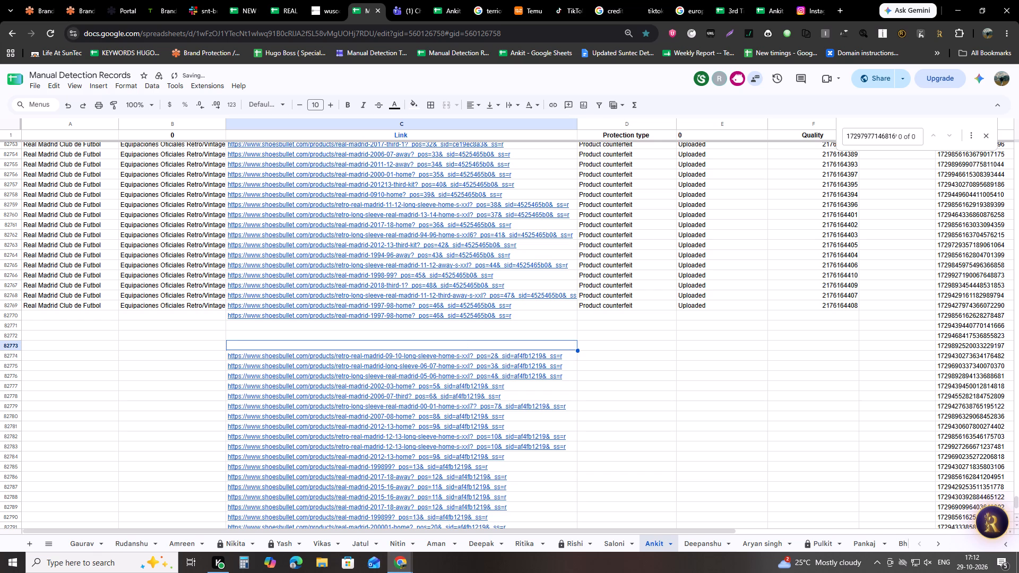
{"action": "key", "text": "ctrl+space"}
{"action": "key", "text": "Up"}
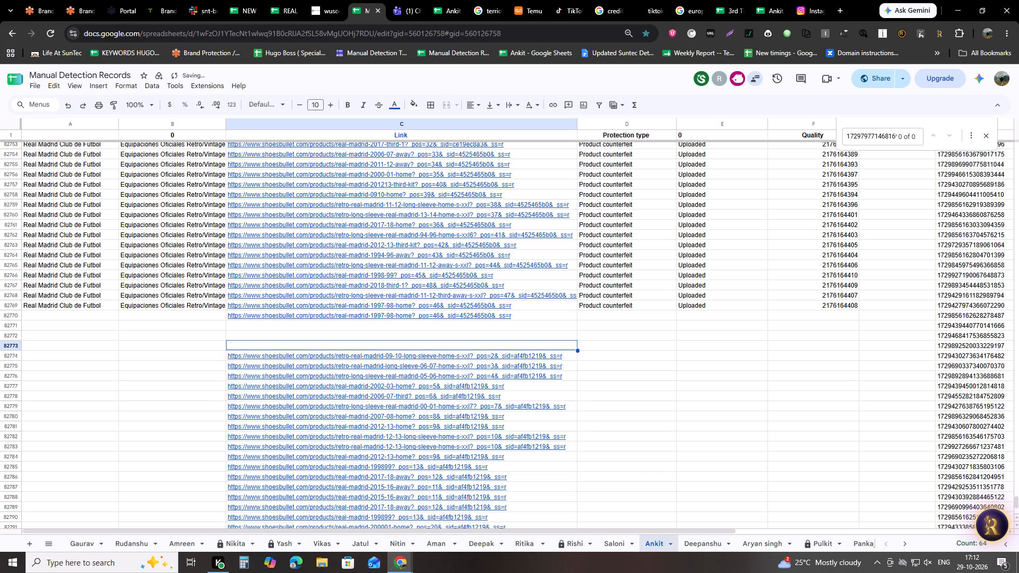
{"action": "key", "text": "Down"}
{"action": "key", "text": "alt+Return"}
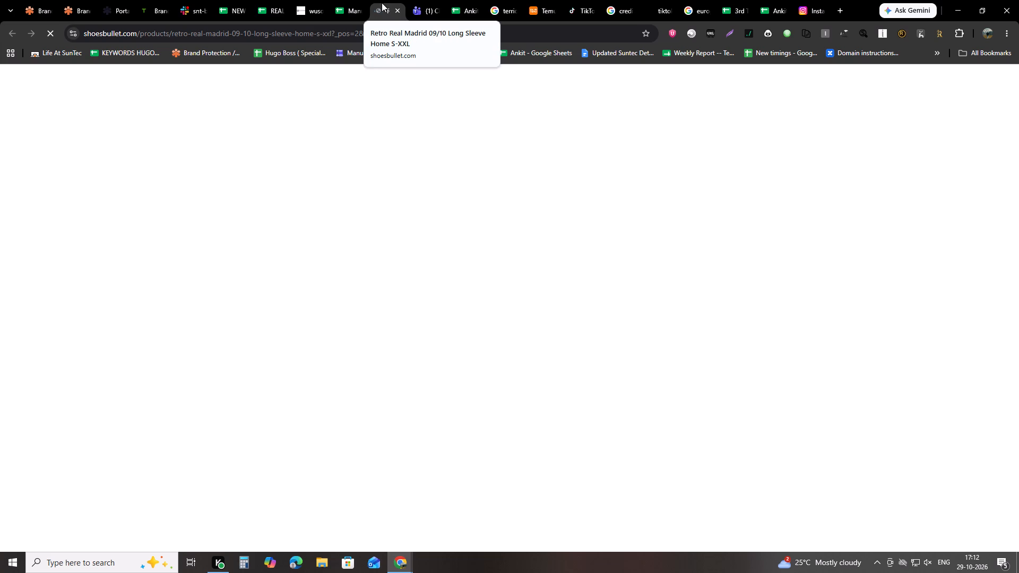
{"action": "middle_click", "coordinate": [382, 3]}
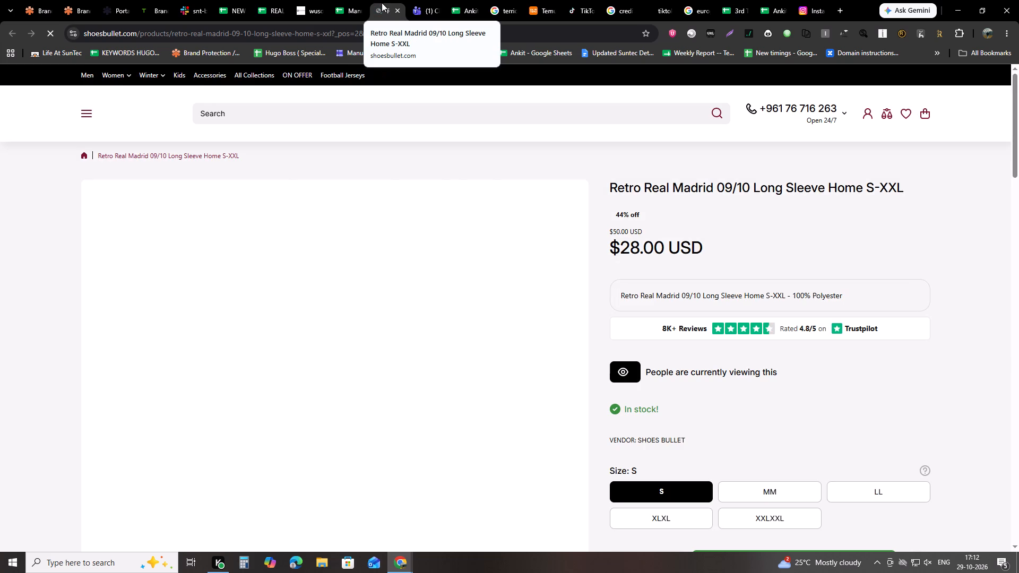
Copy the new block of shoesbullet.com links from the sheet into the Detection Links of the Real Madrid new incident form.
{"action": "key", "text": "ctrl+space"}
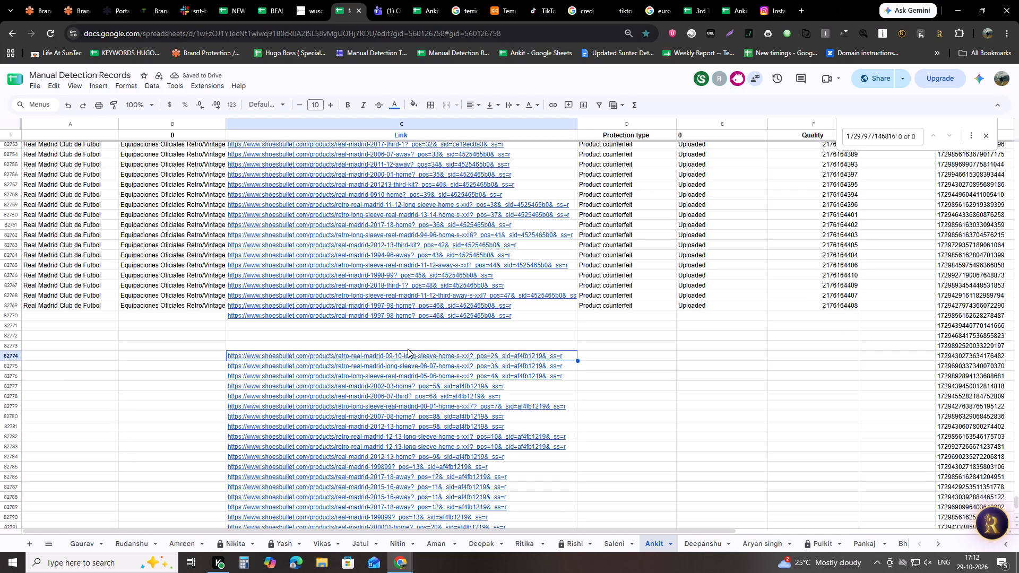
{"action": "key", "text": "ctrl+c"}
{"action": "key", "text": "ctrl+c"}
{"action": "key", "text": "ctrl+c"}
{"action": "key", "text": "ctrl+c"}
{"action": "key", "text": "ctrl+c"}
{"action": "key", "text": "ctrl+c"}
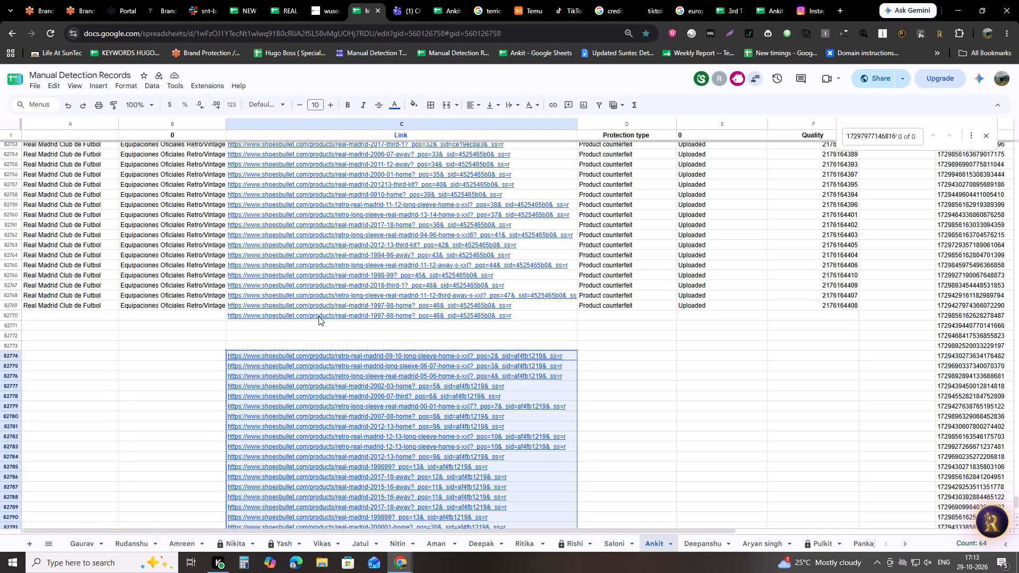
{"action": "left_click", "coordinate": [27, 0]}
{"action": "left_click", "coordinate": [298, 319]}
{"action": "key", "text": "ctrl+v"}
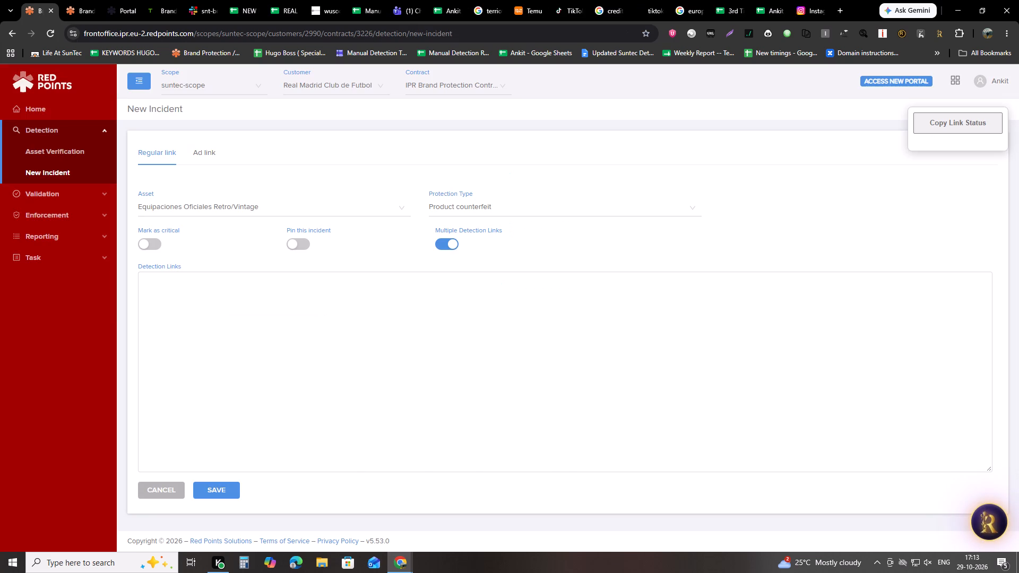
Open the first detection link, the 09/10 long sleeve home shirt, in a new tab and check its product page.
{"action": "scroll", "coordinate": [269, 314], "scroll_direction": "up", "scroll_amount": 20}
{"action": "scroll", "coordinate": [269, 314], "scroll_direction": "up", "scroll_amount": 17}
{"action": "triple_click", "coordinate": [263, 286]}
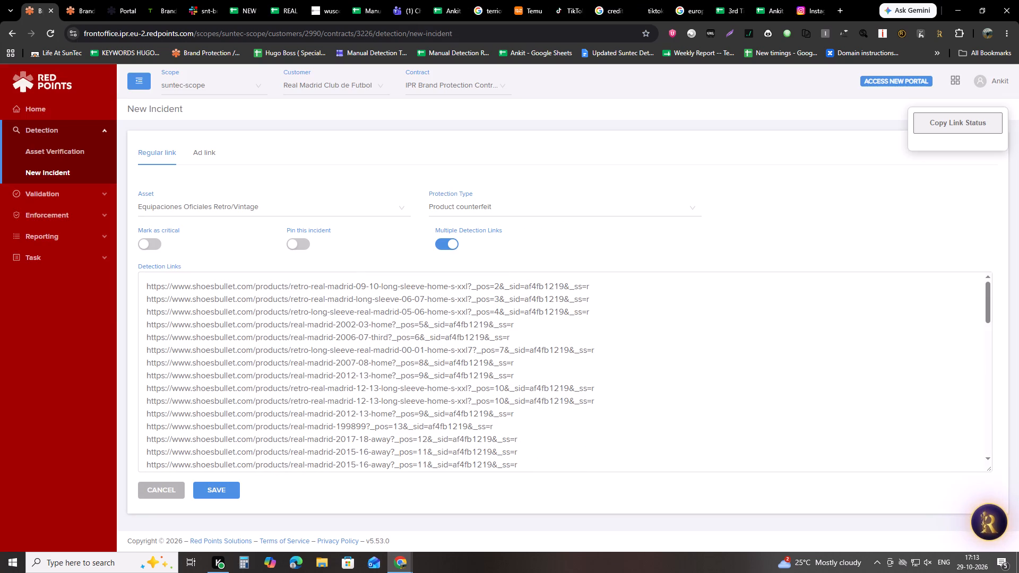
{"action": "left_click", "coordinate": [263, 286]}
{"action": "key", "text": "ctrl+c"}
{"action": "key", "text": "ctrl+c"}
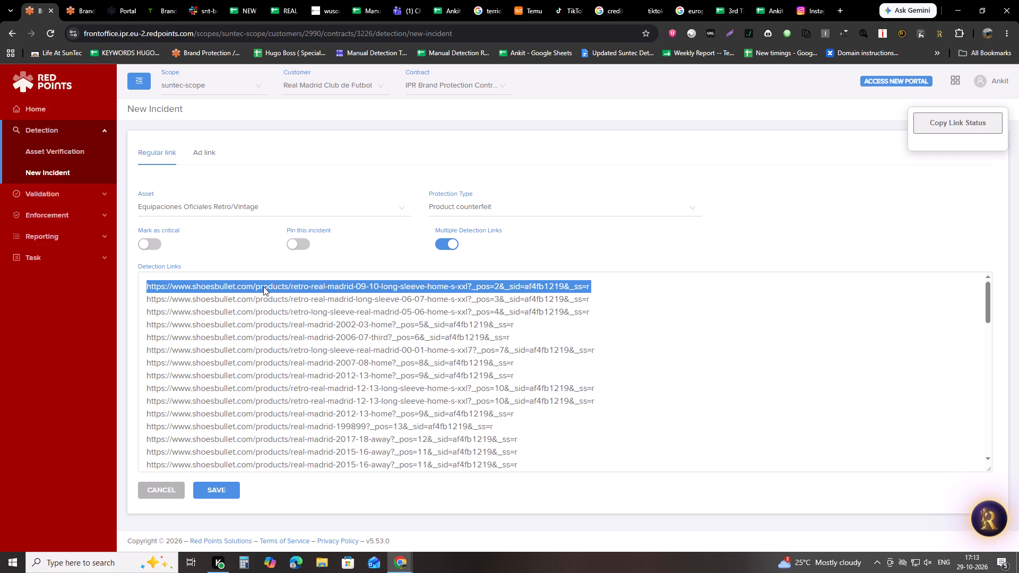
{"action": "left_click", "coordinate": [835, 0]}
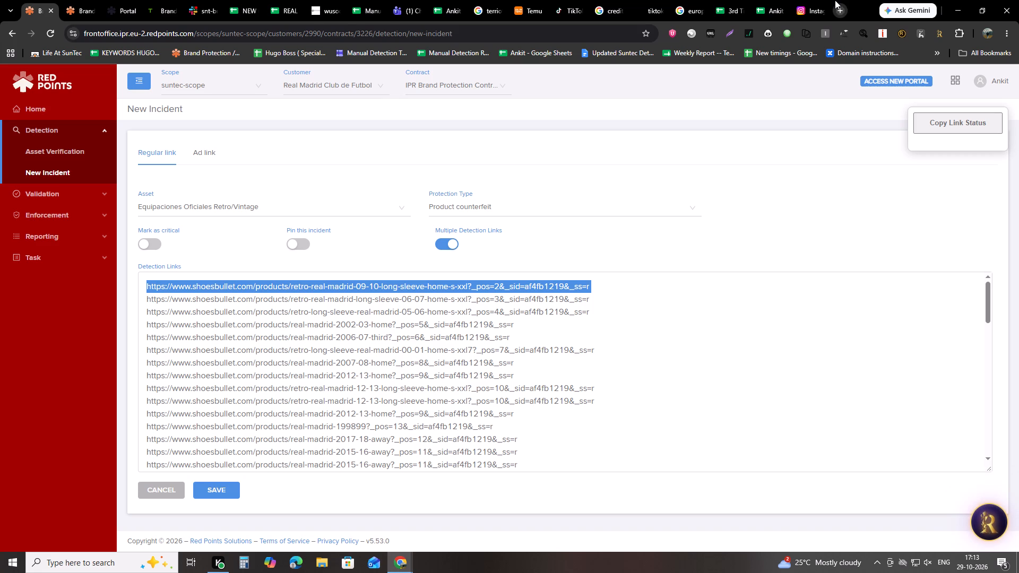
{"action": "key", "text": "ctrl+v"}
{"action": "key", "text": "Return"}
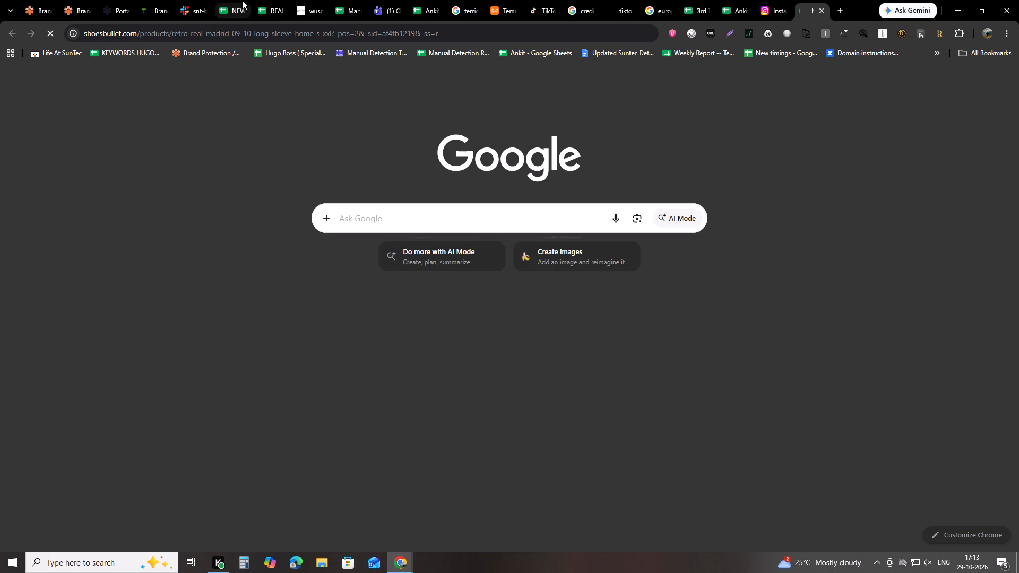
{"action": "left_click", "coordinate": [348, 0]}
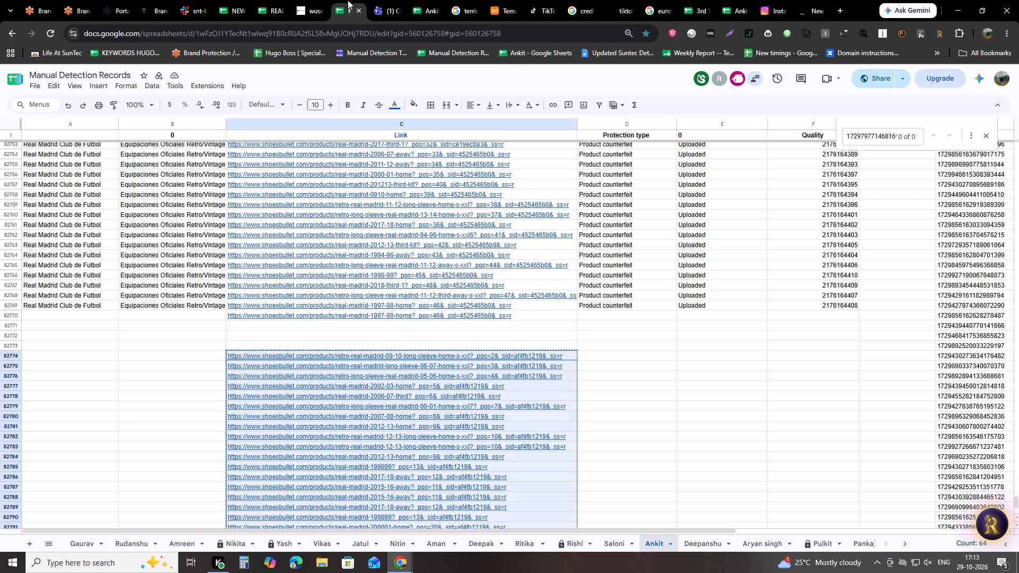
{"action": "left_click", "coordinate": [800, 0]}
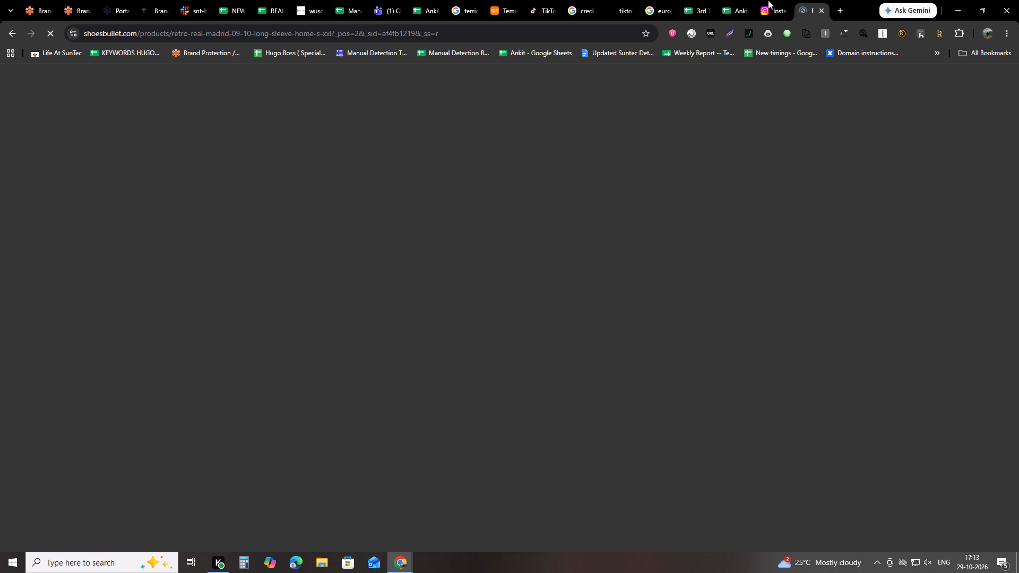
{"action": "left_click", "coordinate": [35, 0]}
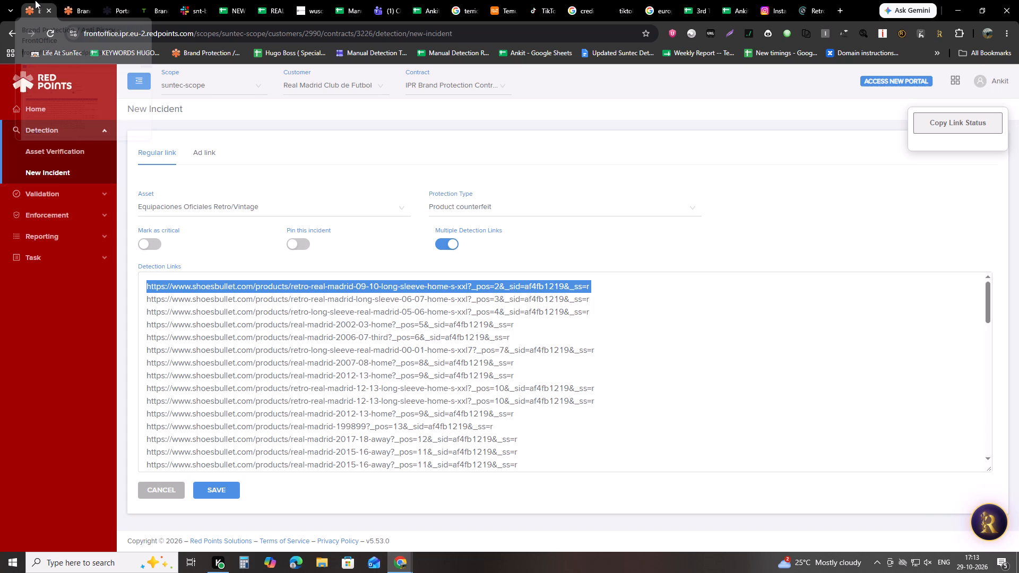
{"action": "left_click", "coordinate": [278, 158]}
{"action": "left_click", "coordinate": [800, 0]}
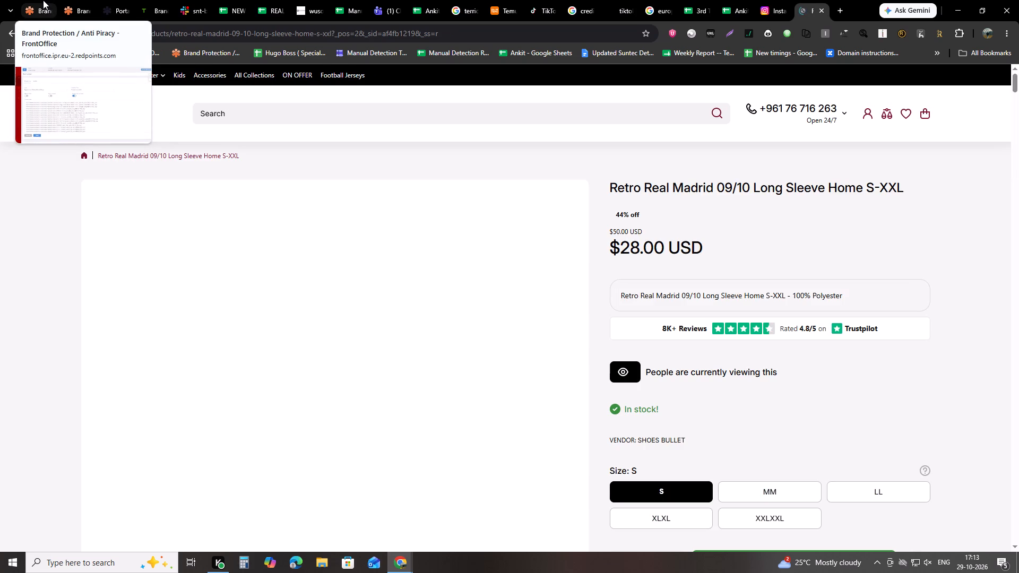
Save the new incident with the pasted links under Equipaciones Oficiales Retro/Vintage as Product counterfeit.
{"action": "left_click", "coordinate": [43, 0]}
{"action": "left_click", "coordinate": [211, 493]}
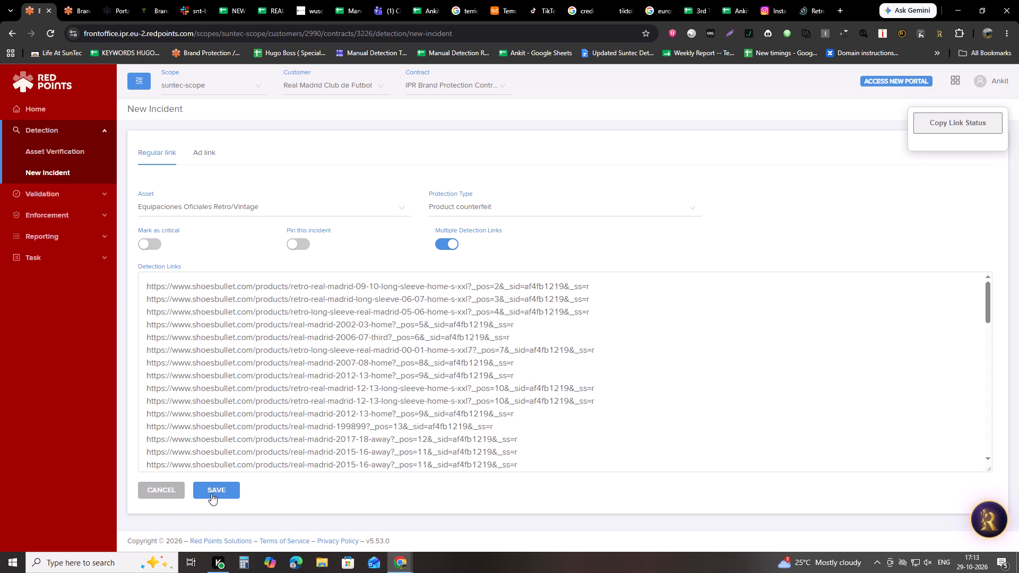
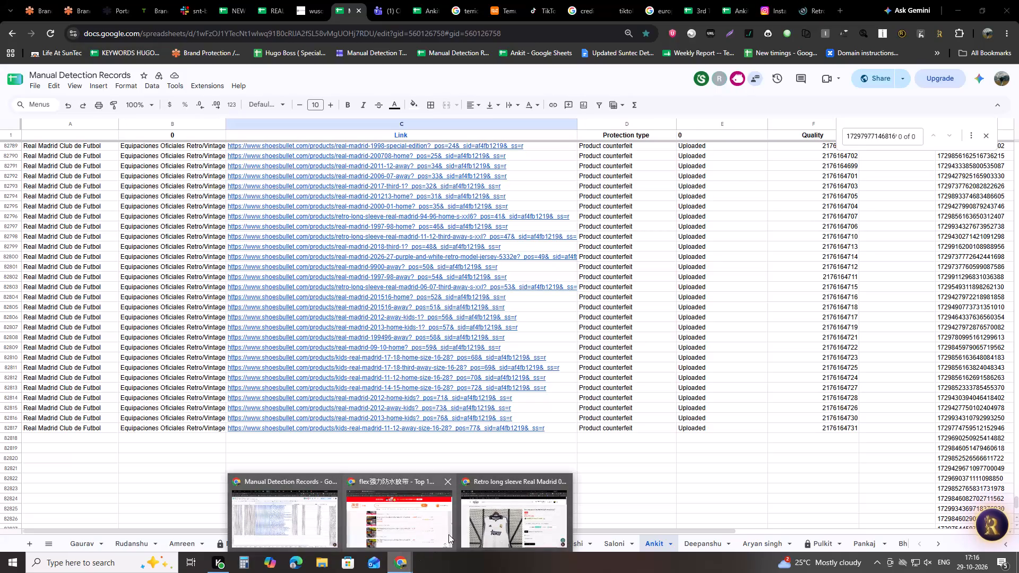
Switch to the shoesbullet.com window and close all product tabs opened after the search results tab.
{"action": "left_click", "coordinate": [525, 520]}
{"action": "left_click", "coordinate": [35, 0]}
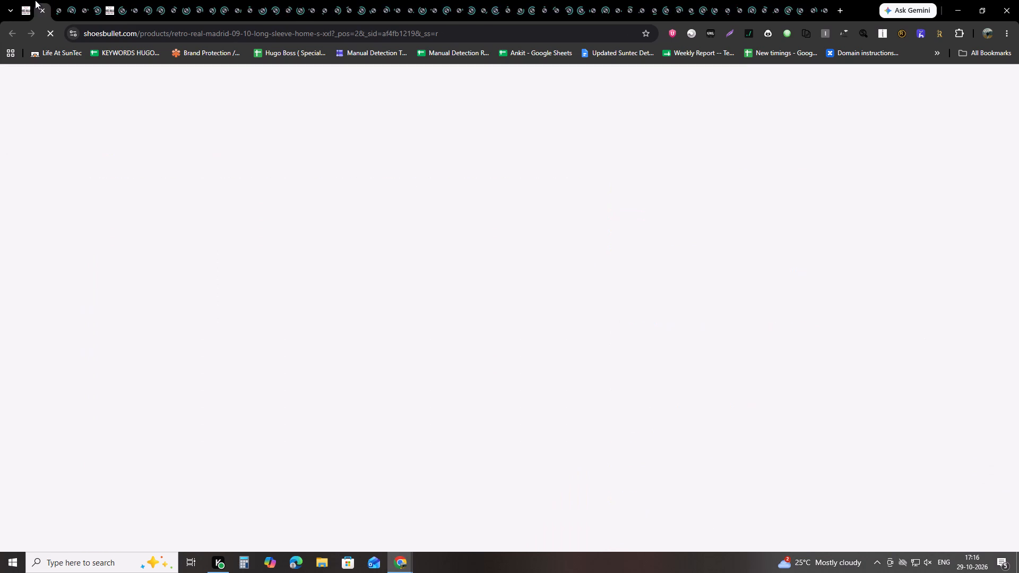
{"action": "left_click", "coordinate": [26, 0]}
{"action": "right_click", "coordinate": [26, 0]}
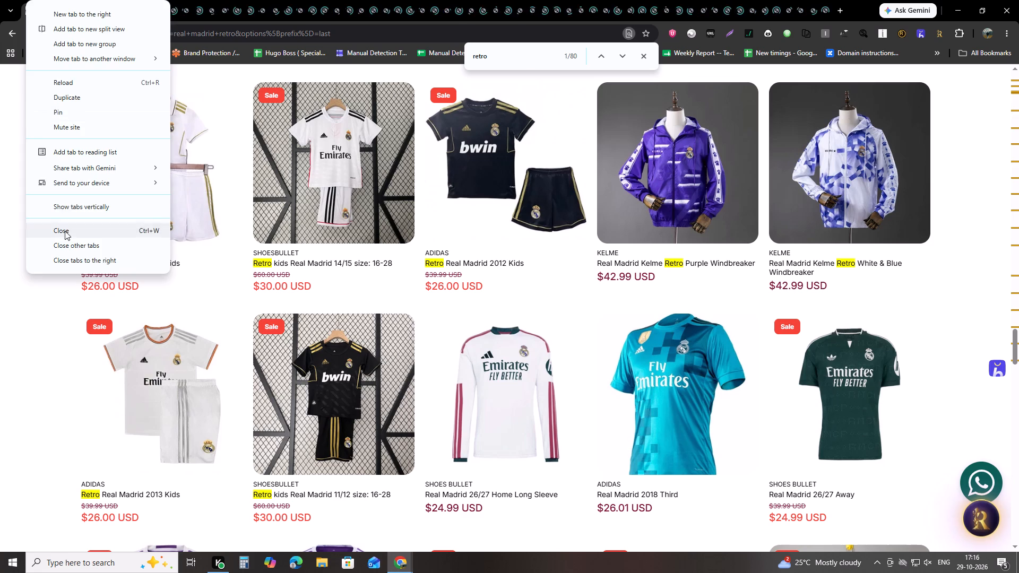
{"action": "left_click", "coordinate": [47, 258]}
Return from the search results to the shoesbullet.com home page.
{"action": "scroll", "coordinate": [434, 250], "scroll_direction": "up", "scroll_amount": 6}
{"action": "scroll", "coordinate": [103, 153], "scroll_direction": "up", "scroll_amount": 5}
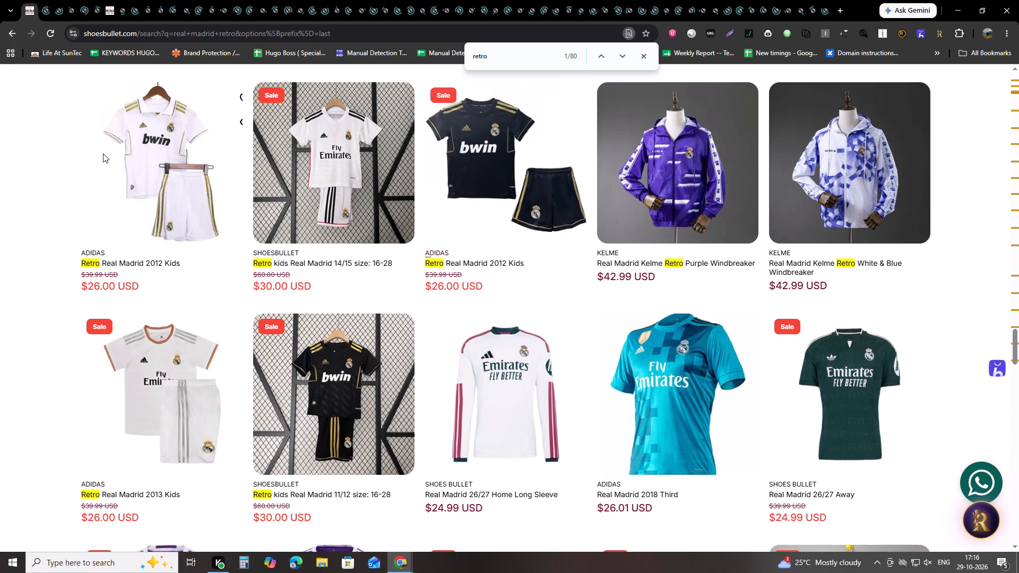
{"action": "scroll", "coordinate": [90, 157], "scroll_direction": "up", "scroll_amount": 7}
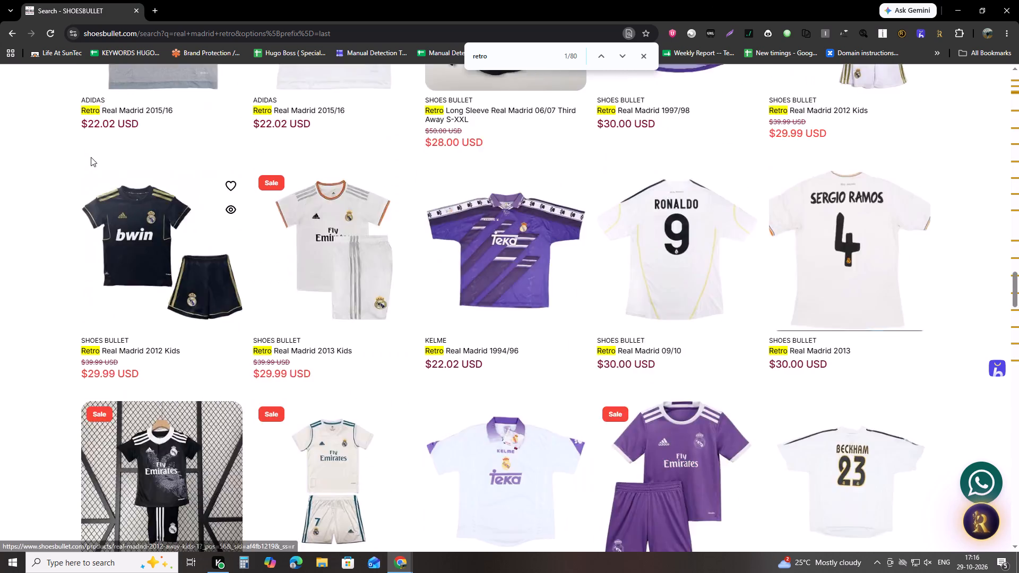
{"action": "scroll", "coordinate": [91, 157], "scroll_direction": "up", "scroll_amount": 20}
{"action": "scroll", "coordinate": [91, 157], "scroll_direction": "up", "scroll_amount": 12}
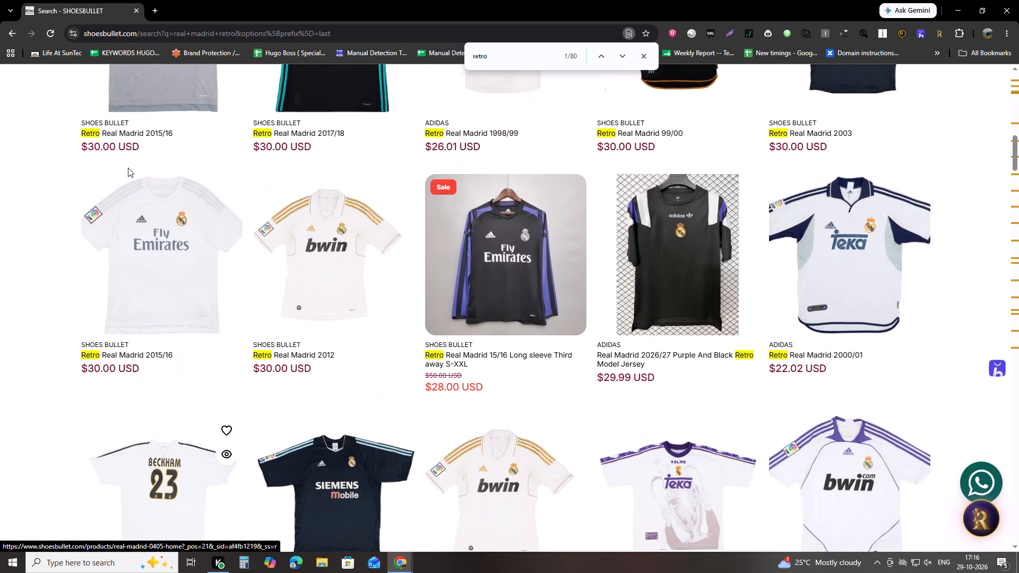
{"action": "scroll", "coordinate": [128, 168], "scroll_direction": "up", "scroll_amount": 10}
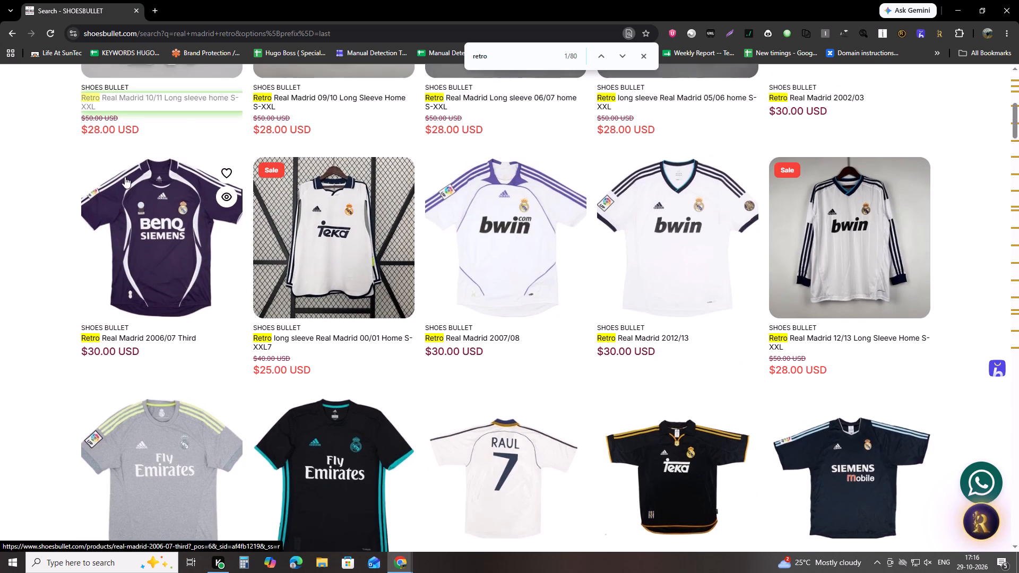
{"action": "scroll", "coordinate": [110, 199], "scroll_direction": "up", "scroll_amount": 5}
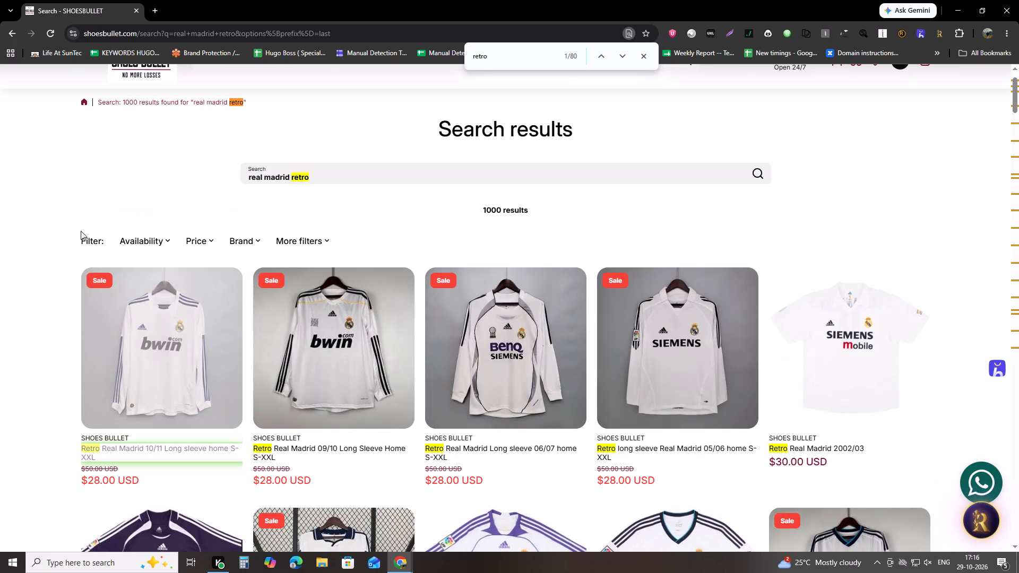
{"action": "scroll", "coordinate": [74, 241], "scroll_direction": "up", "scroll_amount": 9}
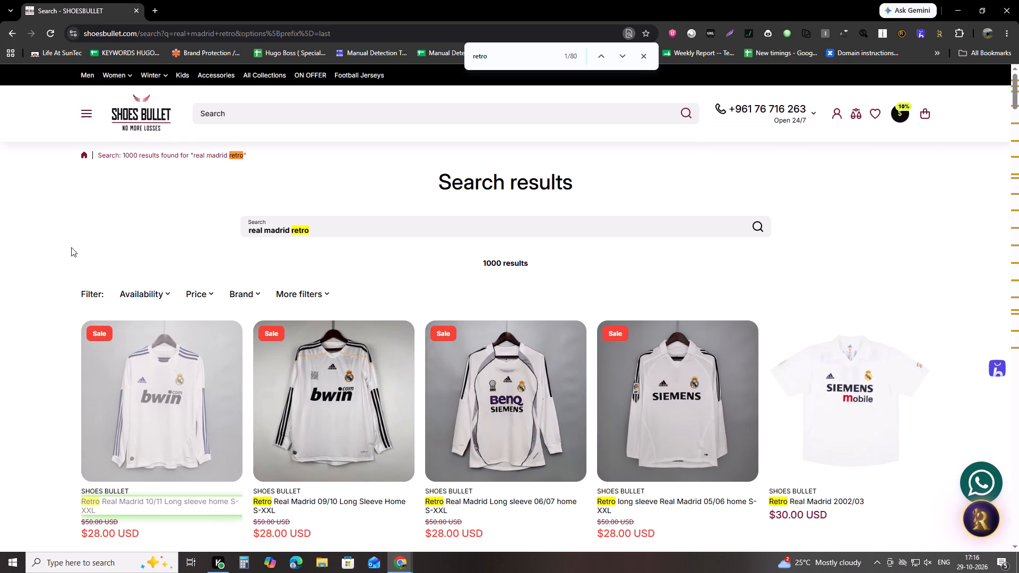
{"action": "scroll", "coordinate": [71, 247], "scroll_direction": "up", "scroll_amount": 20}
{"action": "scroll", "coordinate": [71, 247], "scroll_direction": "up", "scroll_amount": 10}
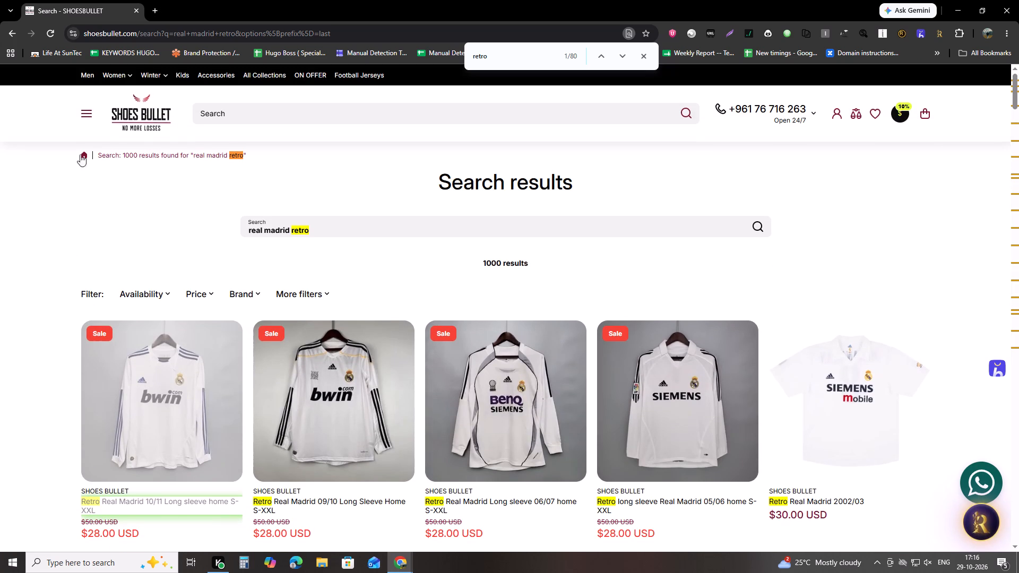
{"action": "left_click", "coordinate": [130, 106]}
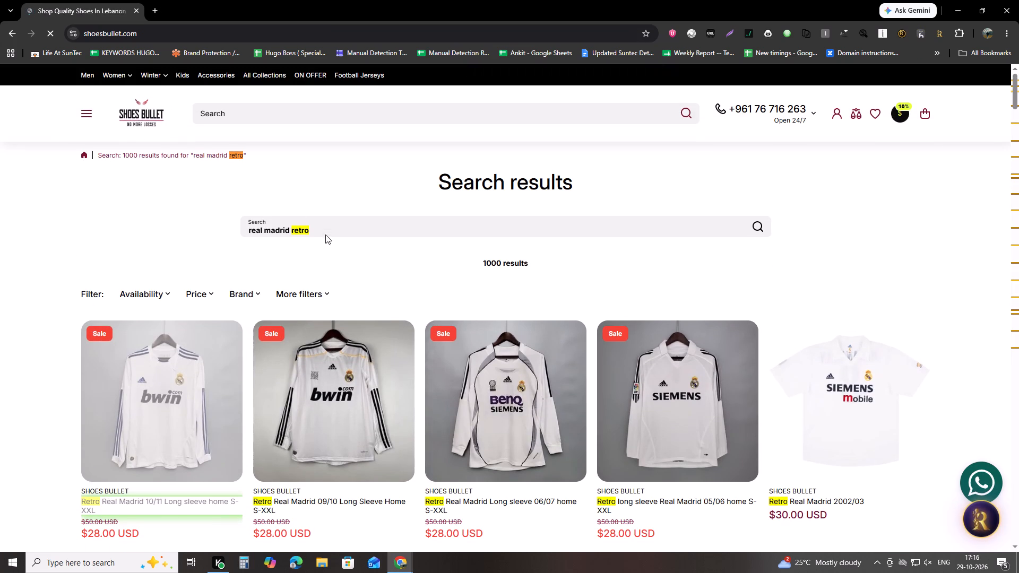
Search the shoesbullet.com shop for "real madrid retro".
{"action": "left_click", "coordinate": [269, 137]}
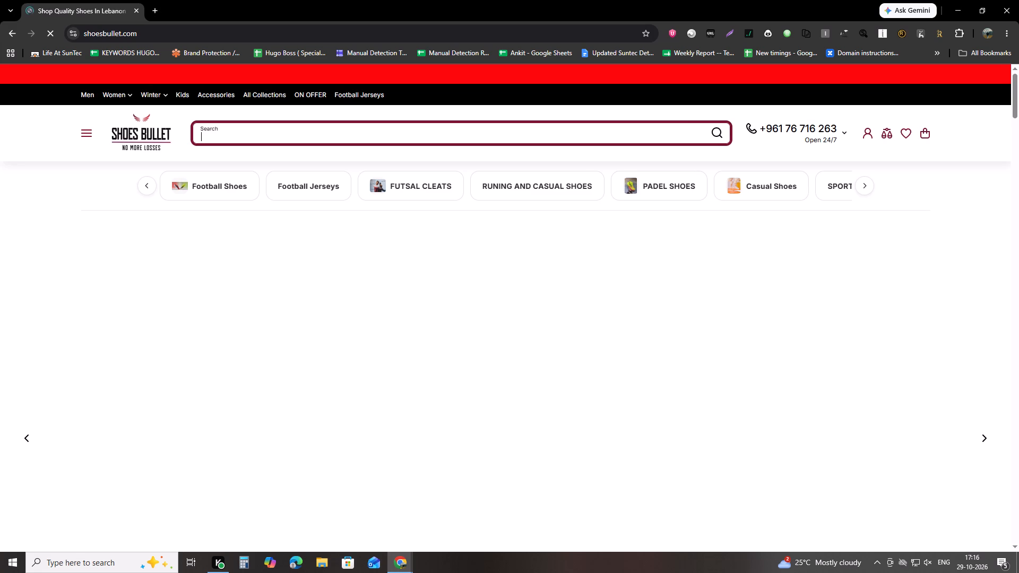
{"action": "type", "text": "real m ad"}
{"action": "key", "text": "BackSpace"}
{"action": "key", "text": "BackSpace"}
{"action": "key", "text": "BackSpace"}
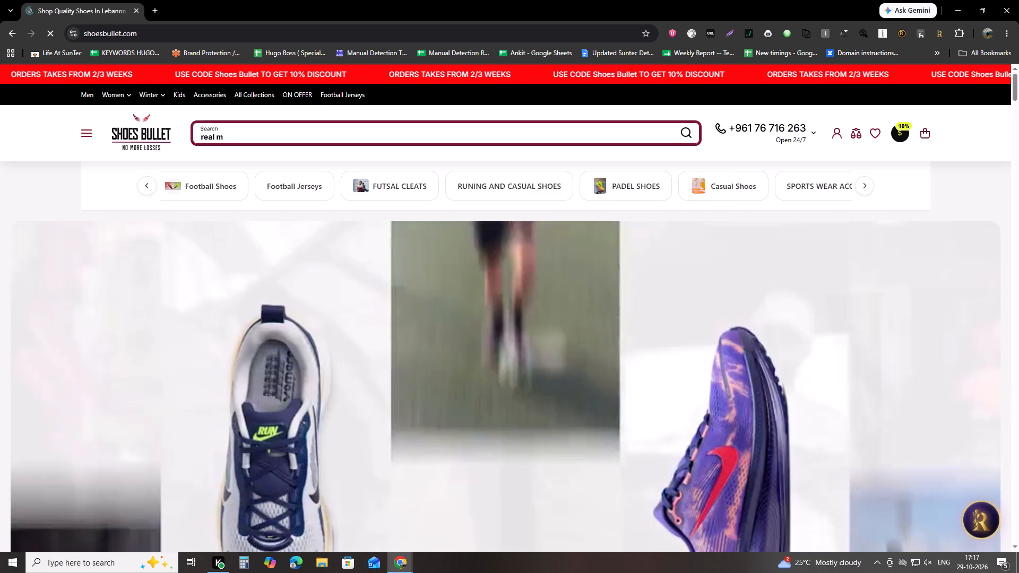
{"action": "type", "text": "ad"}
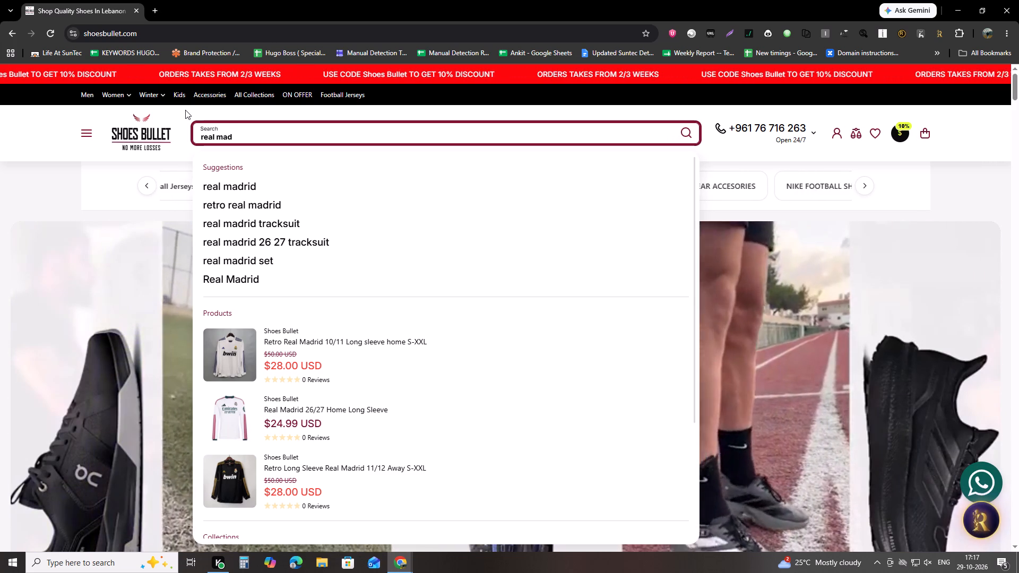
{"action": "key", "text": "r"}
{"action": "type", "text": "id retro"}
{"action": "key", "text": "Return"}
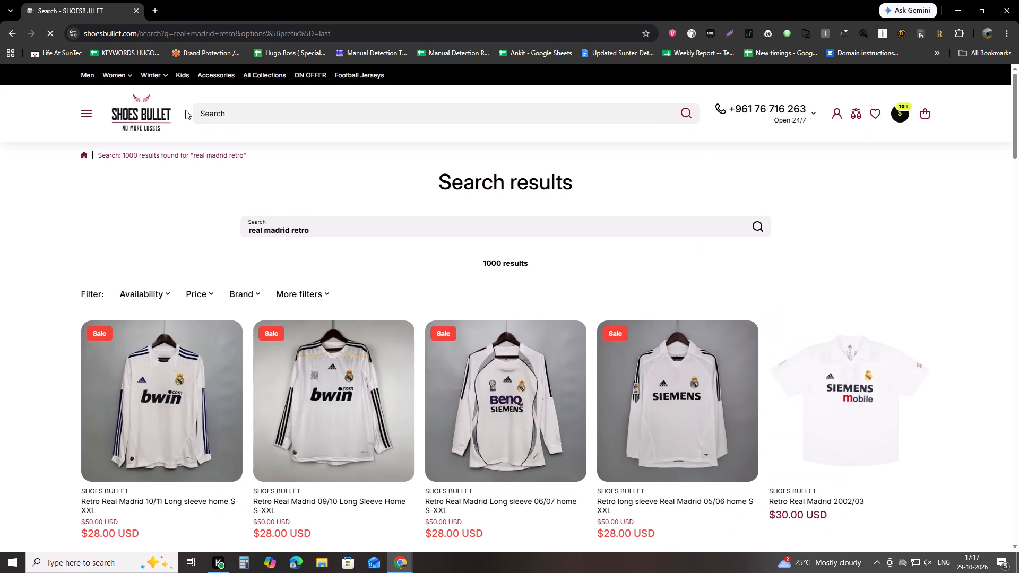
Find the word "retro" within the search results page.
{"action": "key", "text": "ctrl+f"}
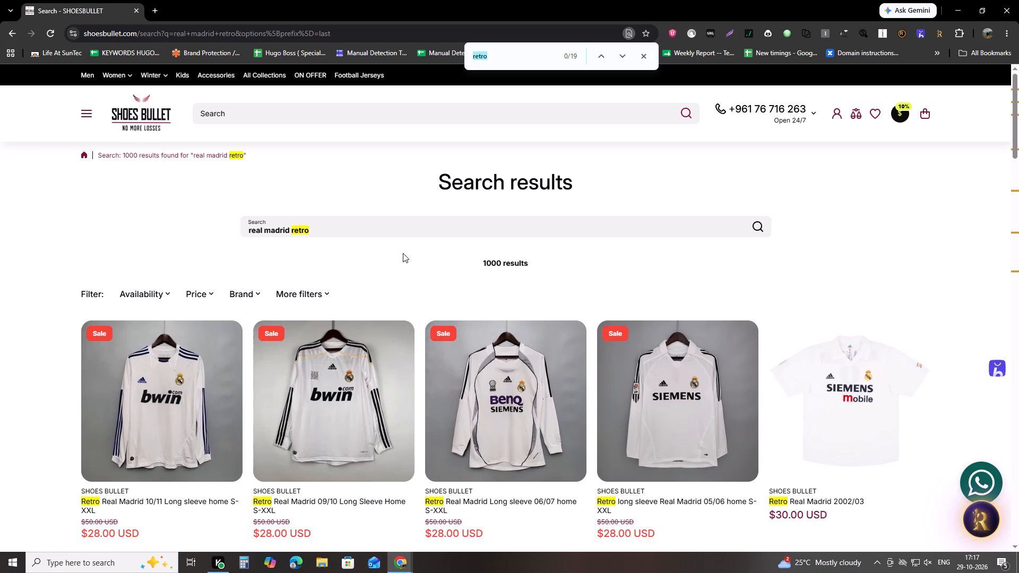
{"action": "scroll", "coordinate": [692, 116], "scroll_direction": "down", "scroll_amount": 2}
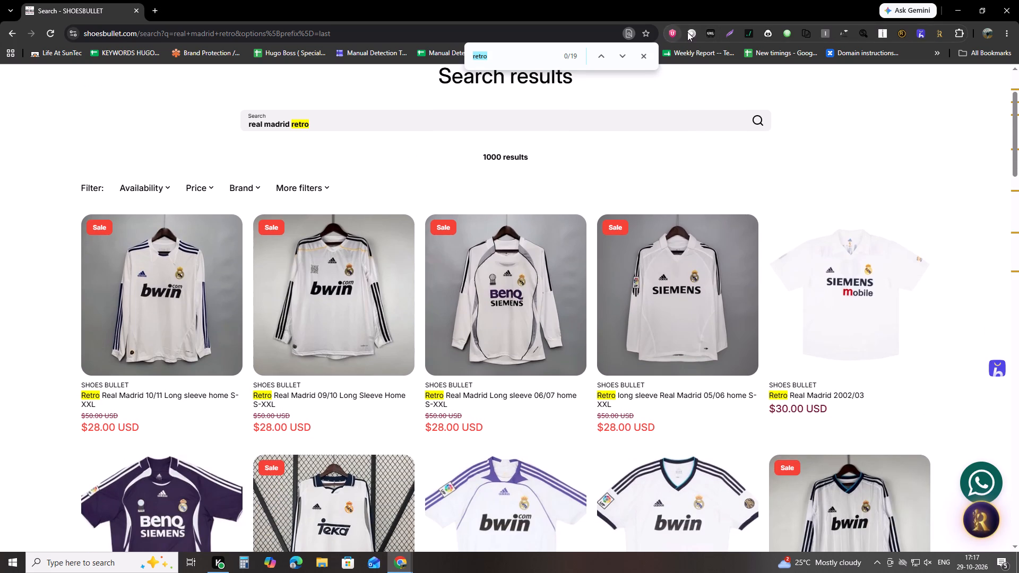
Start the Real Madrid Detection task for the Equipaciones Oficiales asset in the RedPoints IPR Plugin and minimize its window.
{"action": "left_click", "coordinate": [687, 32]}
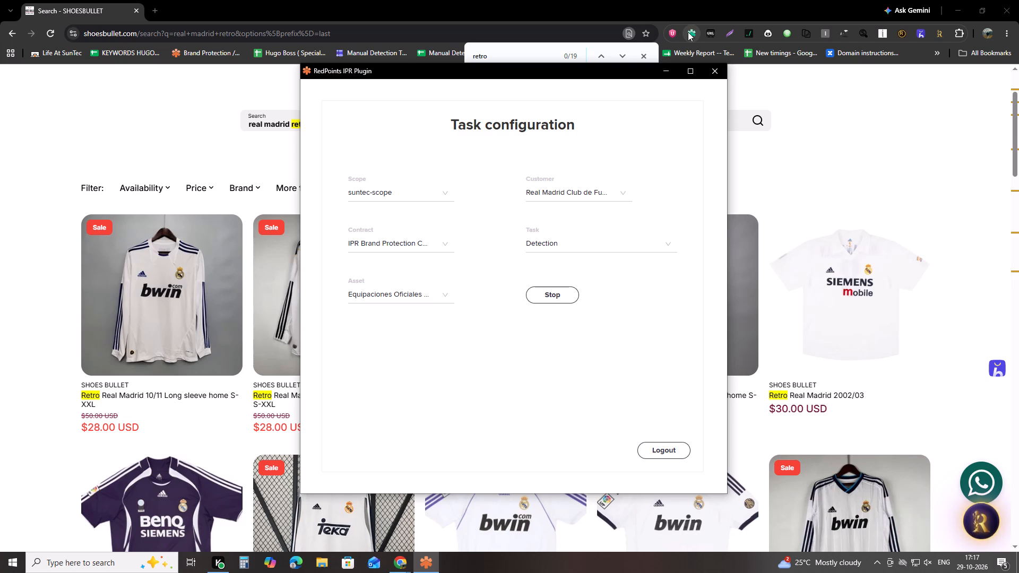
{"action": "left_click", "coordinate": [671, 67]}
Open the five products of the first results row, 10/11 long sleeve home through 2002/03, in new tabs.
{"action": "scroll", "coordinate": [183, 189], "scroll_direction": "down", "scroll_amount": 1}
{"action": "middle_click", "coordinate": [149, 237]}
{"action": "middle_click", "coordinate": [289, 240]}
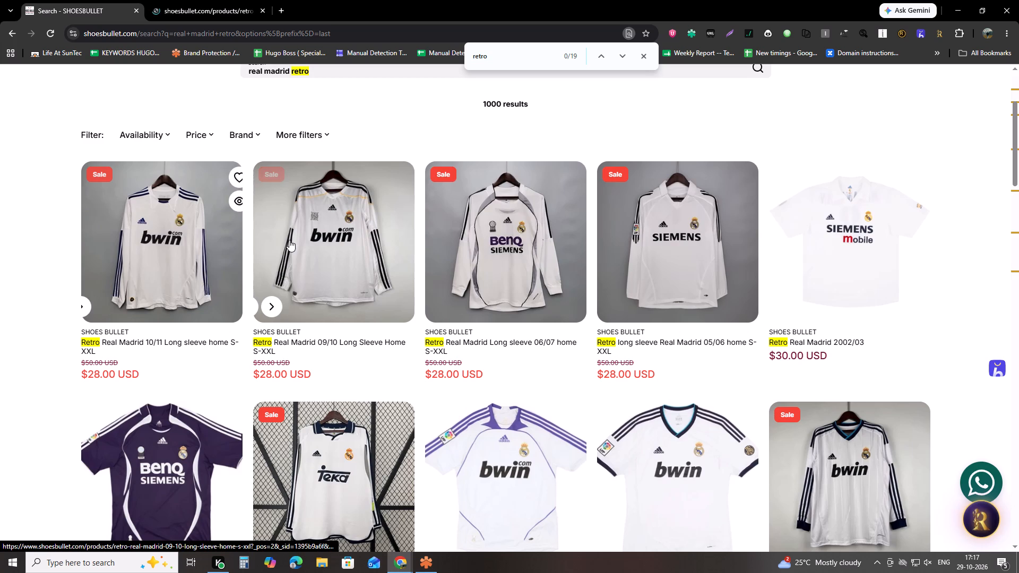
{"action": "middle_click", "coordinate": [468, 233]}
{"action": "middle_click", "coordinate": [637, 238]}
{"action": "middle_click", "coordinate": [816, 242]}
Open the five products of the second results row, 2006/07 Third through 12/13 Long Sleeve Home, in new tabs.
{"action": "scroll", "coordinate": [373, 273], "scroll_direction": "down", "scroll_amount": 3}
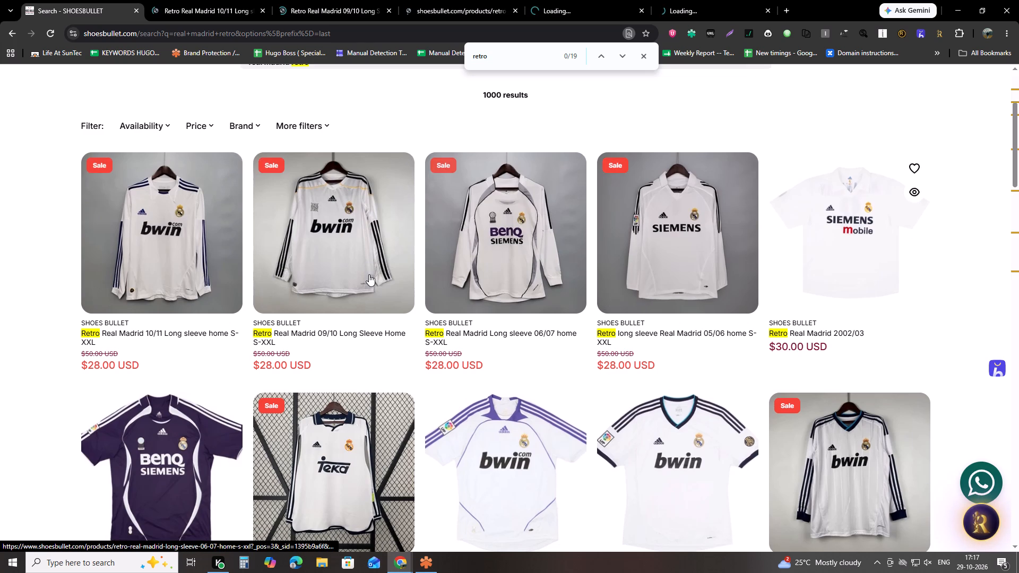
{"action": "left_click", "coordinate": [174, 335], "text": "ctrl"}
{"action": "left_click", "coordinate": [367, 317], "text": "ctrl"}
{"action": "left_click", "coordinate": [517, 311], "text": "ctrl"}
{"action": "left_click", "coordinate": [631, 303], "text": "ctrl"}
{"action": "left_click", "coordinate": [796, 302], "text": "ctrl"}
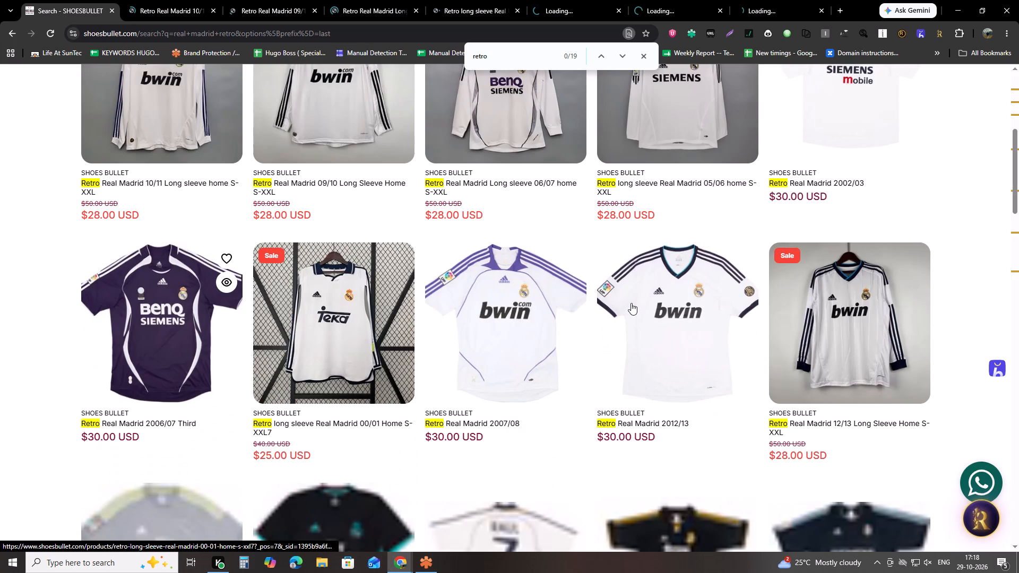
Request more products at the end of the loaded search results.
{"action": "scroll", "coordinate": [865, 313], "scroll_direction": "down", "scroll_amount": 4}
{"action": "scroll", "coordinate": [694, 337], "scroll_direction": "down", "scroll_amount": 4}
{"action": "scroll", "coordinate": [436, 399], "scroll_direction": "down", "scroll_amount": 2}
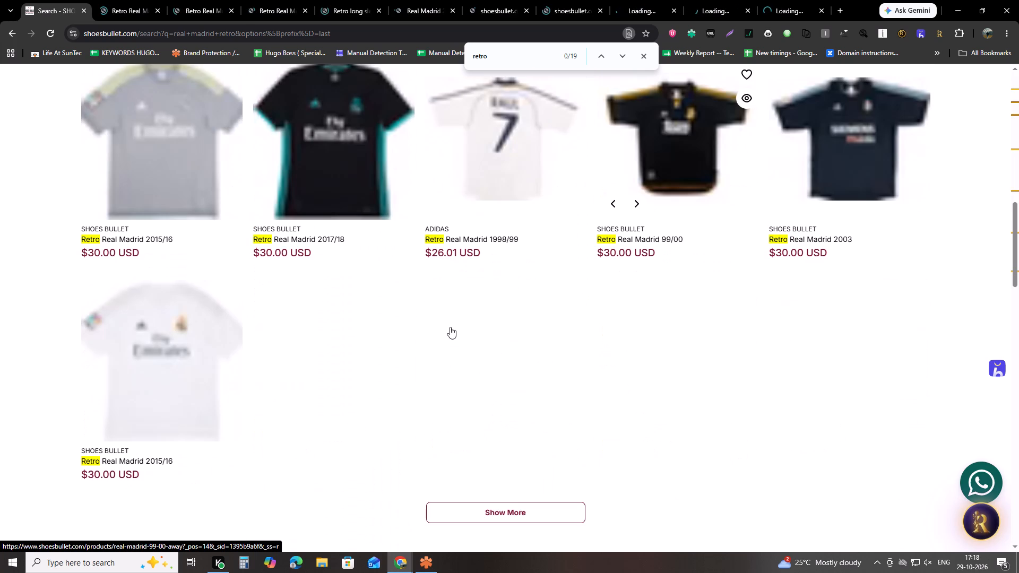
{"action": "left_click", "coordinate": [509, 407]}
Open the grey 2015/16, 2017/18, 99/00, 2003 and white 2015/16 retro shirts in new tabs.
{"action": "scroll", "coordinate": [302, 361], "scroll_direction": "up", "scroll_amount": 4}
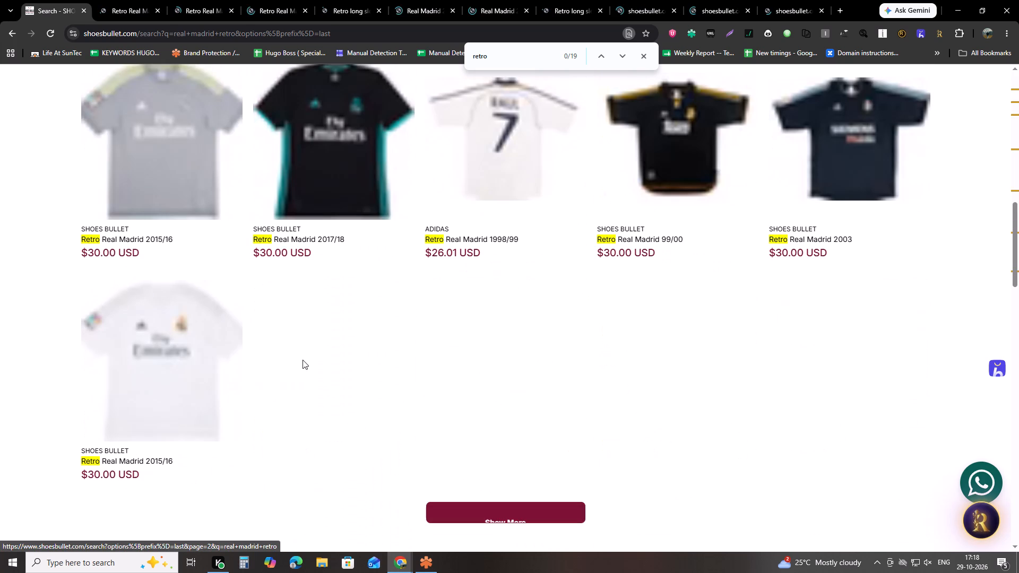
{"action": "left_click", "coordinate": [172, 268], "text": "ctrl"}
{"action": "left_click", "coordinate": [374, 249], "text": "ctrl"}
{"action": "left_click", "coordinate": [667, 249], "text": "ctrl"}
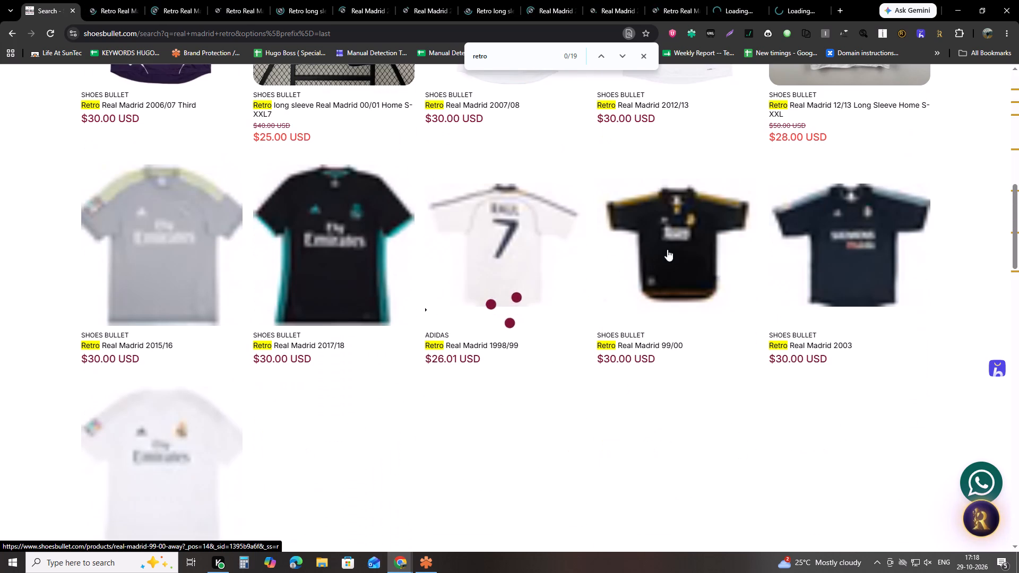
{"action": "left_click", "coordinate": [840, 257], "text": "ctrl"}
{"action": "scroll", "coordinate": [340, 337], "scroll_direction": "down", "scroll_amount": 4}
{"action": "left_click", "coordinate": [169, 271], "text": "ctrl"}
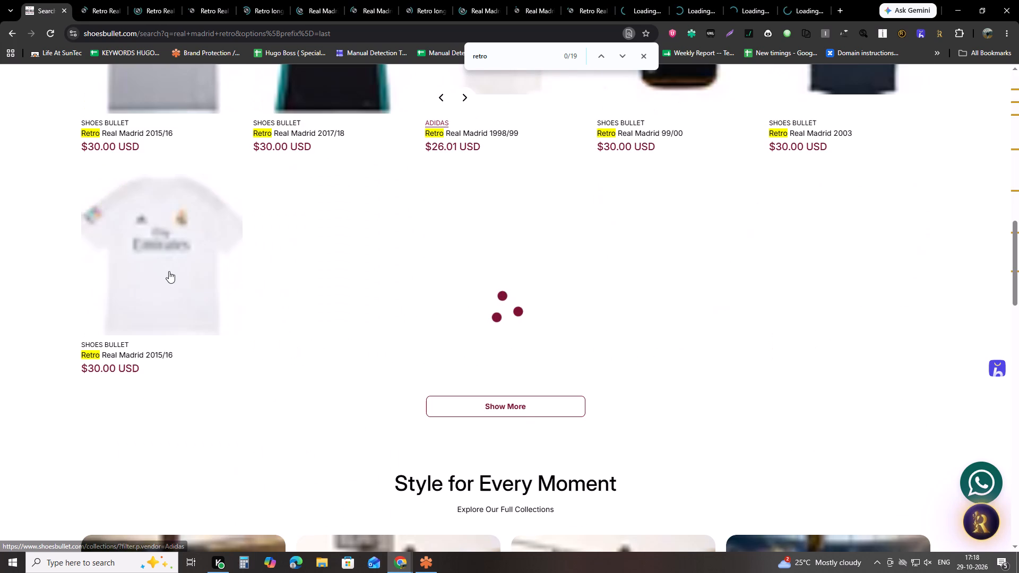
Load more results after the white 2015/16 shirt and bring the first added products into view.
{"action": "left_click", "coordinate": [522, 408]}
{"action": "scroll", "coordinate": [395, 409], "scroll_direction": "down", "scroll_amount": 3}
{"action": "scroll", "coordinate": [395, 409], "scroll_direction": "up", "scroll_amount": 3}
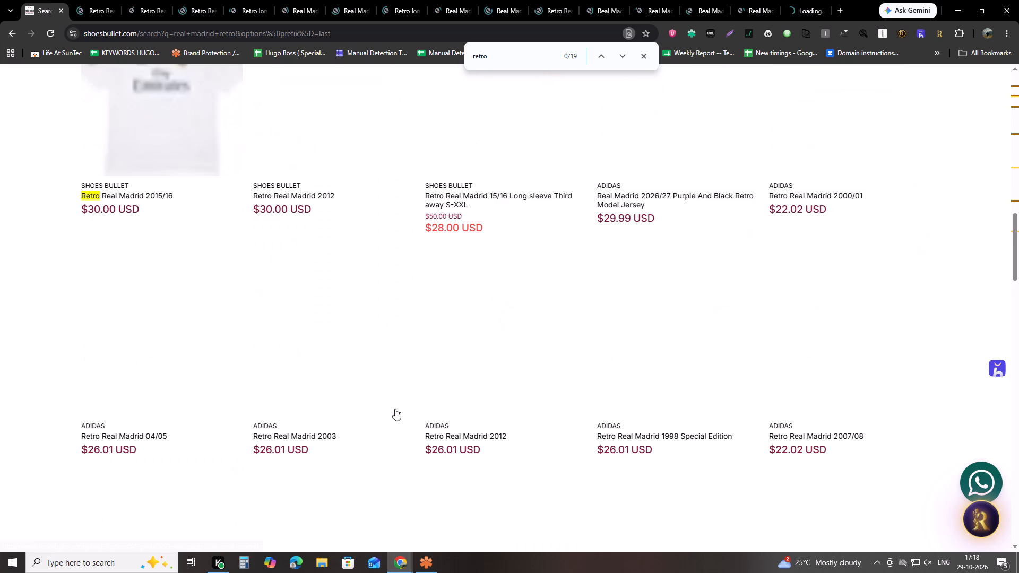
{"action": "scroll", "coordinate": [395, 409], "scroll_direction": "up", "scroll_amount": 1}
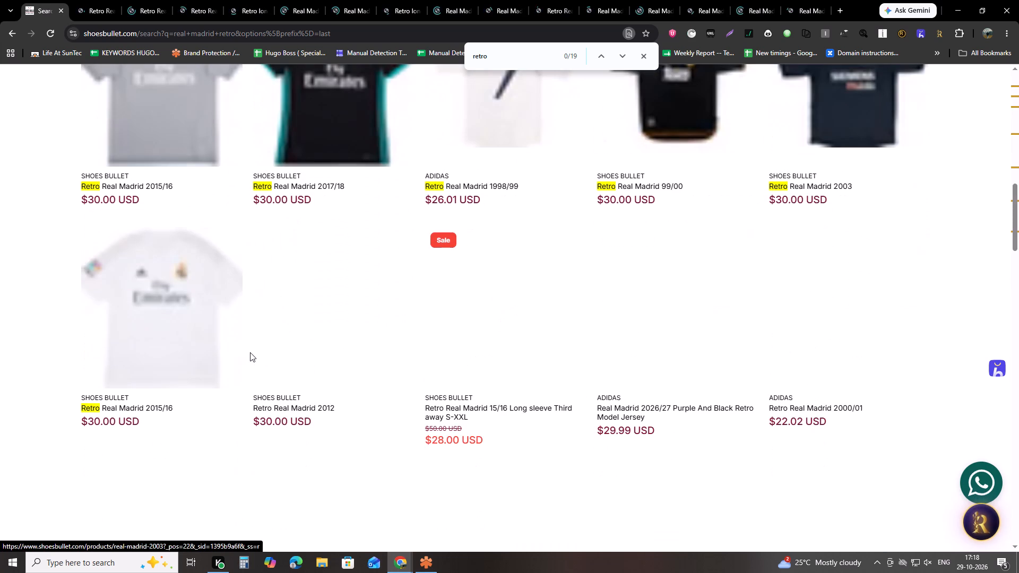